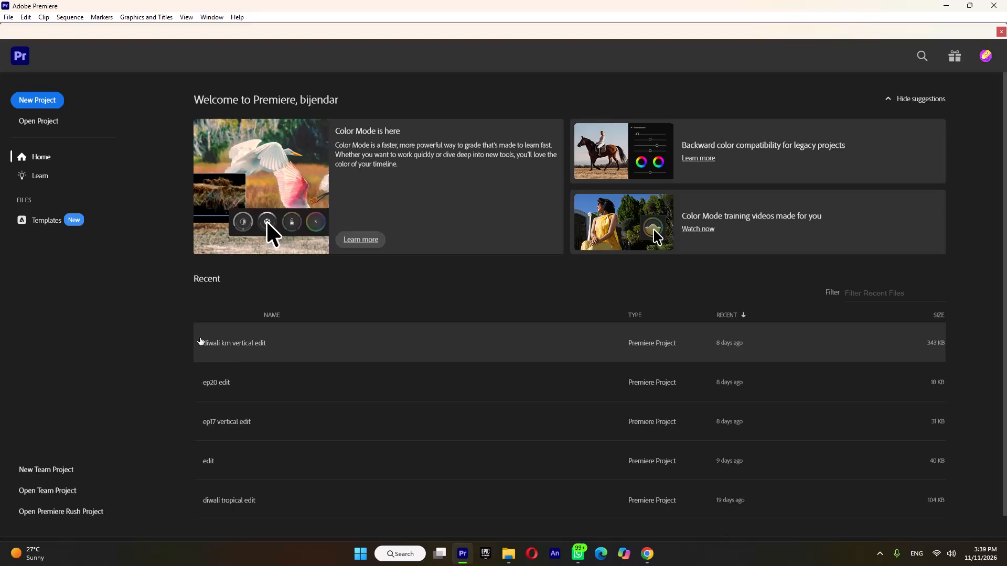
Switch to File Explorer and open the thehappyslate folder on Local Disk (C:).
left_click(504, 558)
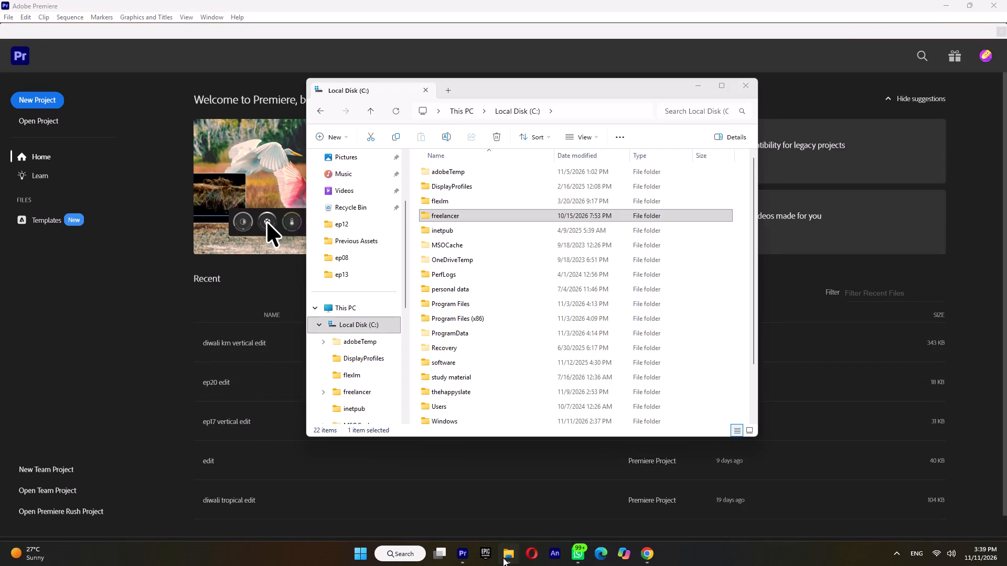
scroll(459, 371, "down", 2)
left_click(457, 327)
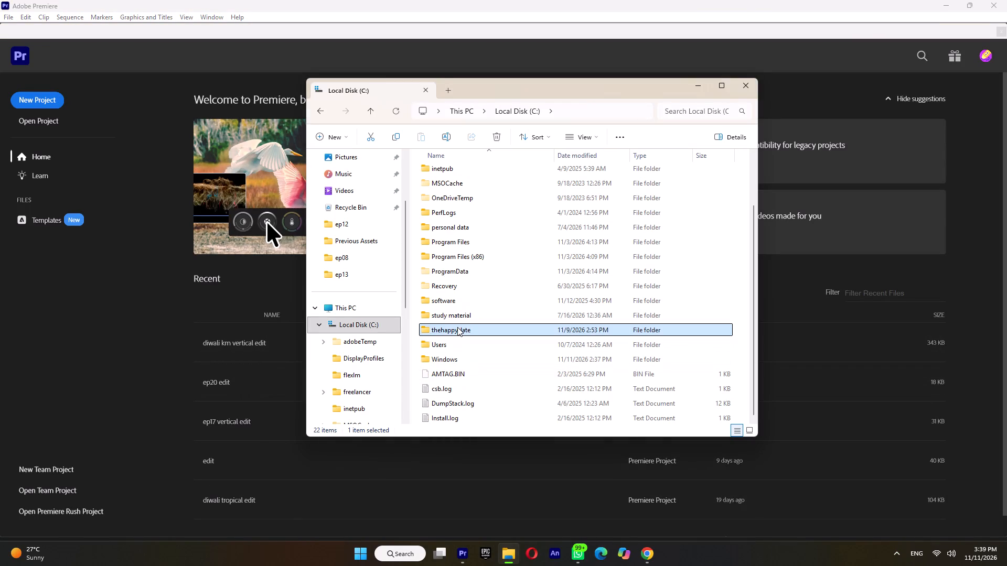
double_click(457, 332)
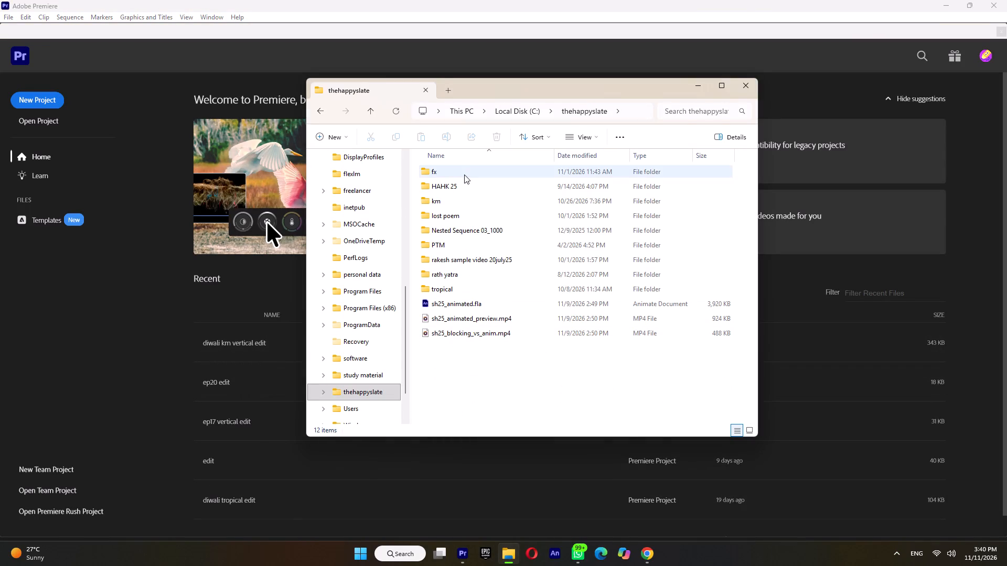
right_click(456, 378)
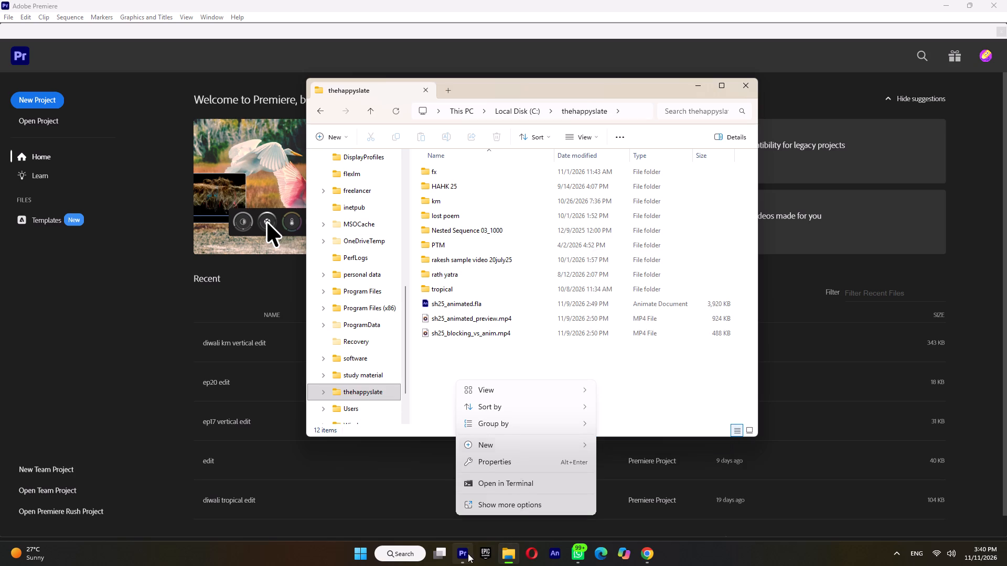
Open Downloads in a separate File Explorer tab and cut the files 4thcut-2.mp4 and pankaj-3-4th-pose.fla.
left_click(445, 89)
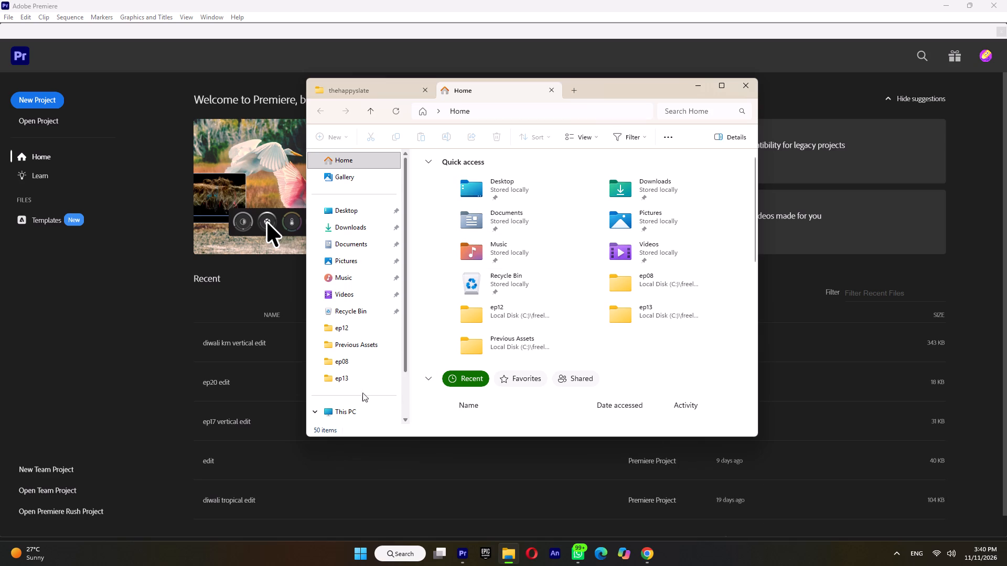
scroll(362, 390, "down", 5)
scroll(348, 304, "up", 2)
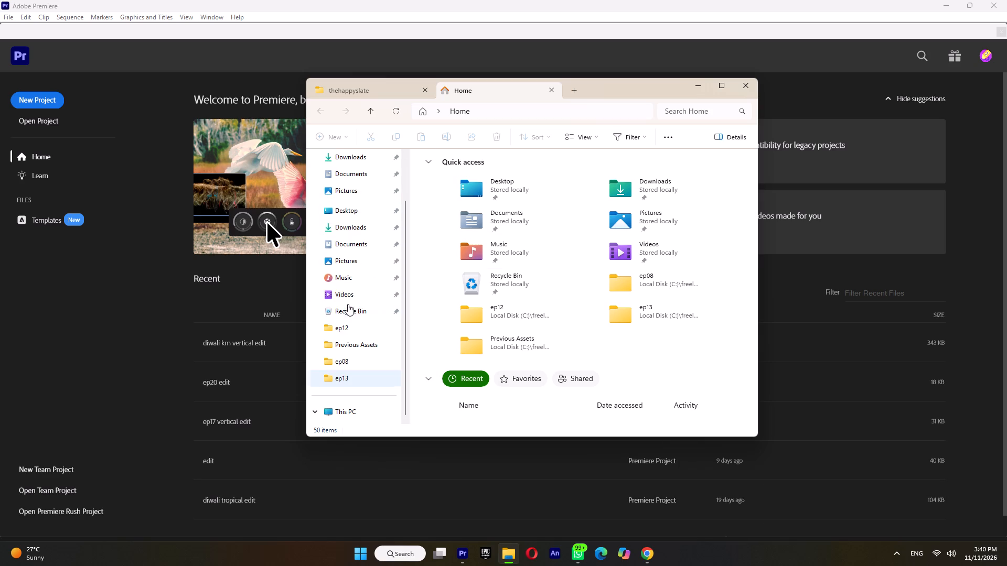
scroll(348, 304, "up", 2)
left_click(339, 221)
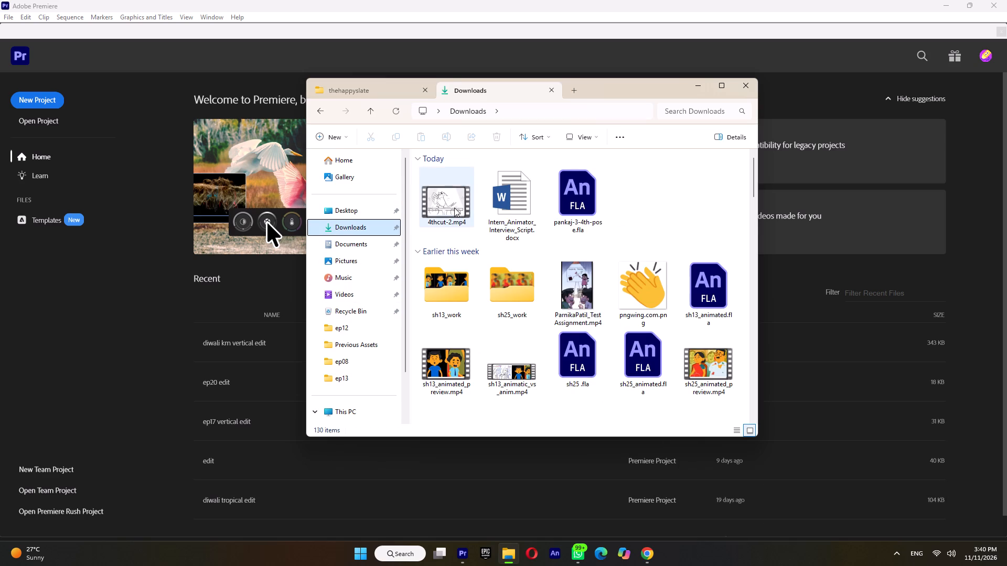
left_click(454, 208)
left_click(572, 189, "shift")
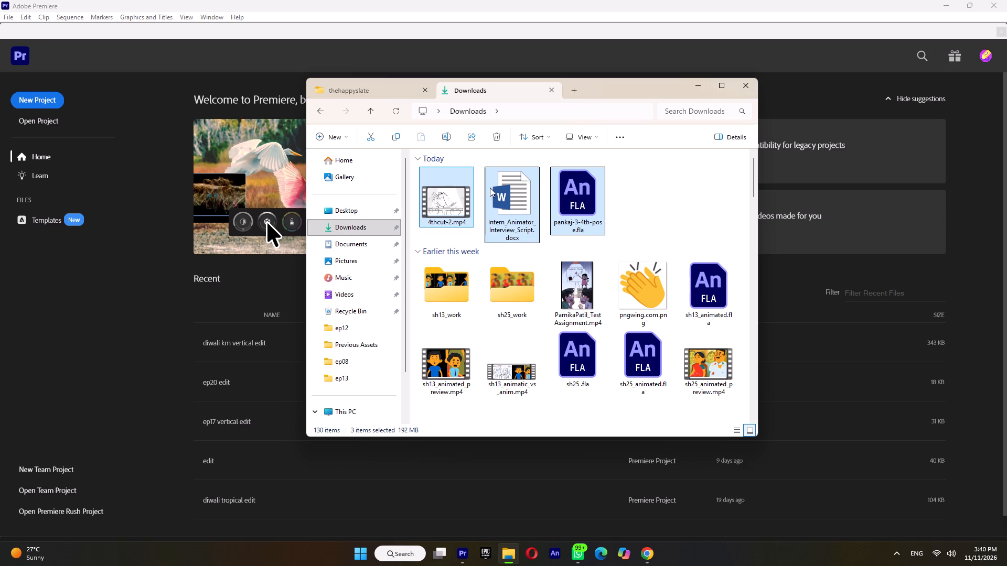
left_click(515, 197, "ctrl")
right_click(580, 195)
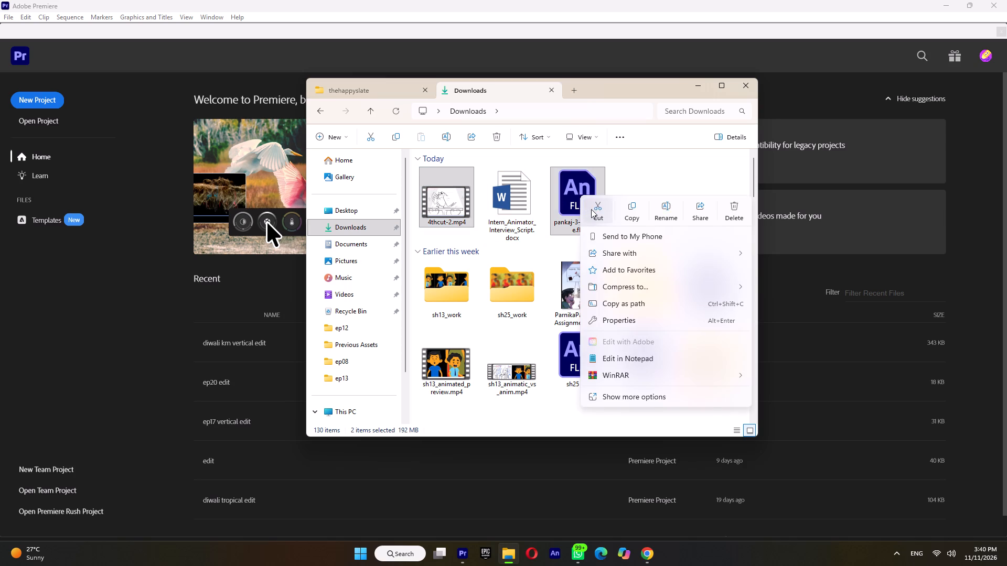
left_click(591, 209)
Create a new folder named MPKD inside the thehappyslate folder.
left_click(368, 91)
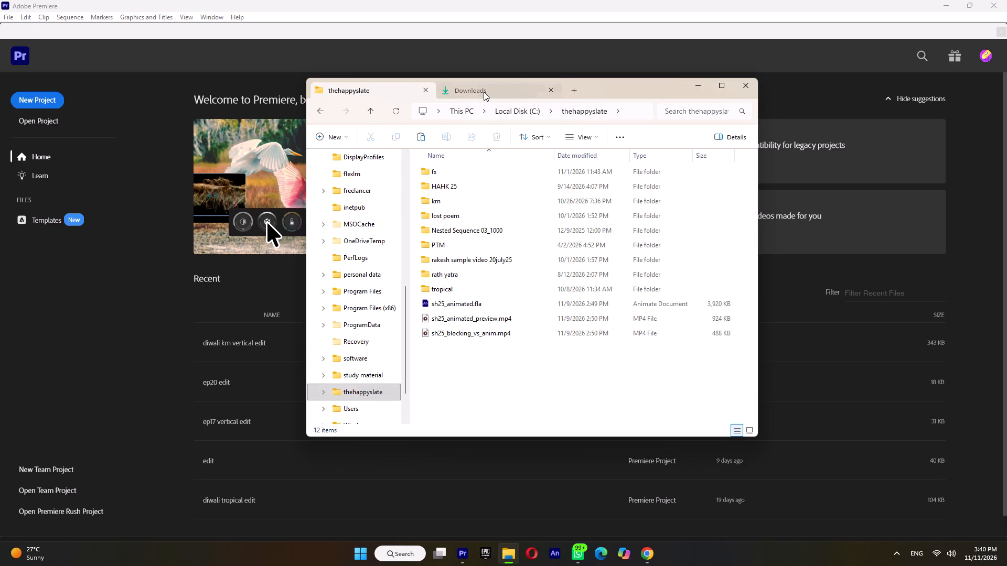
left_click(483, 90)
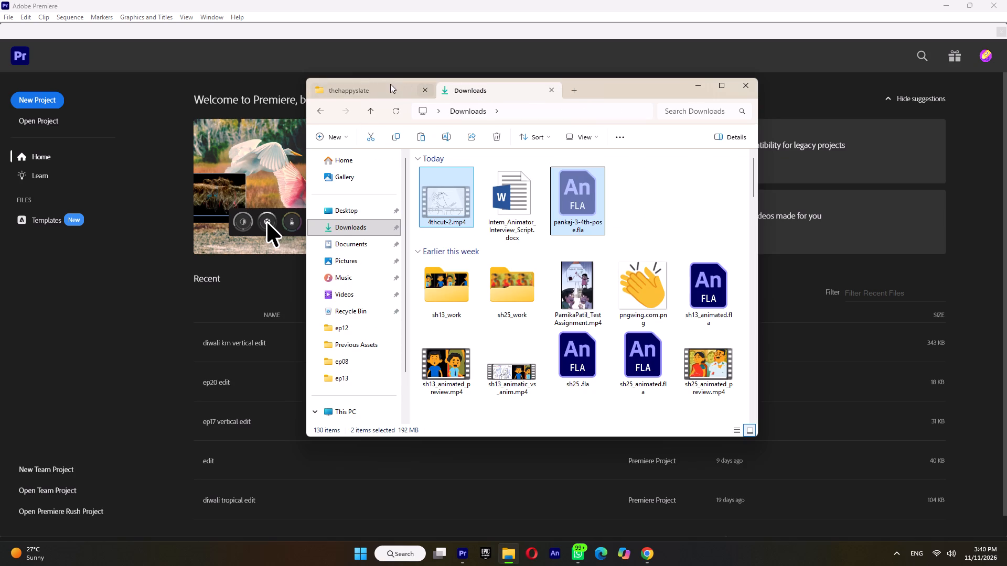
left_click(385, 89)
right_click(490, 361)
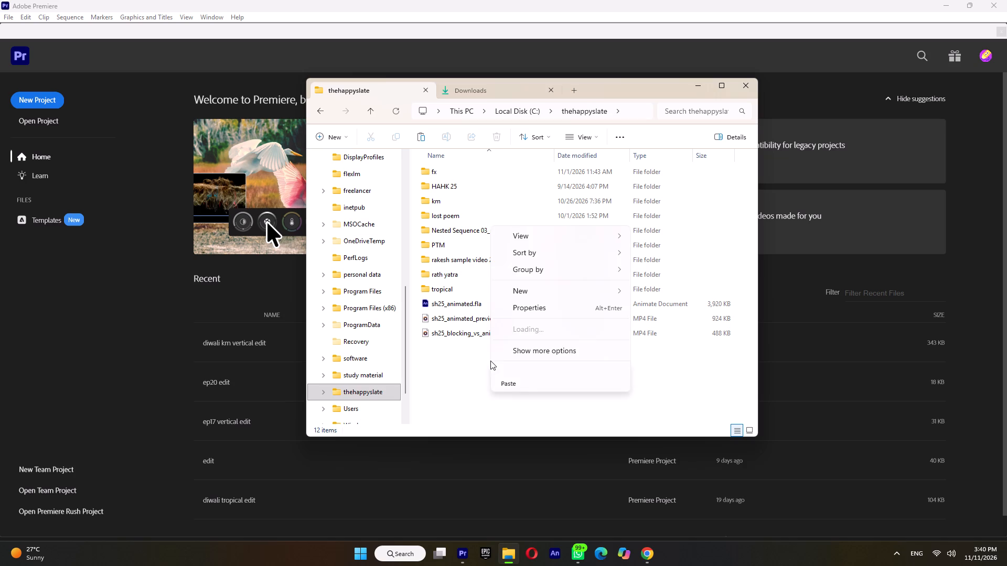
left_click(521, 289)
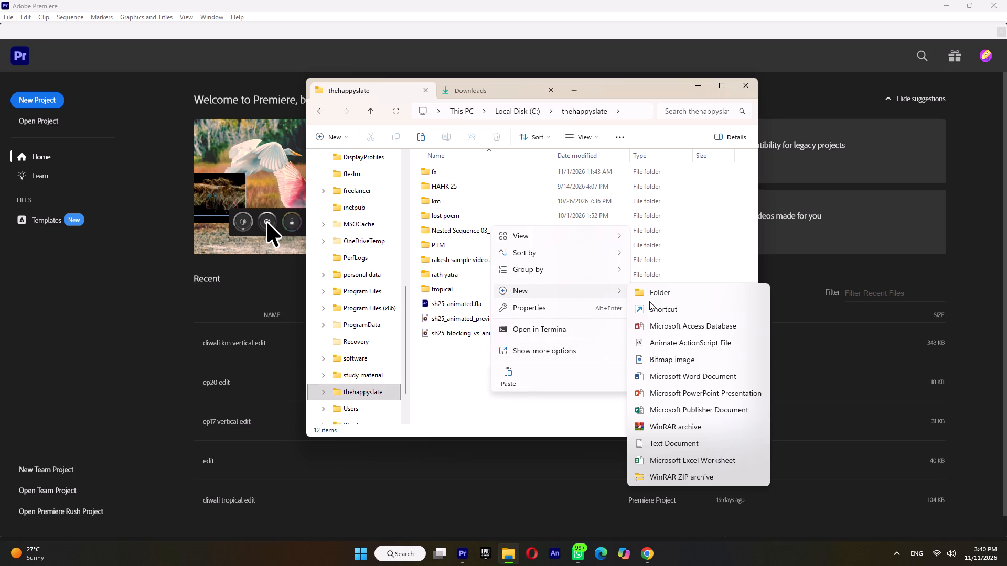
left_click(646, 296)
key("shift+m")
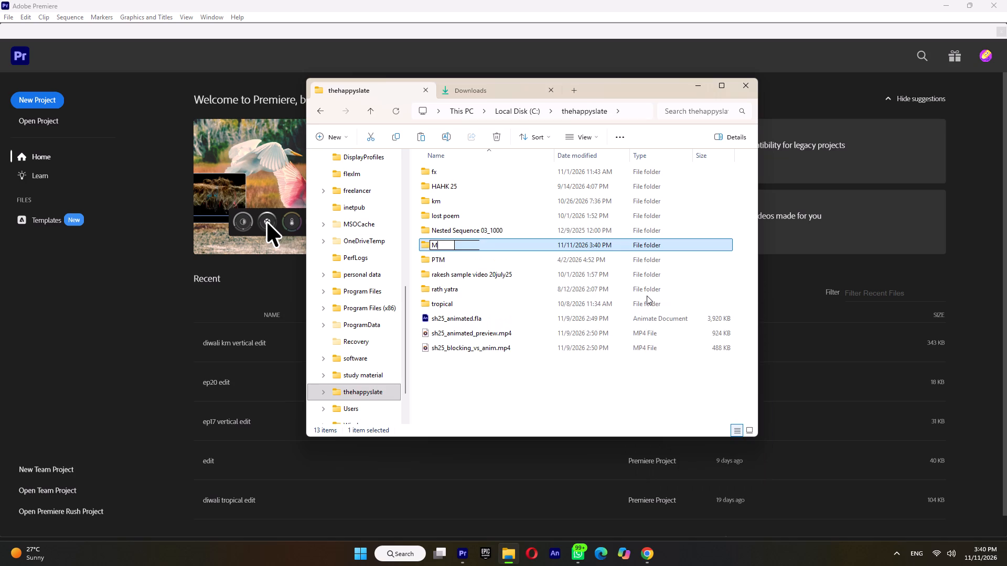
type("PKD")
double_click(496, 244)
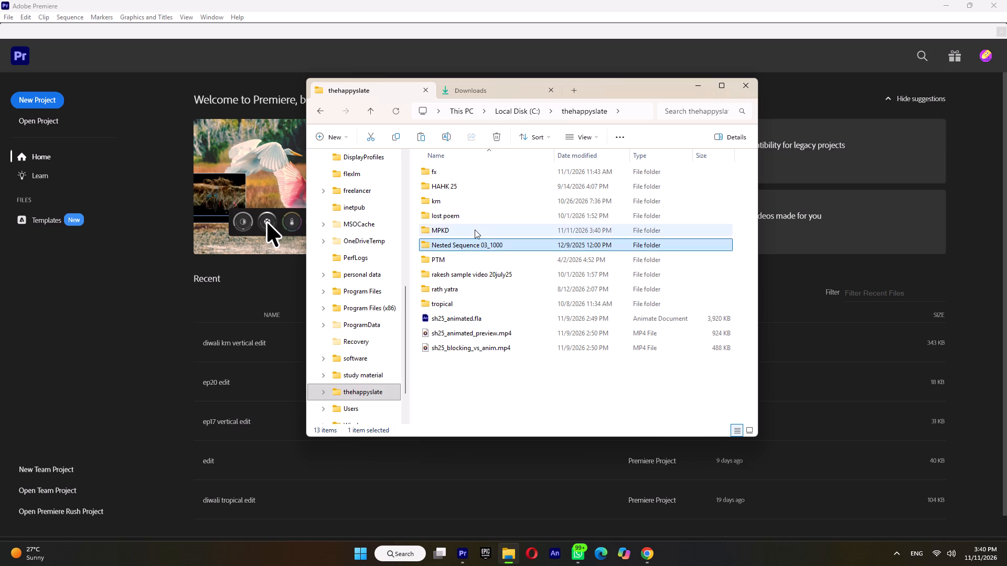
Open the MPKD folder and paste the two cut files into it.
double_click(475, 230)
right_click(474, 230)
left_click(494, 248)
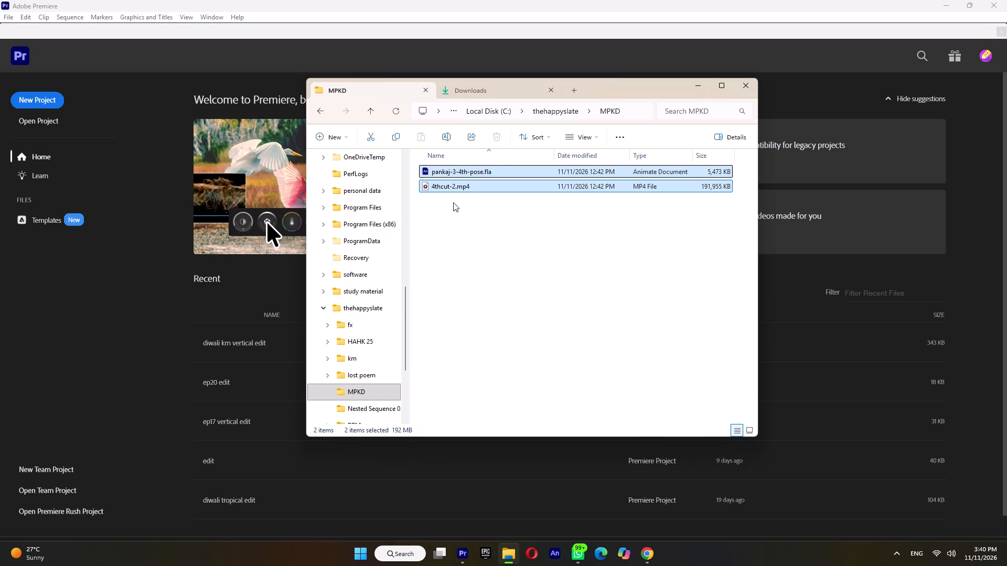
left_click(453, 202)
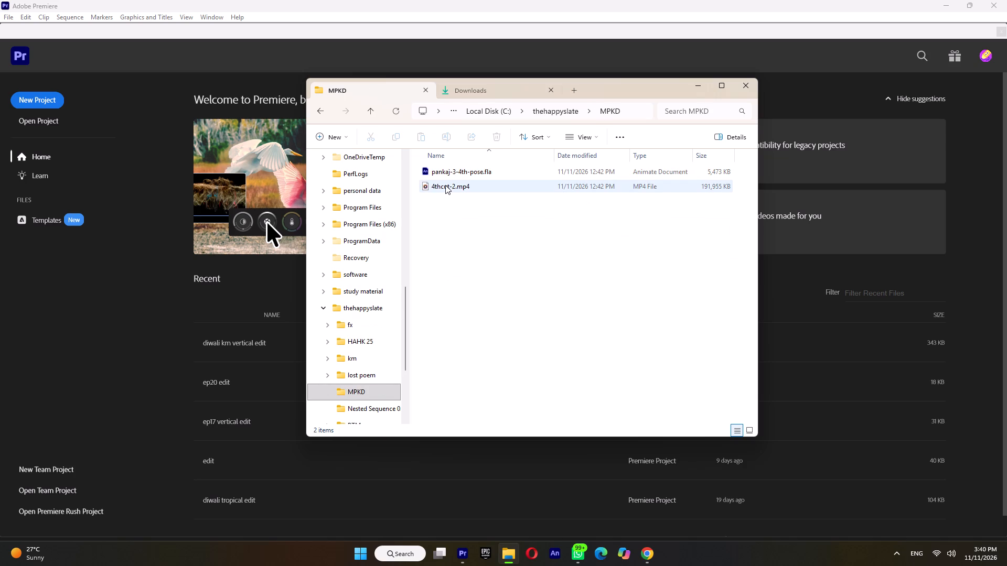
Start a new Premiere project and, while browsing for its location, create a folder named "edit file" inside thehappyslate\MPKD.
left_click(35, 102)
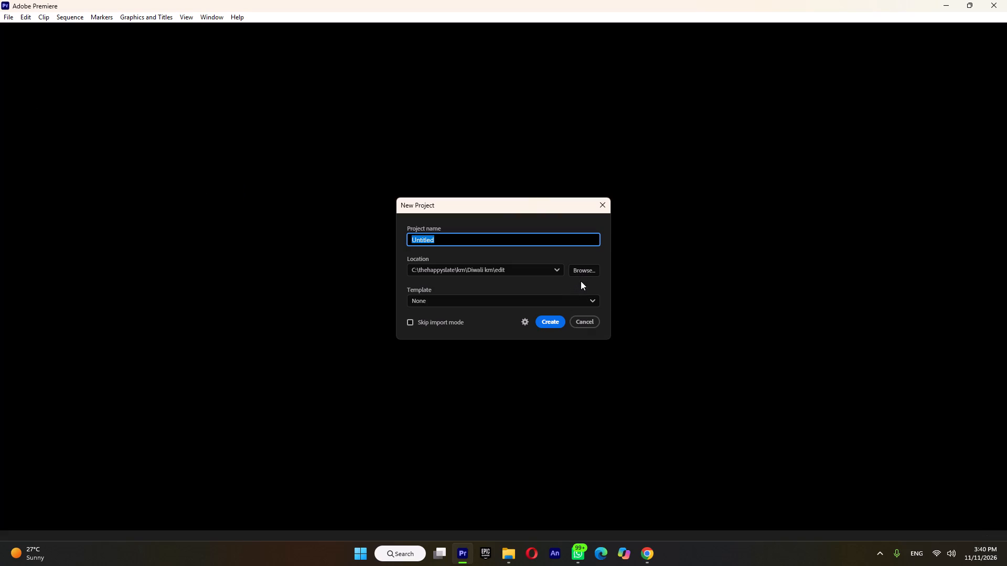
left_click(582, 272)
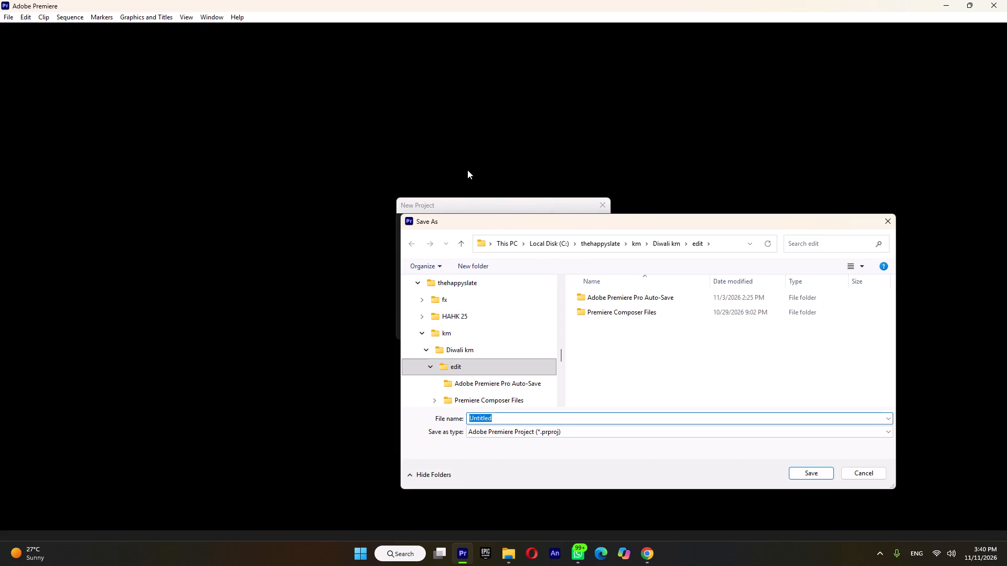
left_click(608, 240)
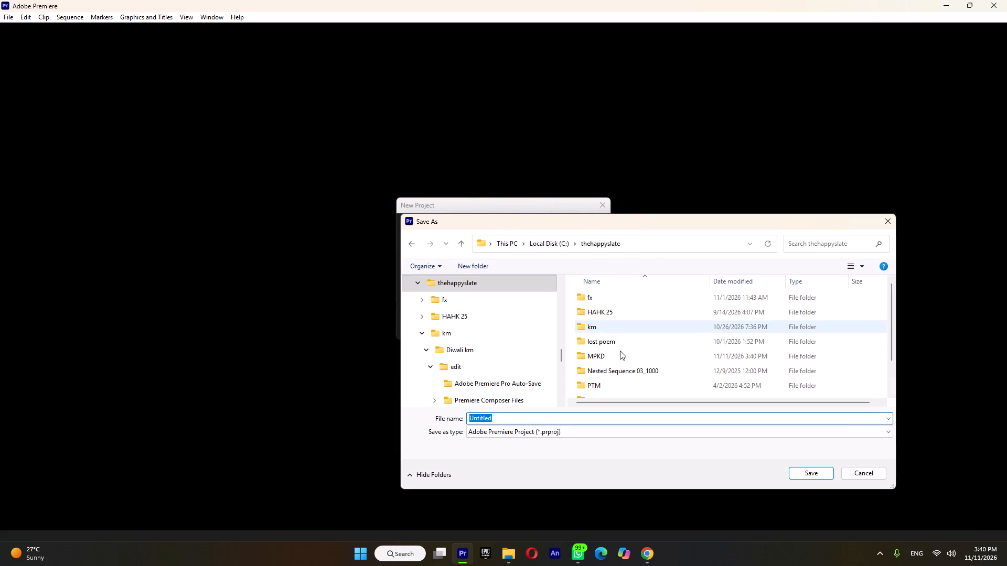
double_click(617, 354)
right_click(623, 363)
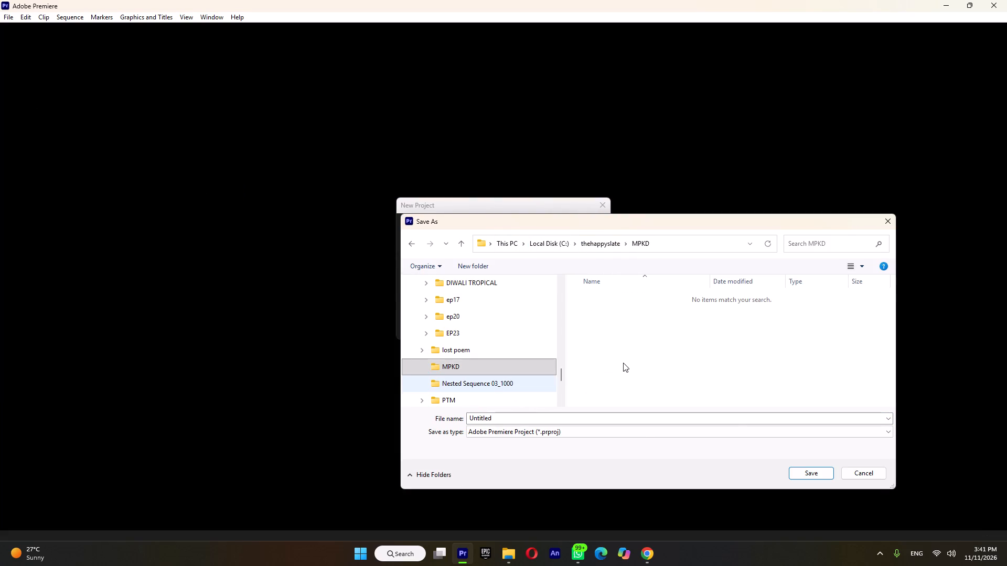
left_click(666, 472)
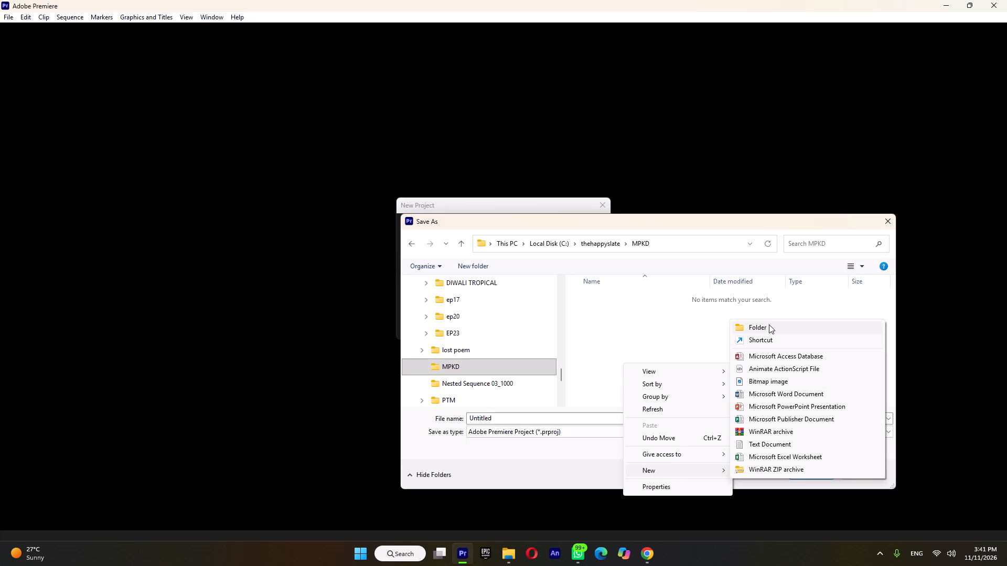
left_click(769, 324)
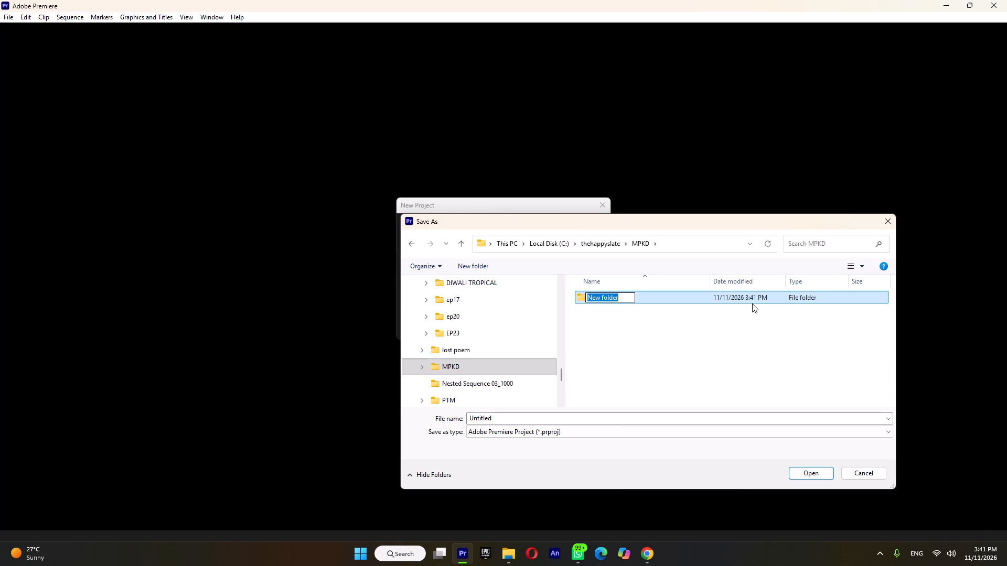
type("edit")
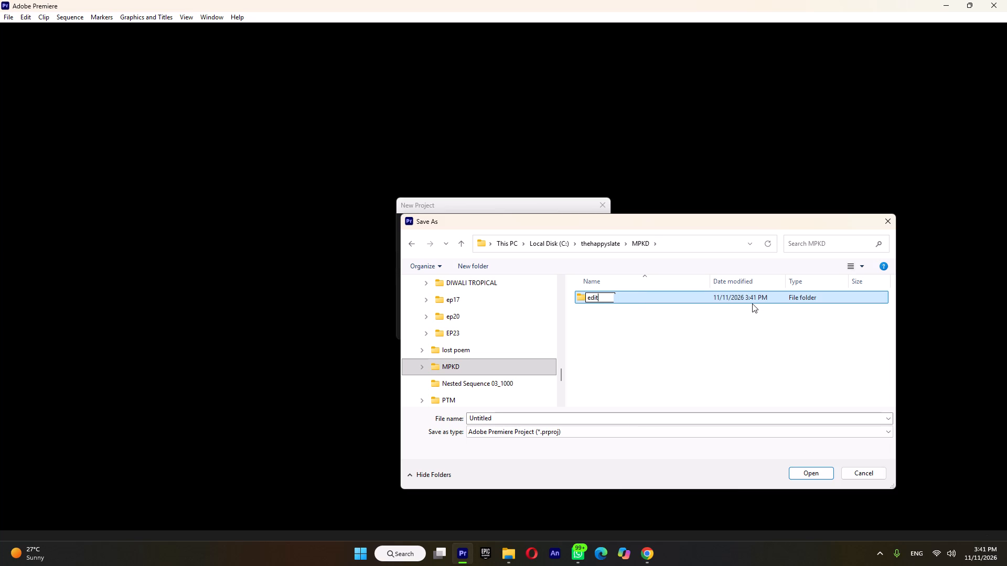
key("space")
type("file")
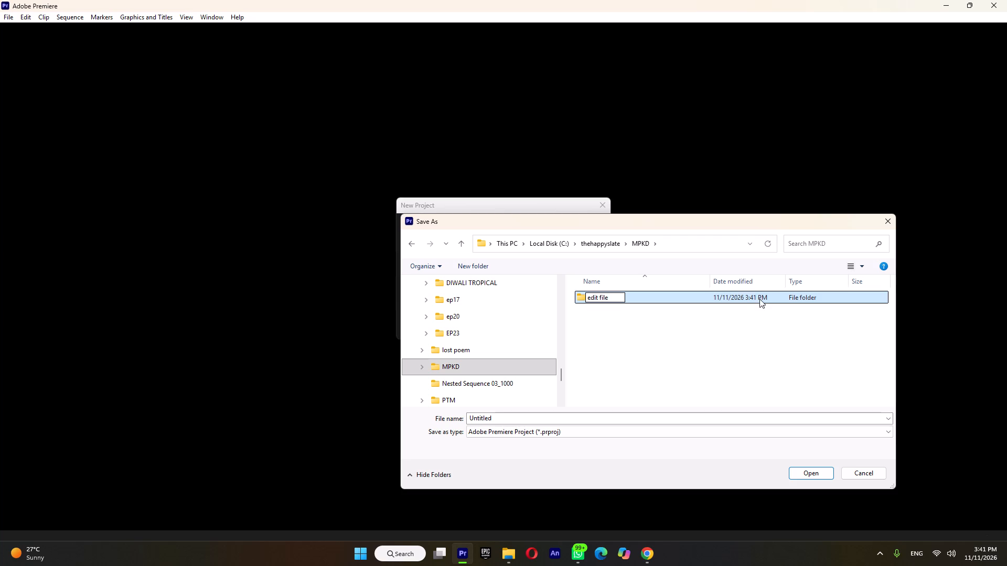
left_click(710, 361)
Choose the "edit file" folder as the location, name the project MPKD EDIT, and create it.
double_click(633, 295)
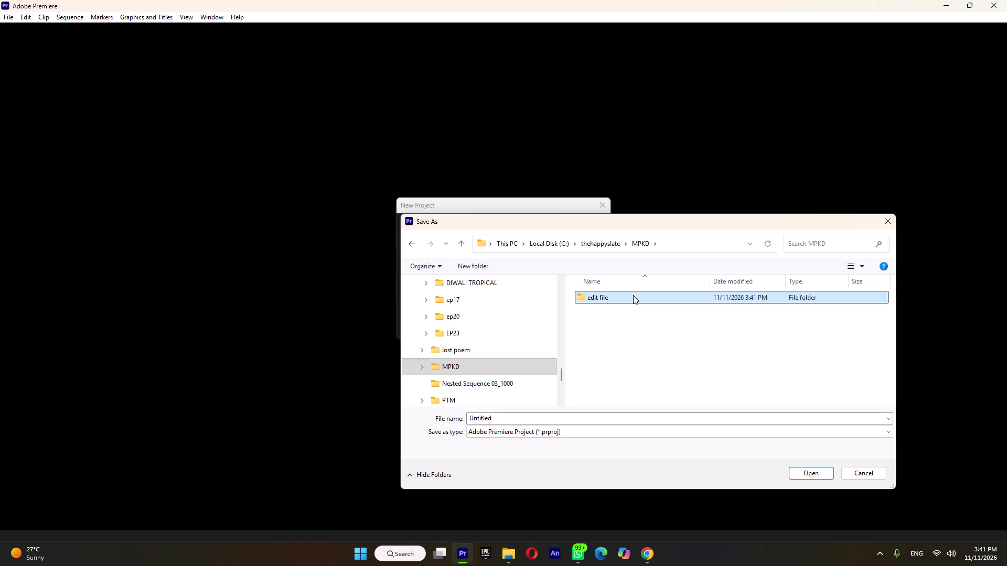
left_click(484, 416)
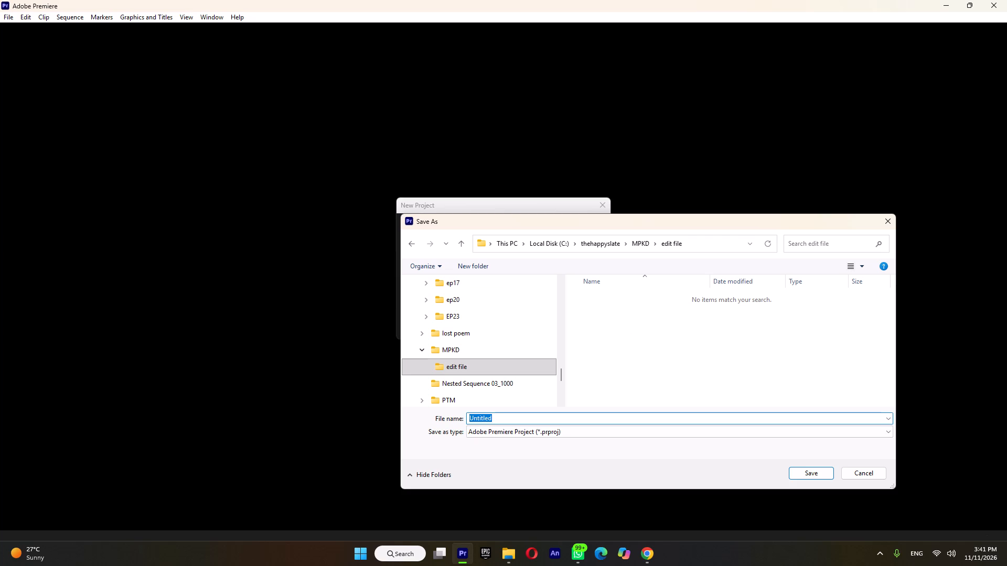
type("mp")
key("BackSpace")
key("BackSpace")
type("MPKD EDIT")
left_click(821, 472)
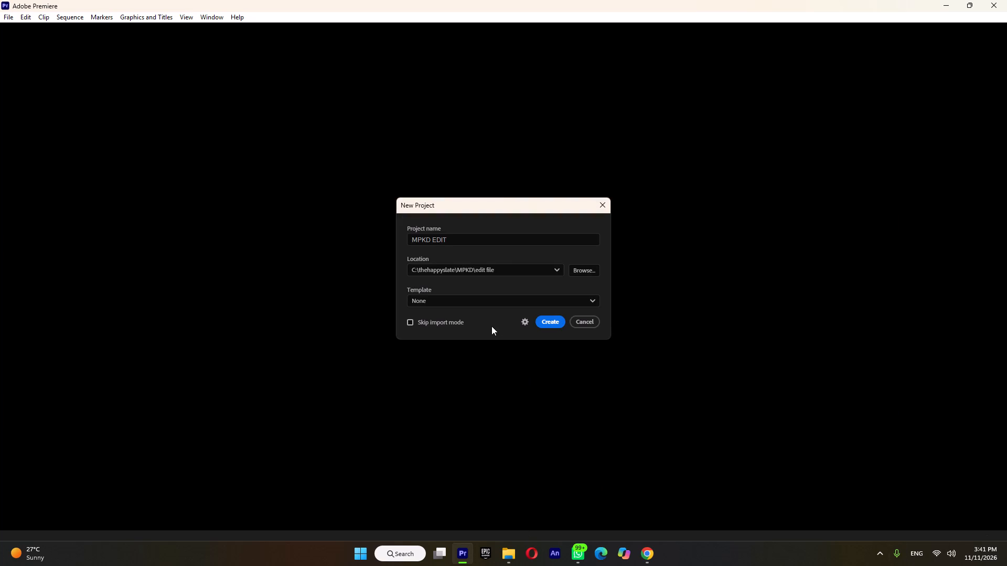
left_click(549, 324)
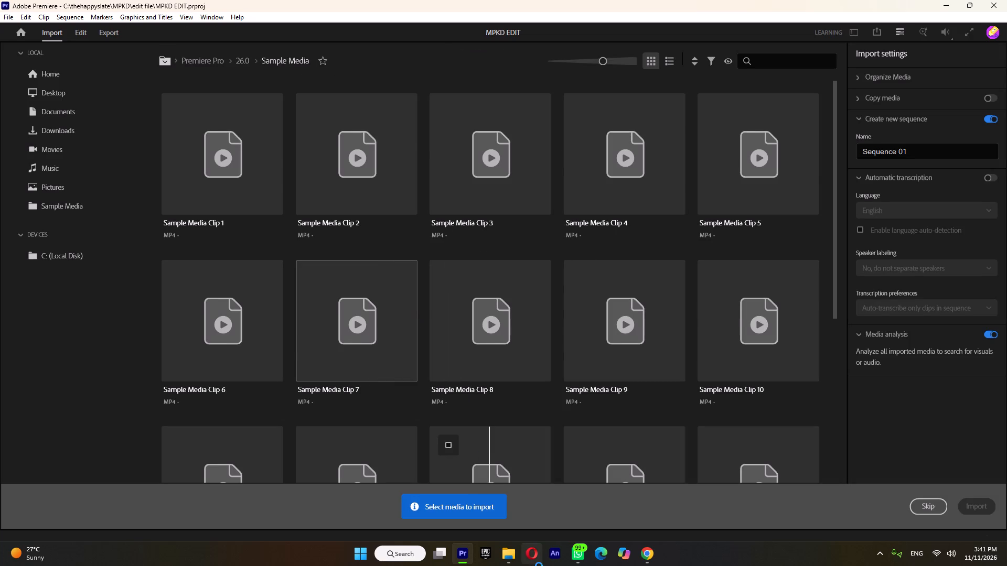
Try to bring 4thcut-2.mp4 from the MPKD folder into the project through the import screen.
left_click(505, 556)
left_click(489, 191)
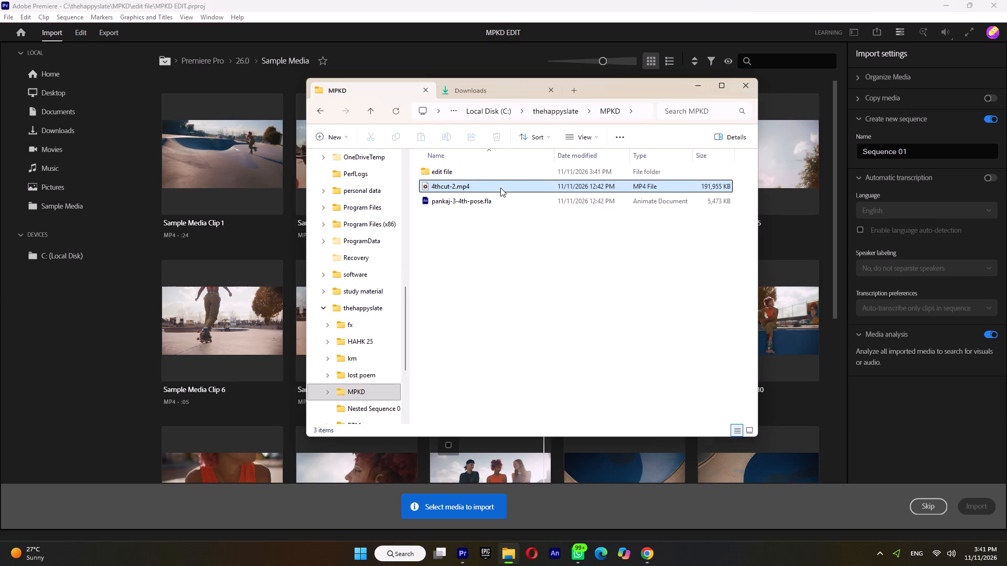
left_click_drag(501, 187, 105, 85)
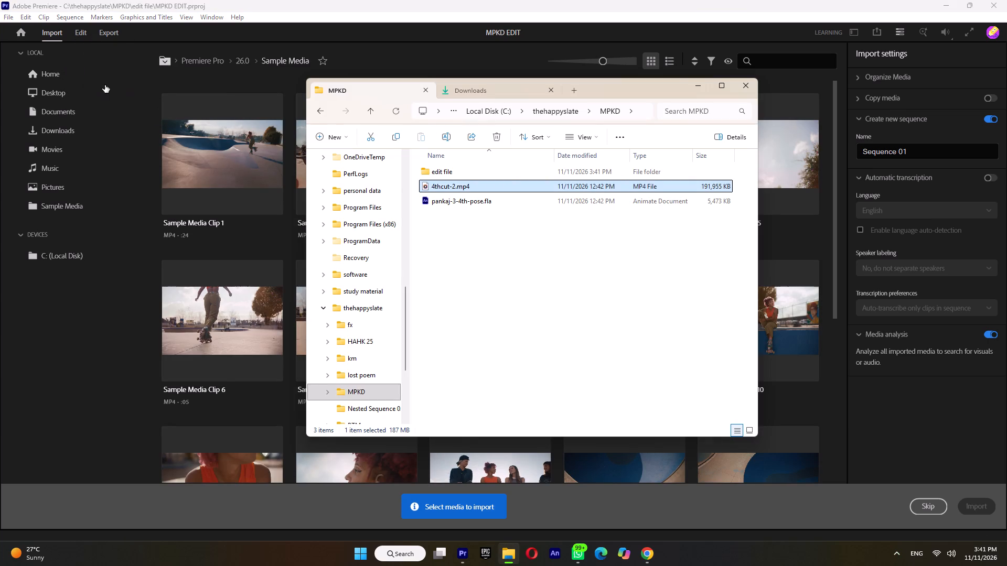
Switch to the editing workspace and place 4thcut-2.mp4 from the MPKD folder in the empty timeline as a new sequence.
left_click(84, 37)
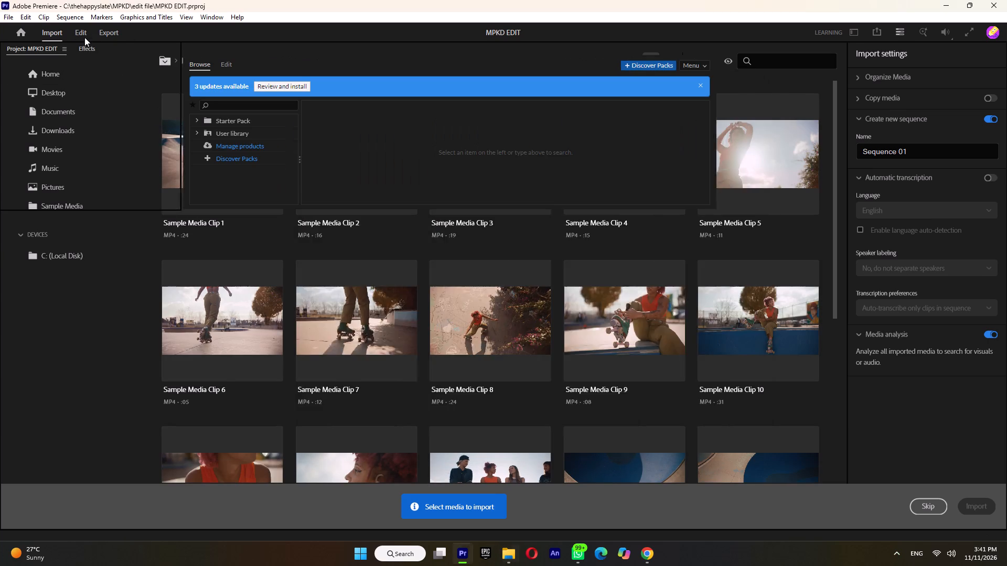
left_click(508, 551)
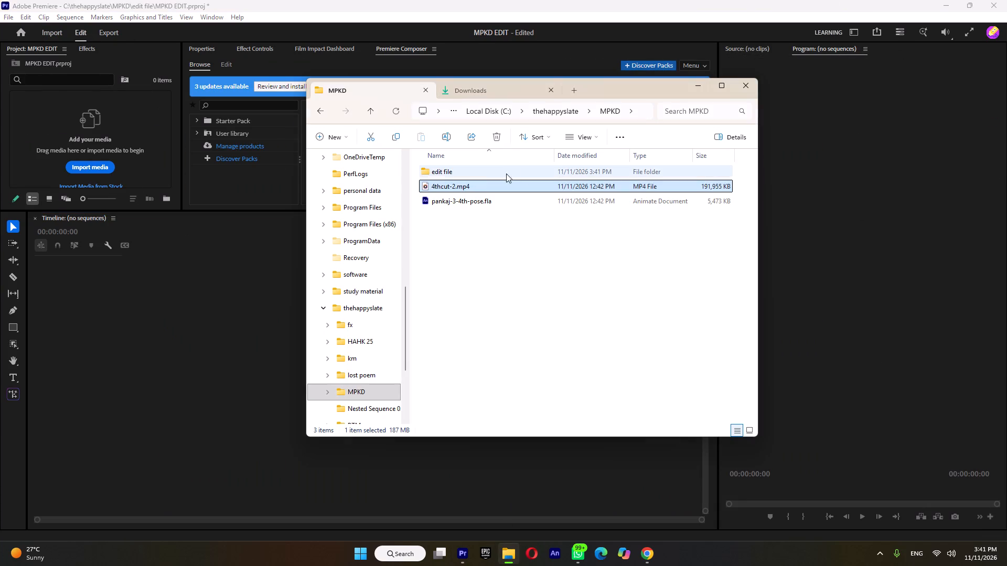
left_click_drag(455, 186, 170, 339)
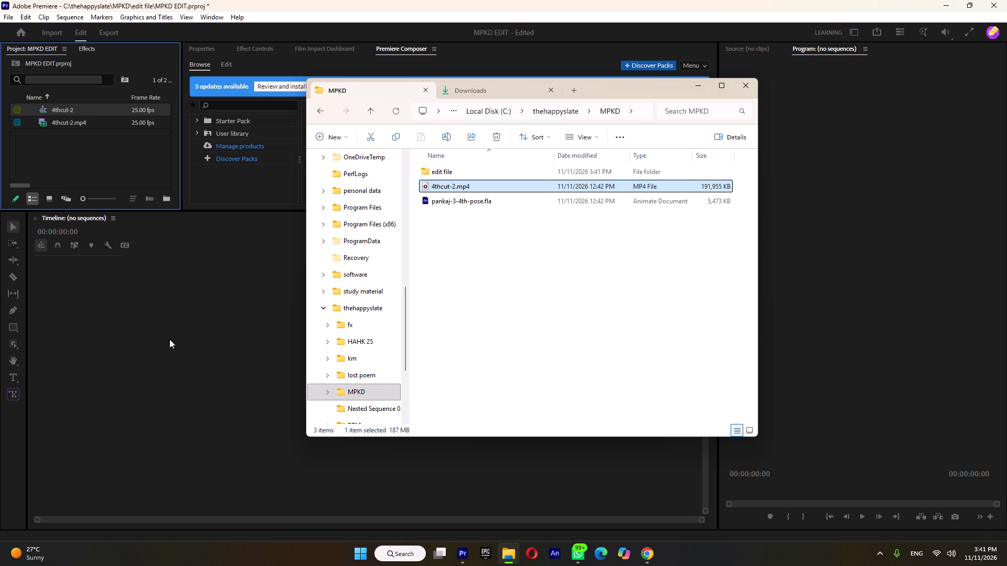
left_click(166, 246)
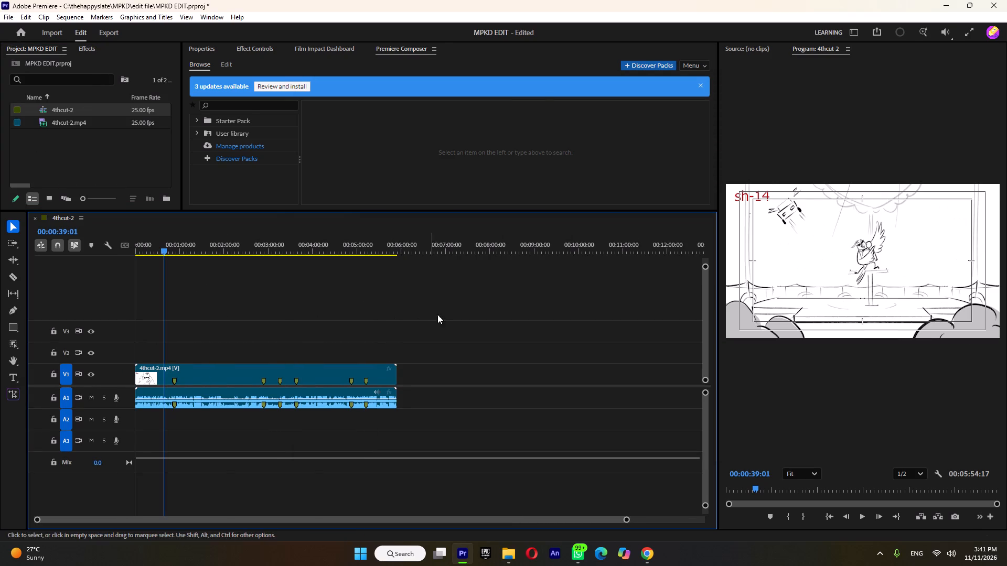
Check the end of the 4thcut-2 sequence and mute audio track A1.
left_click(401, 242)
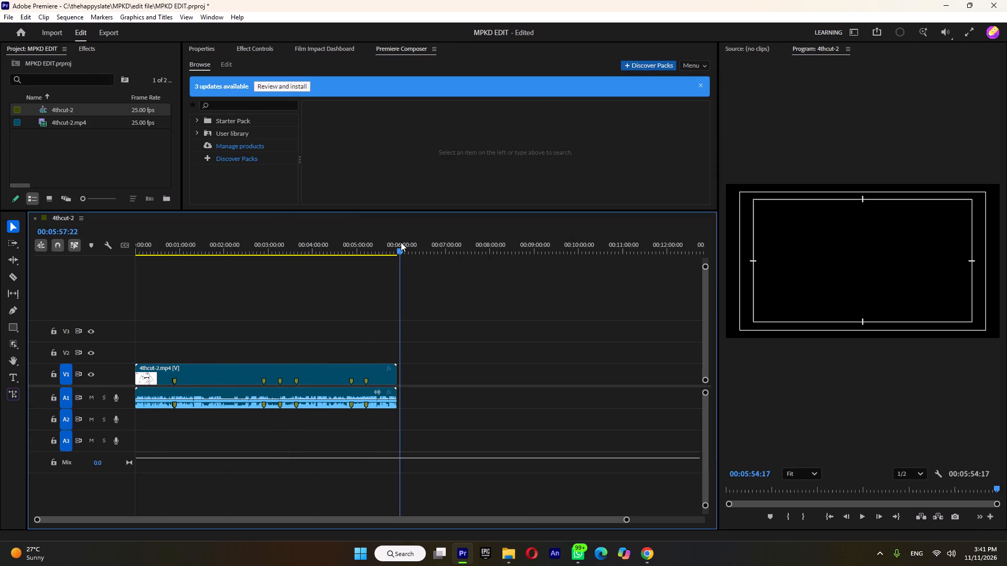
left_click(400, 243)
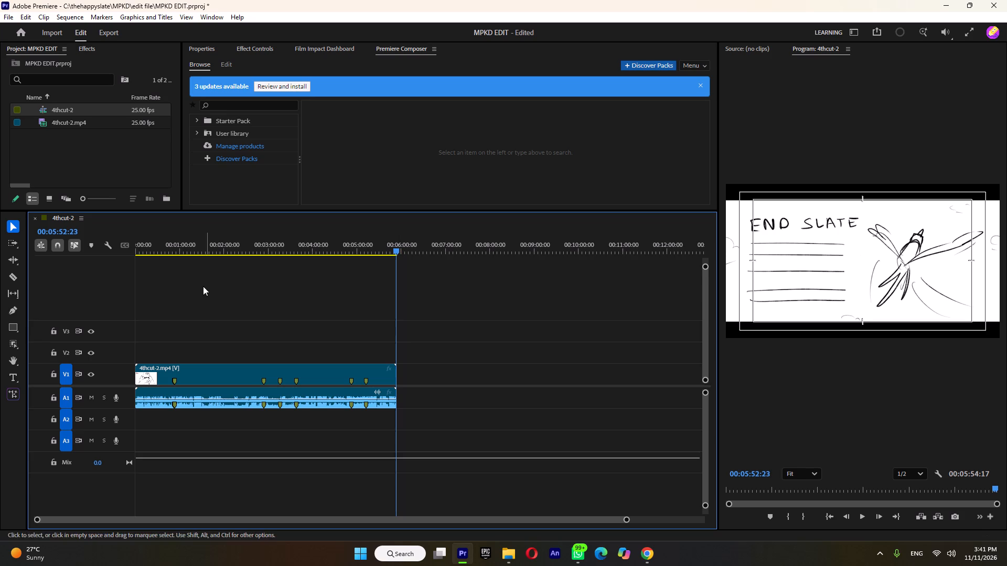
left_click(94, 396)
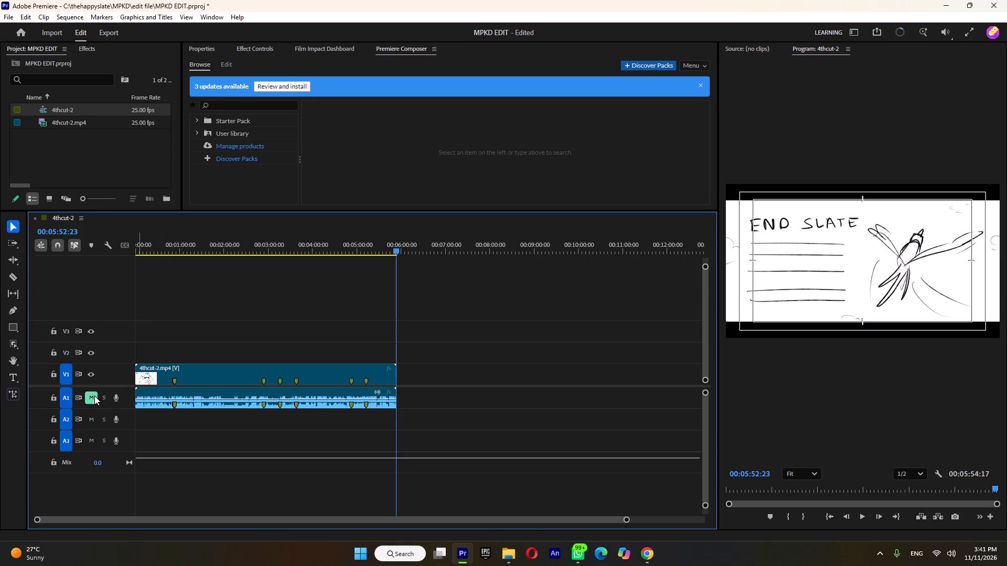
Examine the opening shots of the sequence frame by frame, focusing on the change from sh-2 to sh-3 around 9 seconds.
left_click_drag(154, 246, 141, 271)
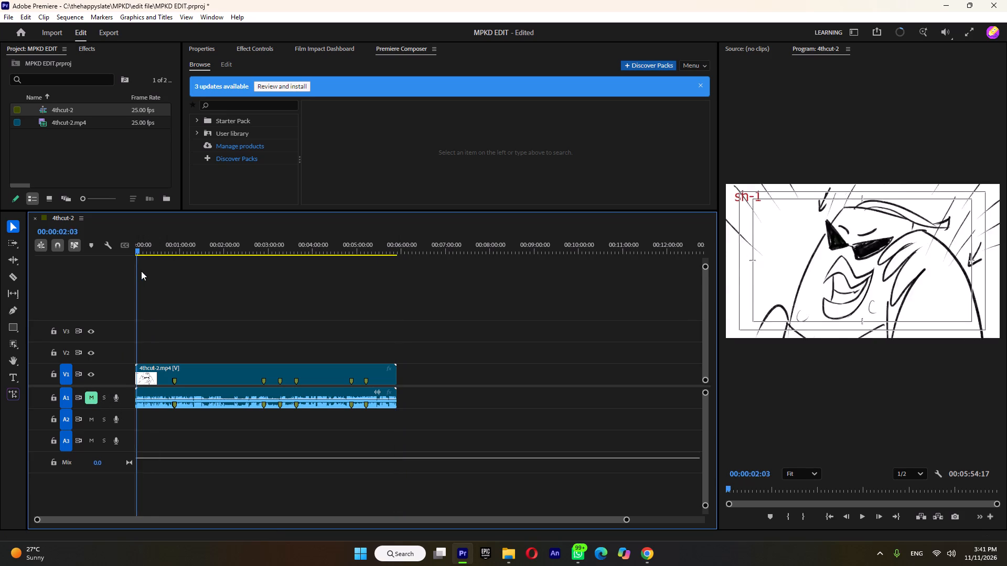
left_click_drag(141, 271, 144, 273)
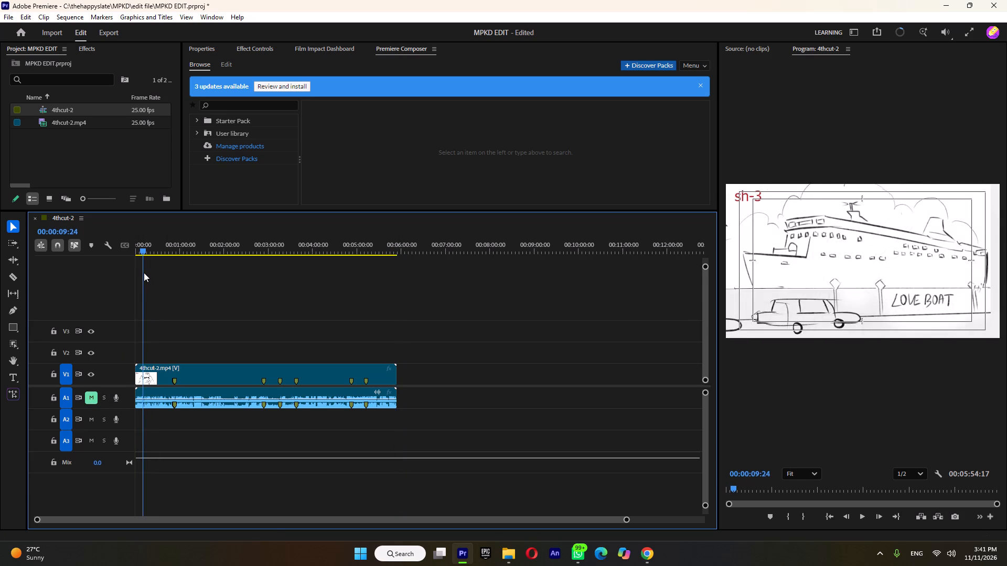
left_click_drag(144, 273, 143, 273)
scroll(154, 270, "up", 12, "alt")
scroll(182, 300, "up", 5)
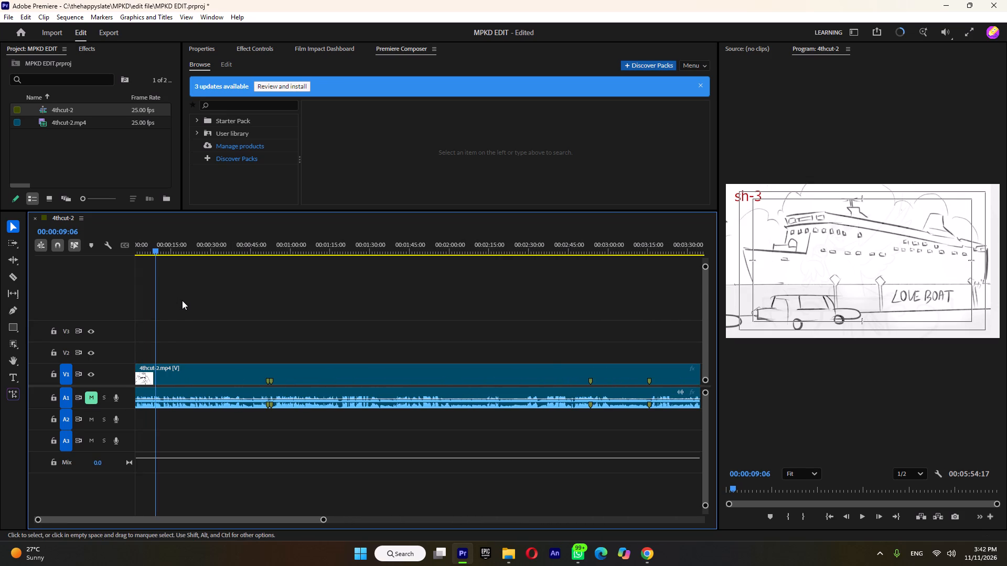
scroll(182, 300, "up", 10)
scroll(156, 253, "up", 17, "alt")
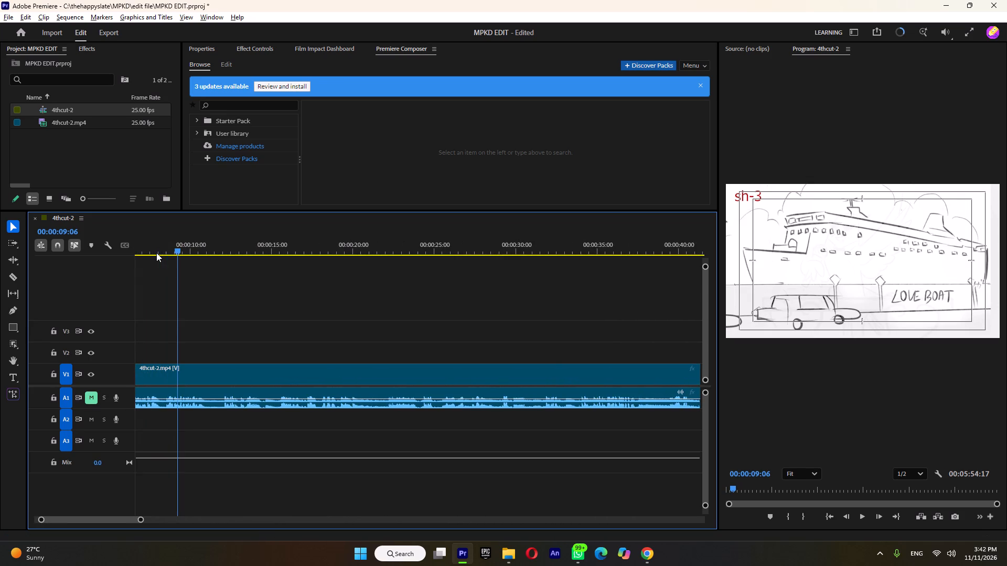
scroll(174, 254, "up", 13)
left_click_drag(284, 250, 280, 252)
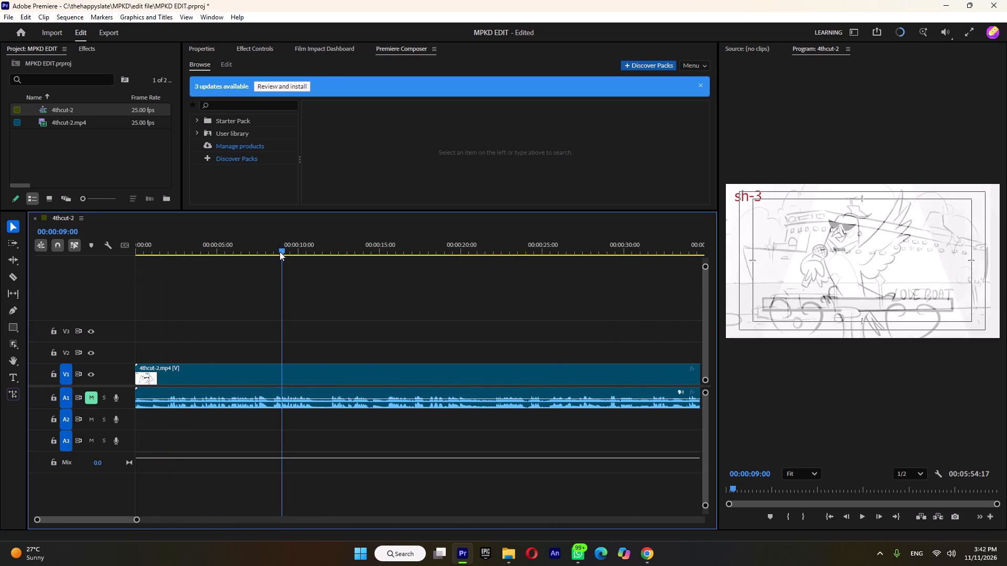
left_click_drag(280, 252, 273, 262)
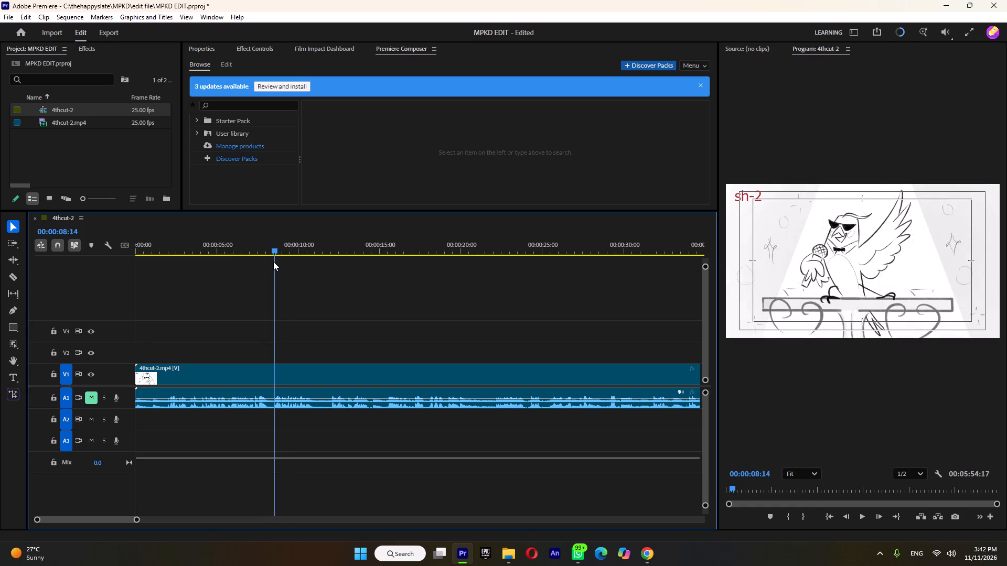
left_click_drag(273, 262, 285, 263)
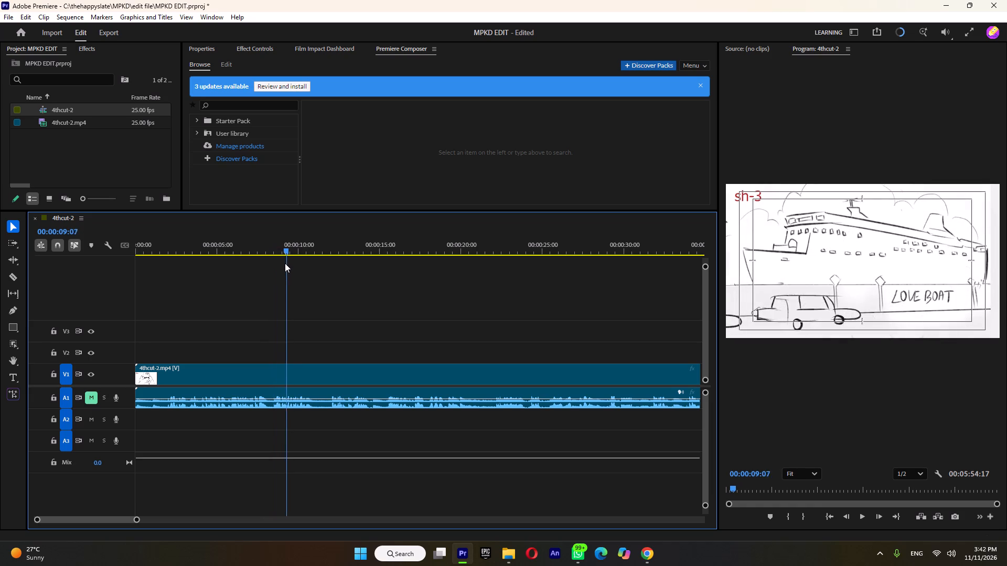
left_click_drag(285, 263, 288, 263)
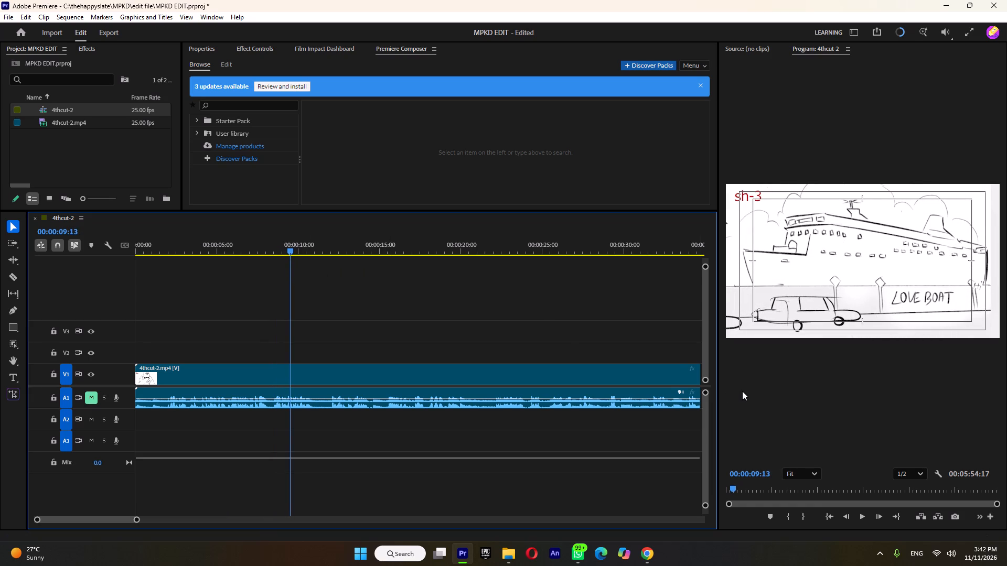
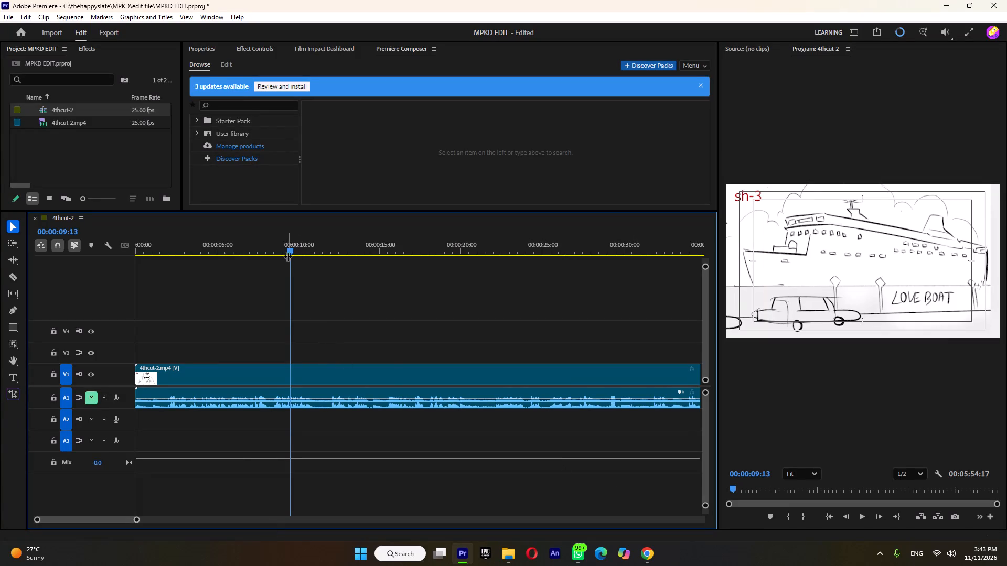
Examine the transition from sh-2 to sh-3 frame by frame, between about 8 and 9.5 seconds.
left_click_drag(291, 249, 289, 255)
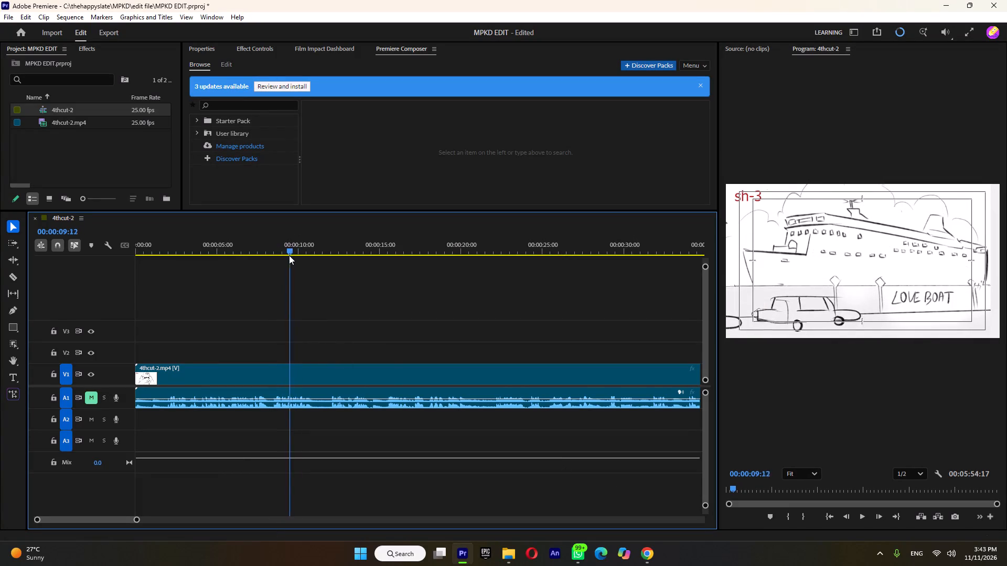
left_click_drag(289, 255, 282, 260)
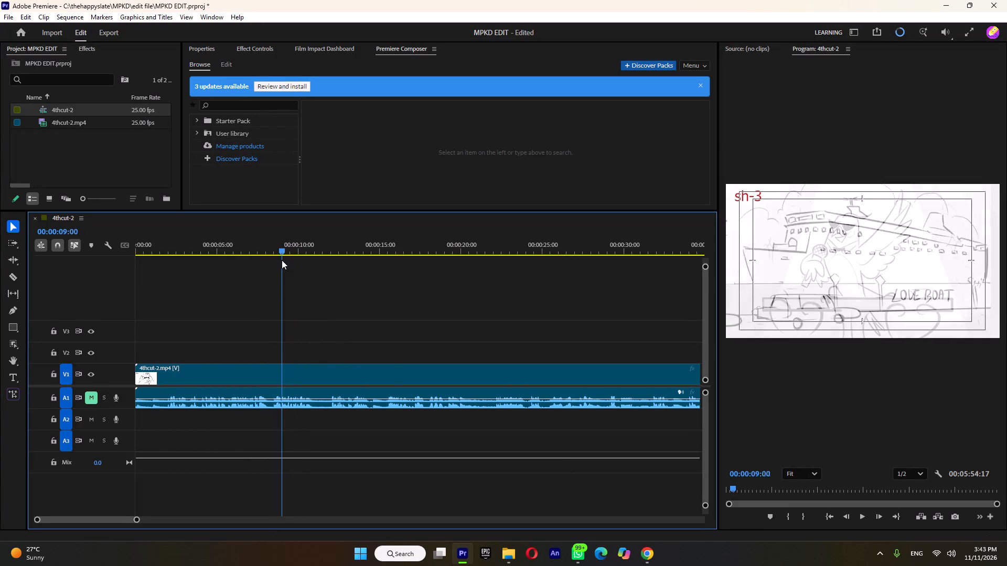
left_click_drag(282, 260, 278, 260)
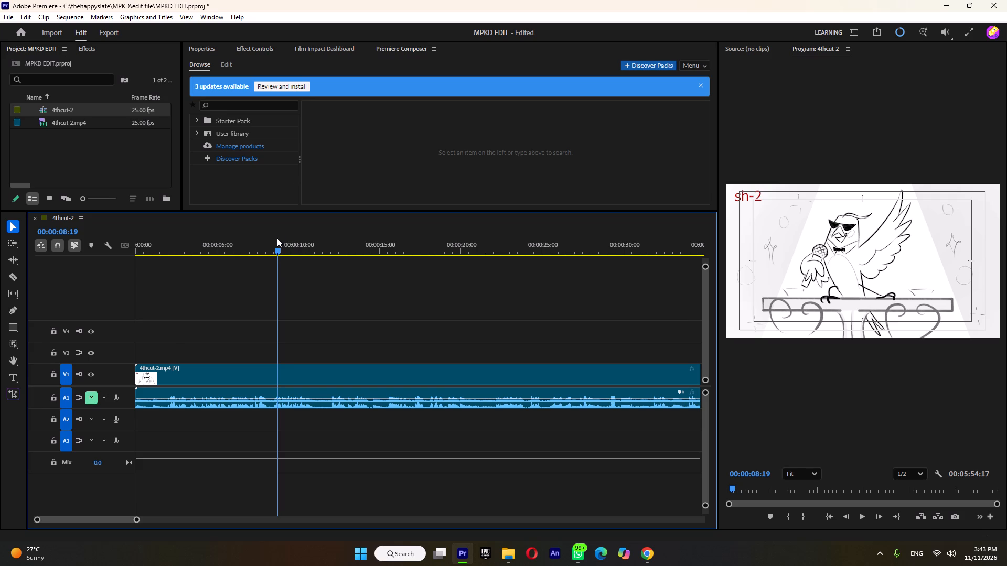
left_click_drag(277, 247, 277, 264)
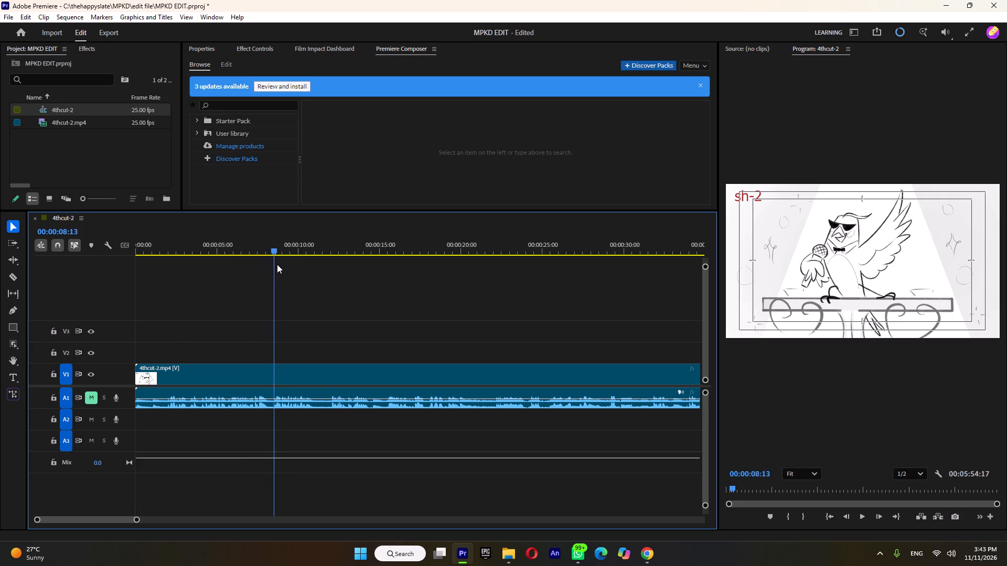
left_click_drag(277, 264, 287, 276)
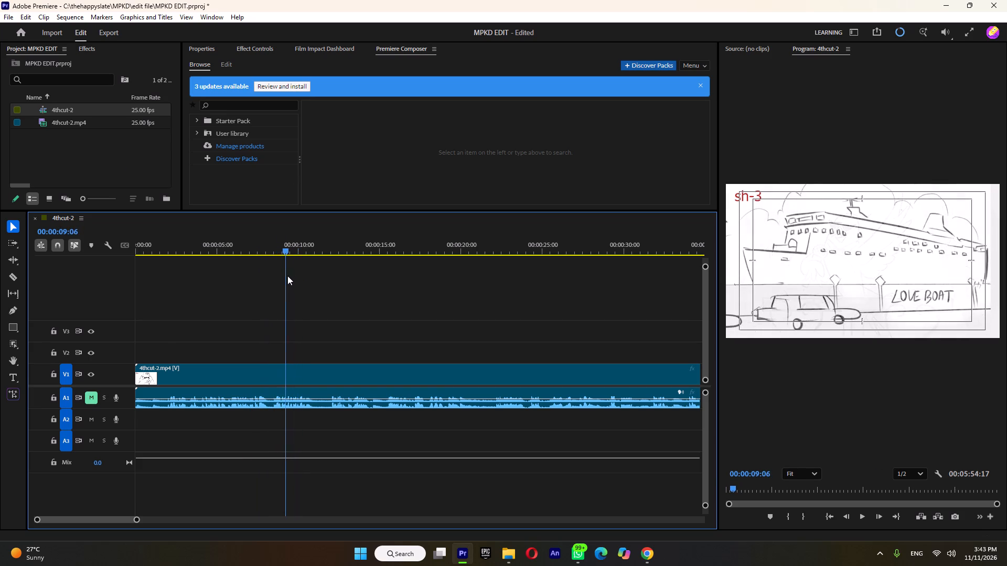
left_click_drag(287, 276, 286, 281)
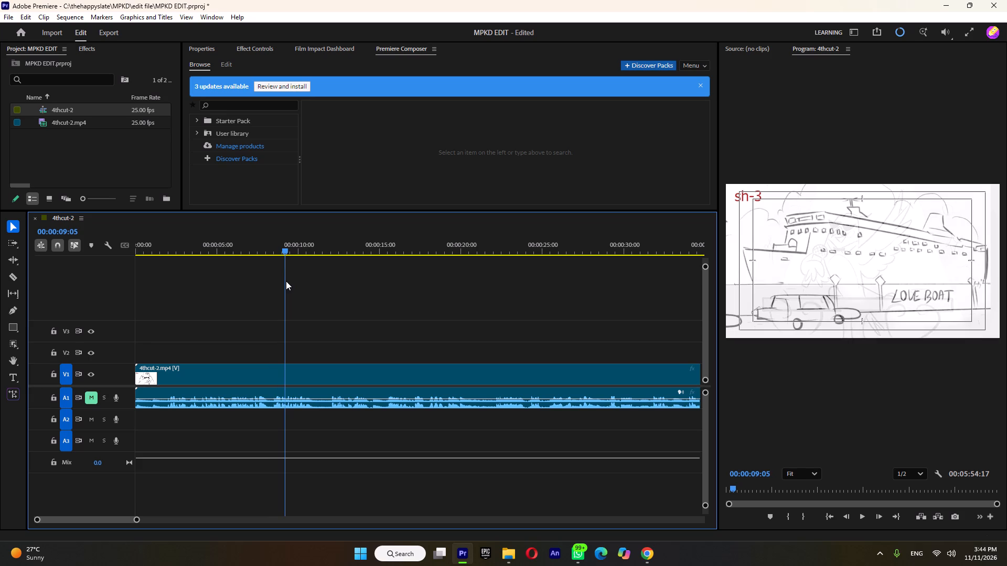
left_click_drag(286, 281, 285, 283)
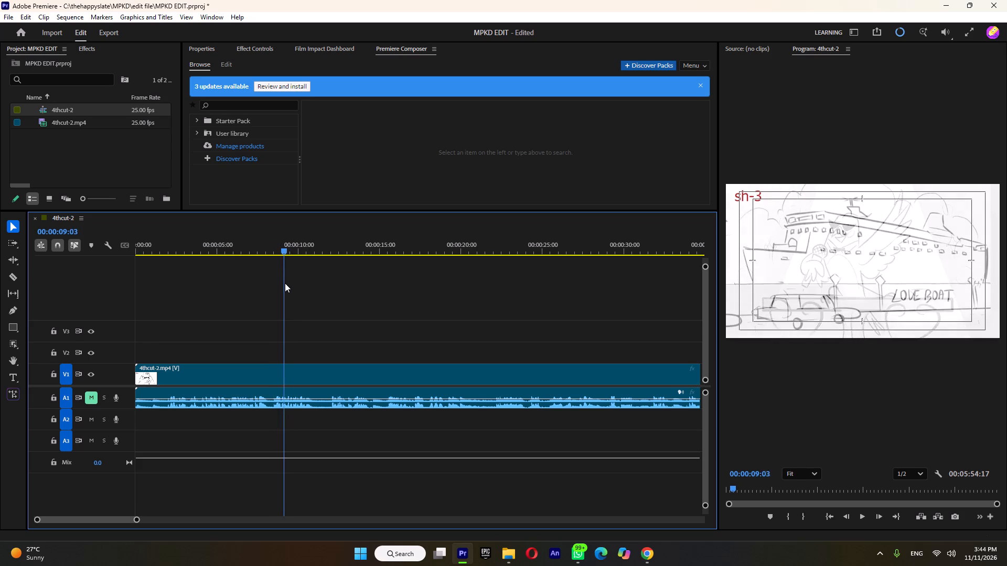
left_click_drag(285, 283, 286, 282)
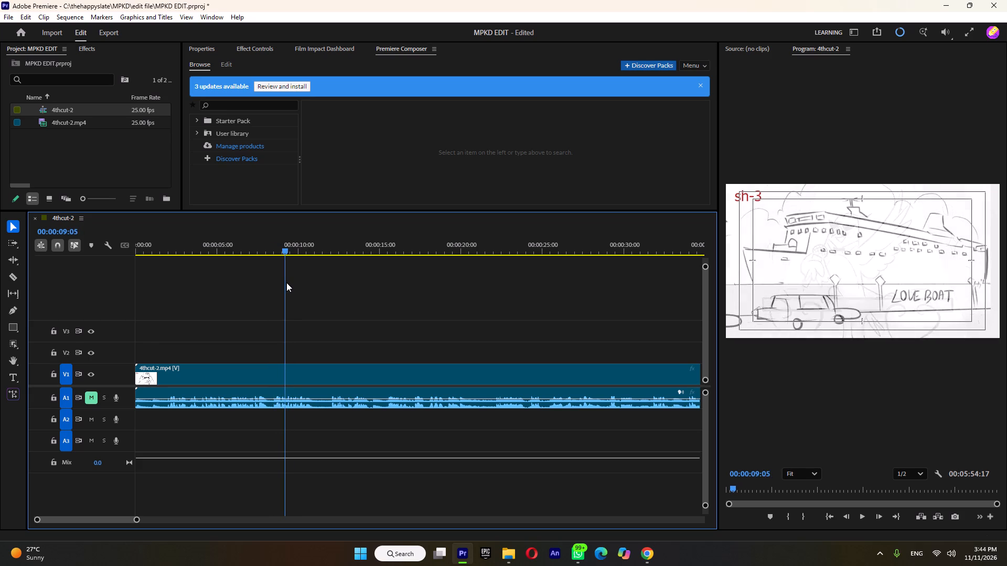
left_click_drag(286, 282, 280, 282)
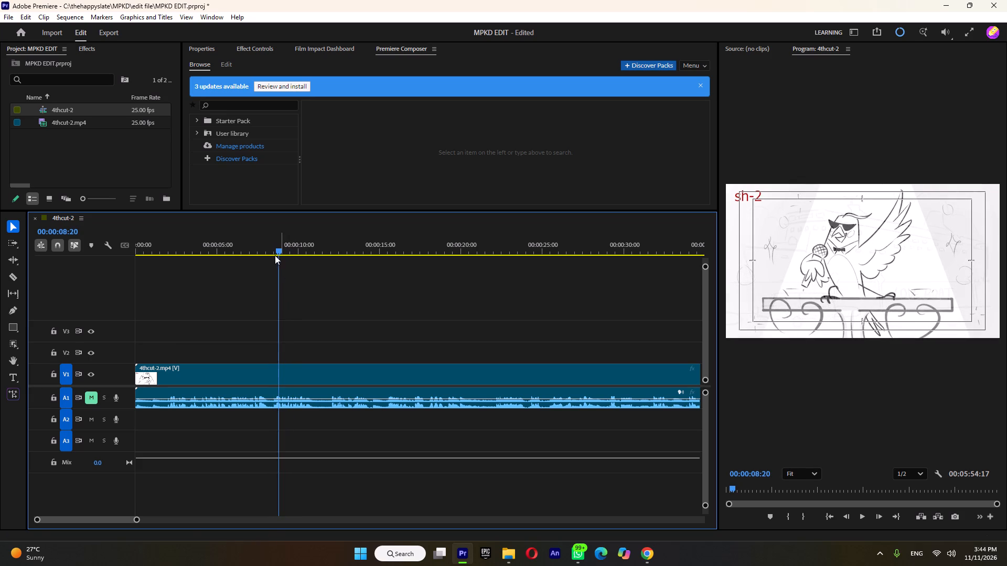
left_click_drag(278, 250, 285, 253)
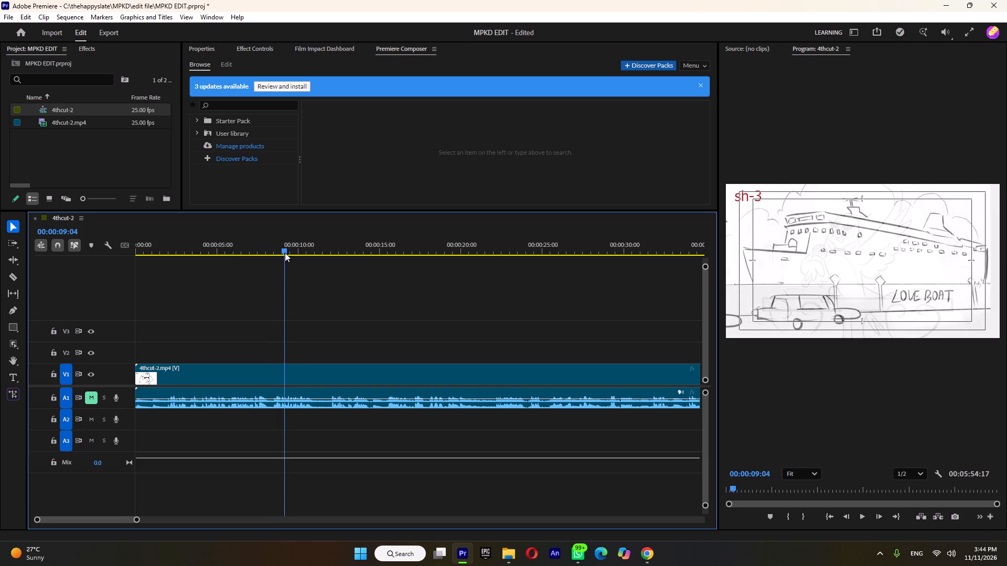
left_click_drag(285, 253, 278, 261)
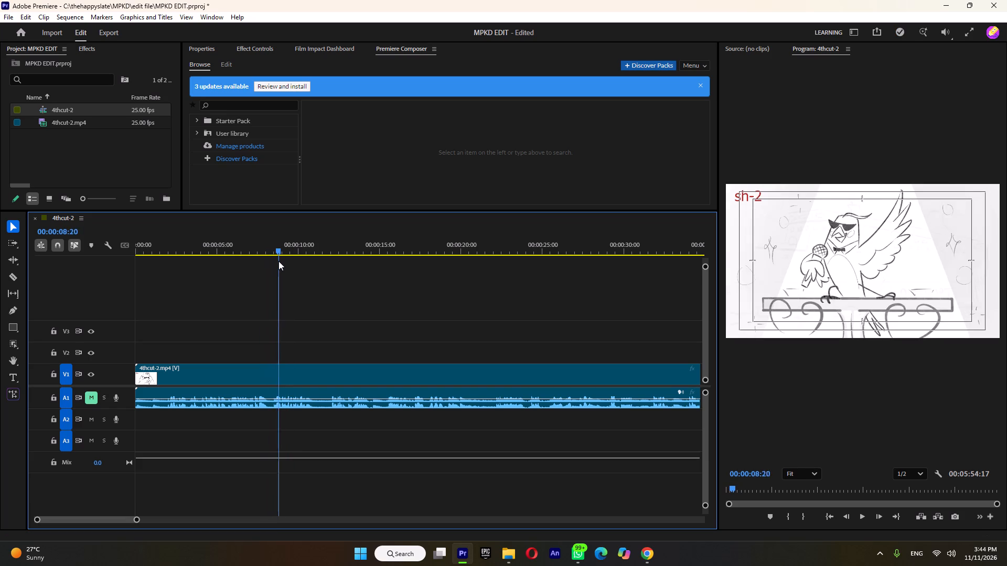
left_click_drag(278, 261, 272, 266)
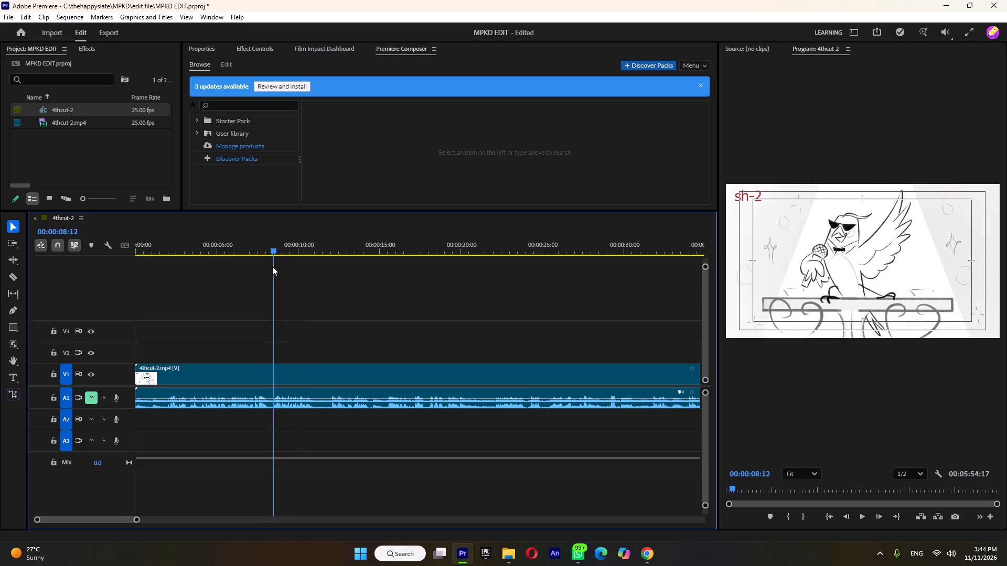
Examine shots sh-4 to sh-6 between about 12 and 19 seconds, focusing on the changes from sh-4 to sh-5 and sh-5 to sh-6.
left_click_drag(272, 266, 337, 287)
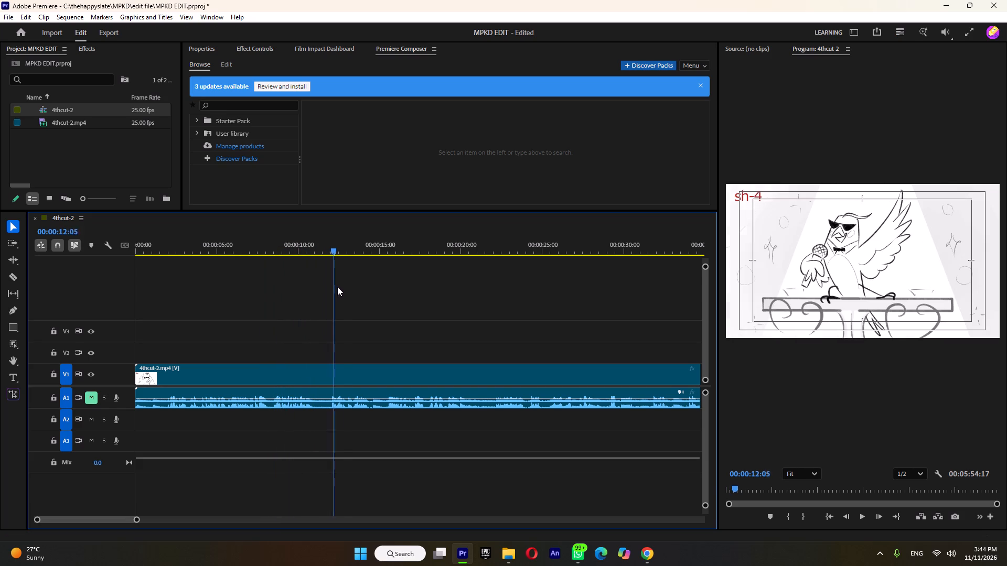
left_click_drag(337, 287, 334, 294)
left_click_drag(334, 294, 346, 298)
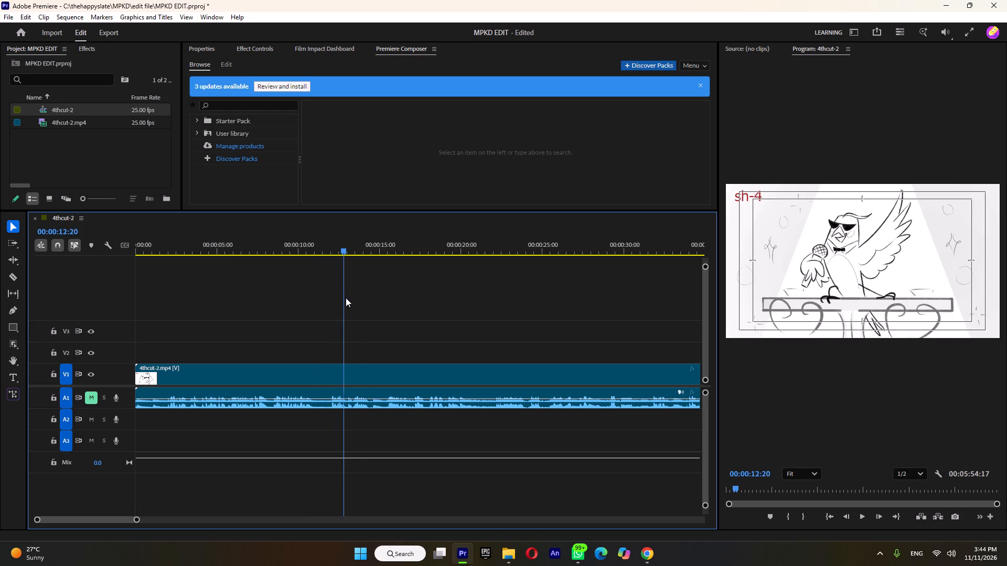
left_click_drag(346, 298, 388, 303)
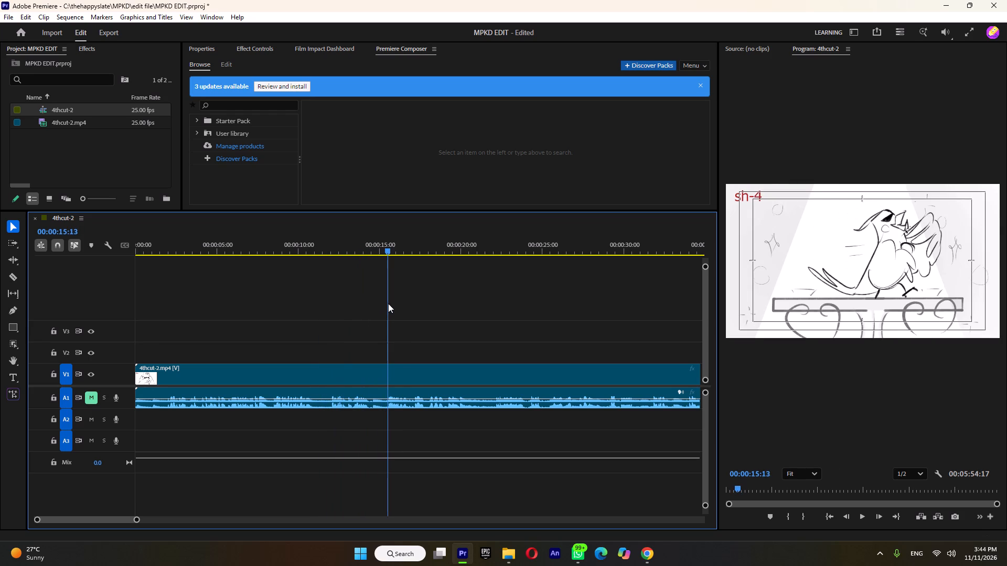
left_click_drag(388, 303, 403, 303)
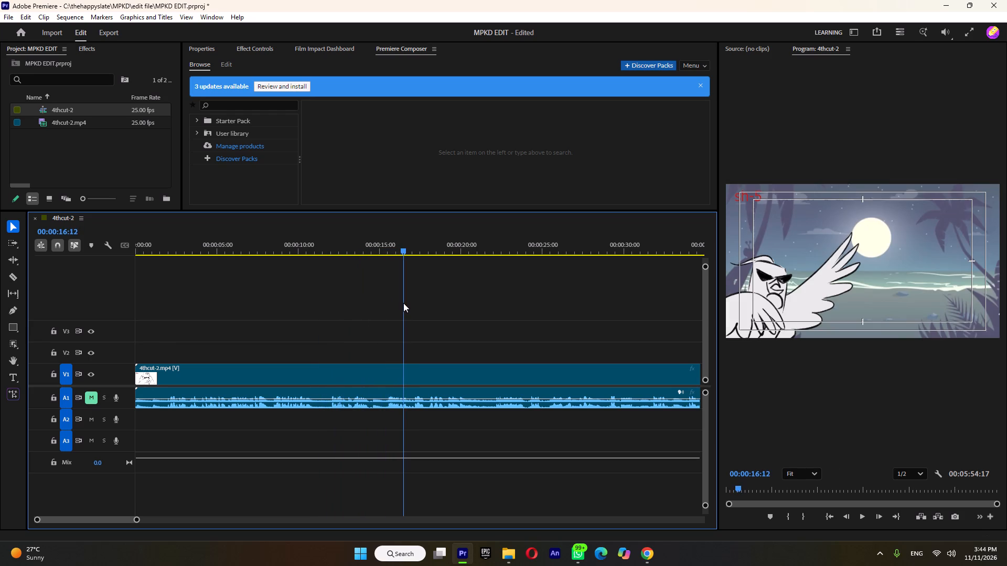
left_click_drag(403, 303, 401, 303)
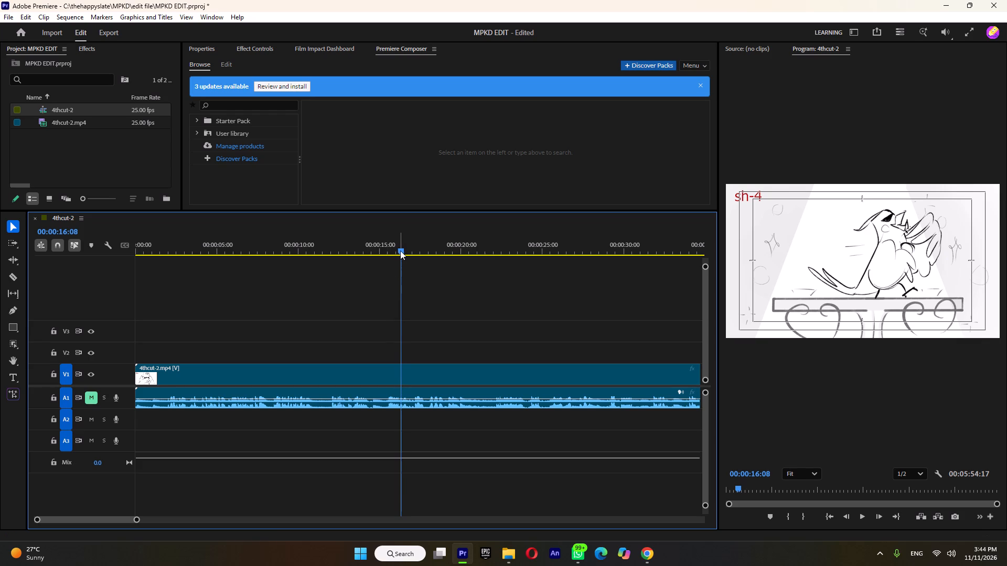
left_click_drag(400, 251, 405, 253)
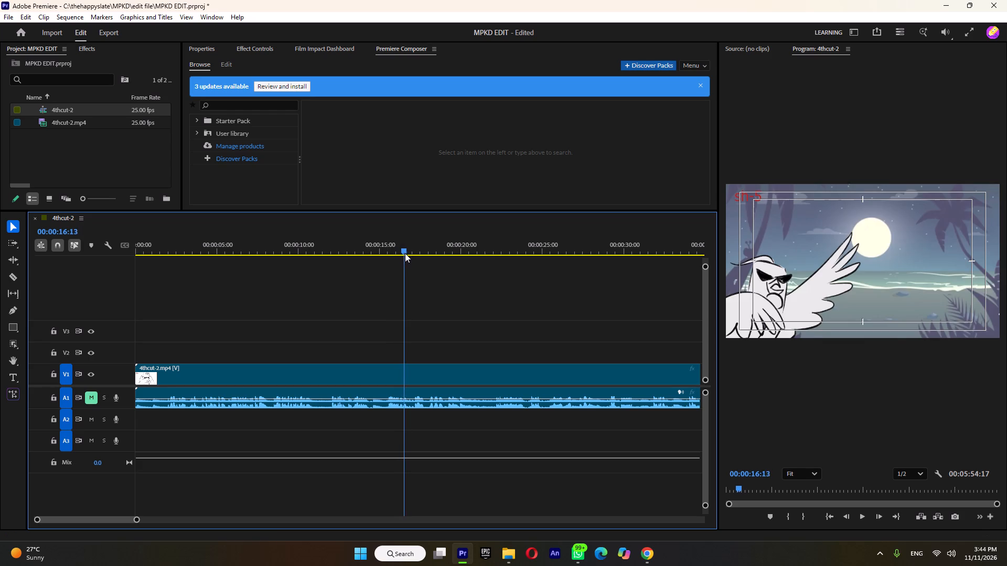
left_click_drag(405, 253, 438, 265)
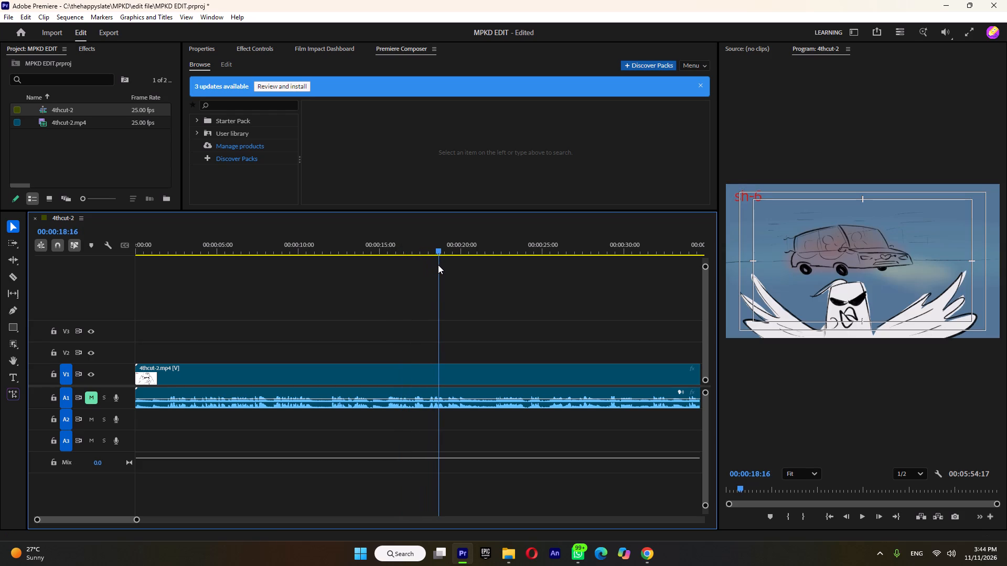
left_click_drag(438, 265, 441, 265)
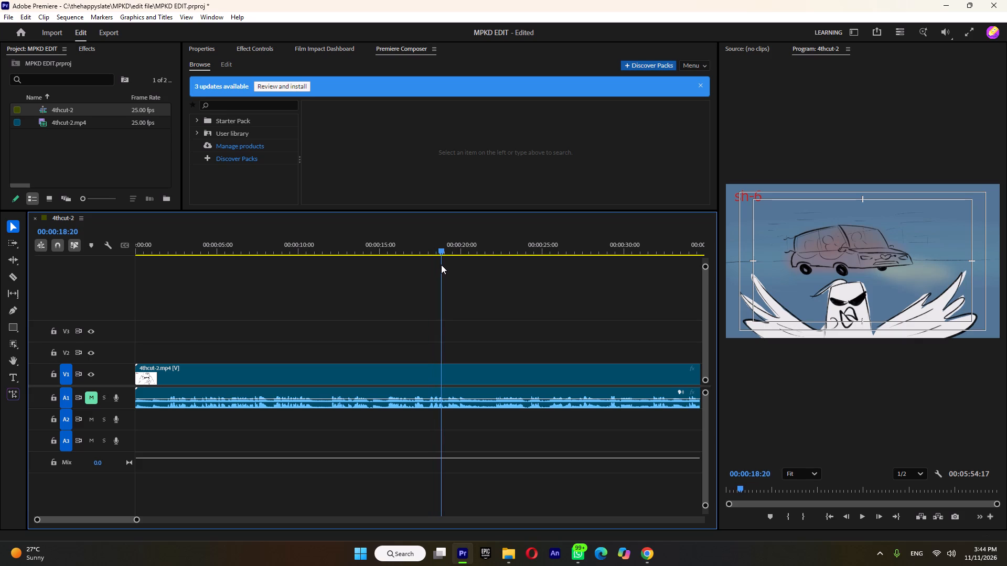
left_click_drag(441, 265, 431, 268)
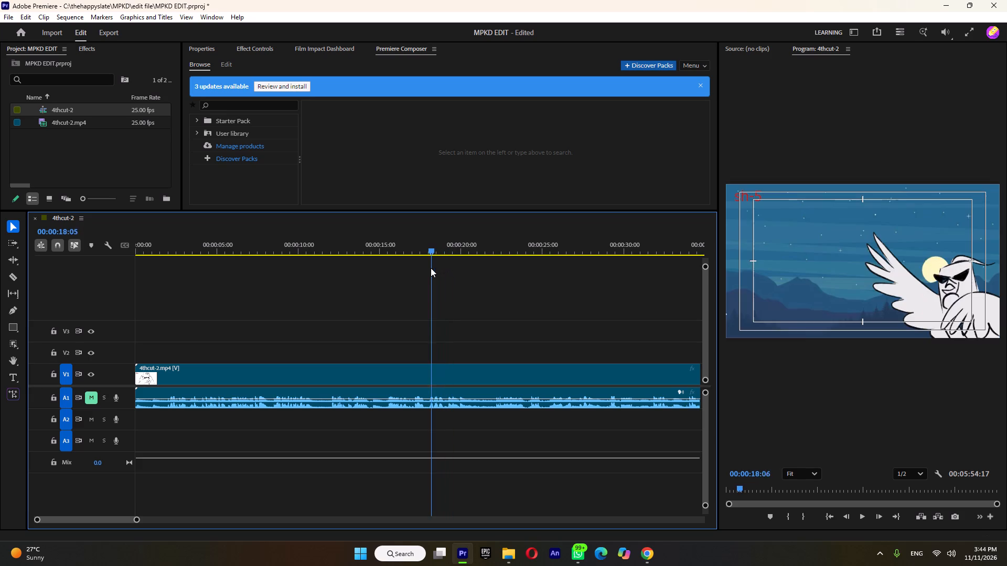
left_click_drag(431, 268, 449, 275)
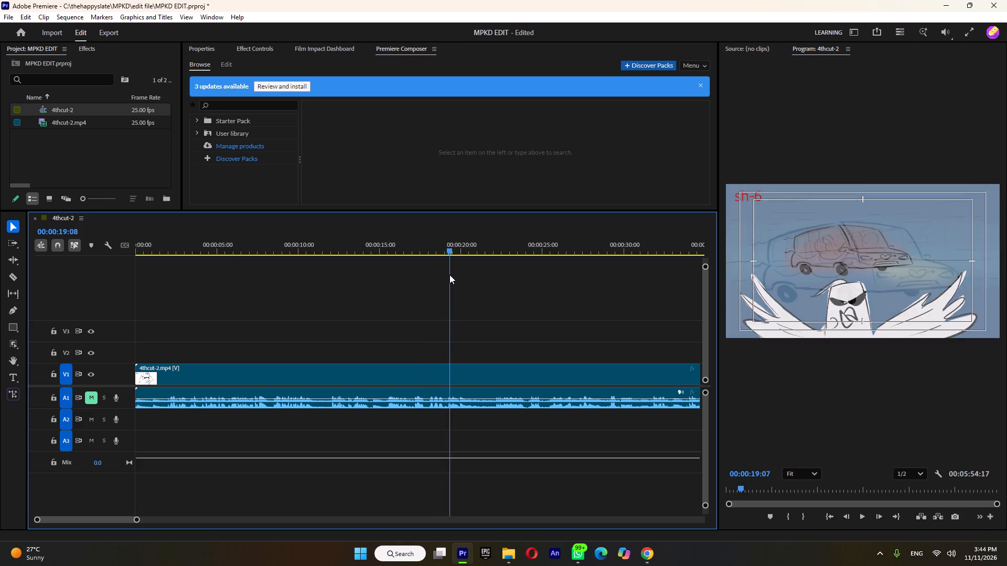
left_click_drag(449, 275, 433, 282)
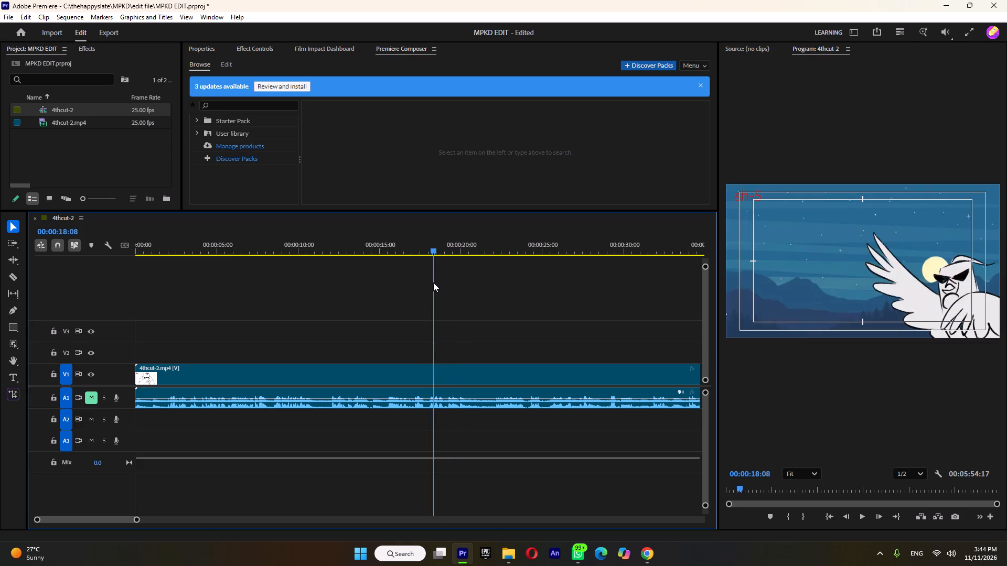
left_click_drag(433, 282, 432, 285)
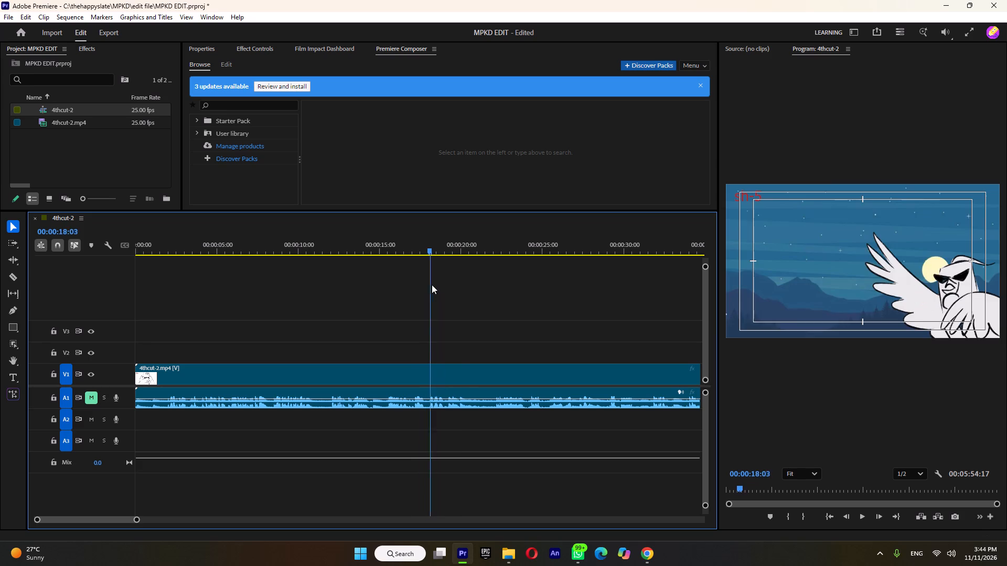
Find the change from sh-6 to sh-7 and mark the sequence's out point at 00:00:21:16.
left_click_drag(432, 285, 474, 289)
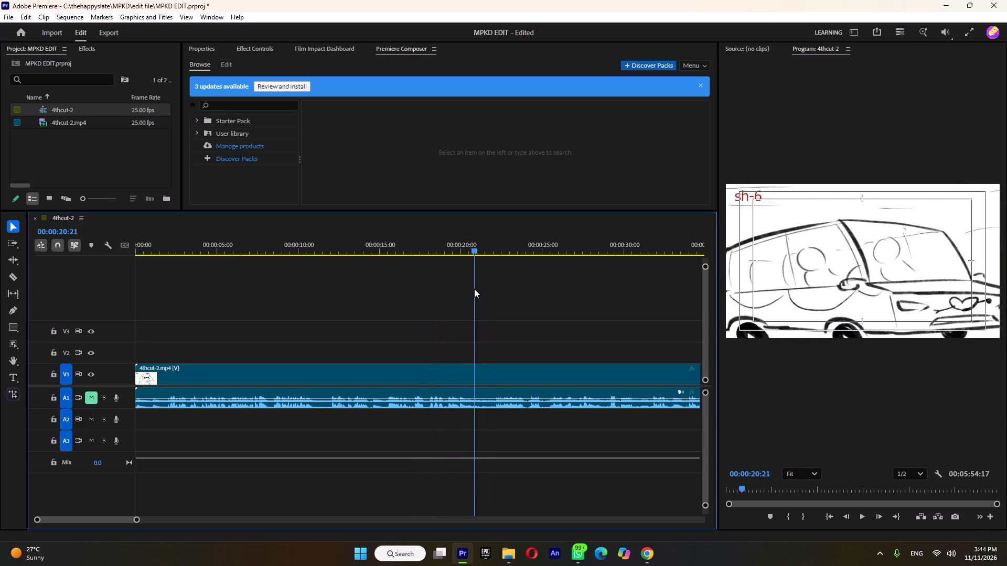
left_click_drag(474, 289, 488, 289)
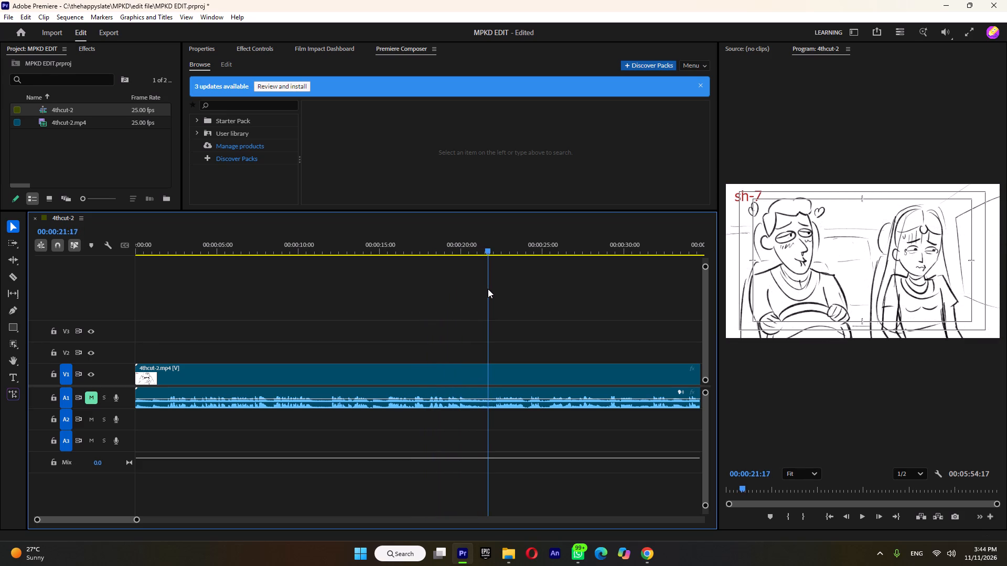
left_click_drag(488, 289, 481, 289)
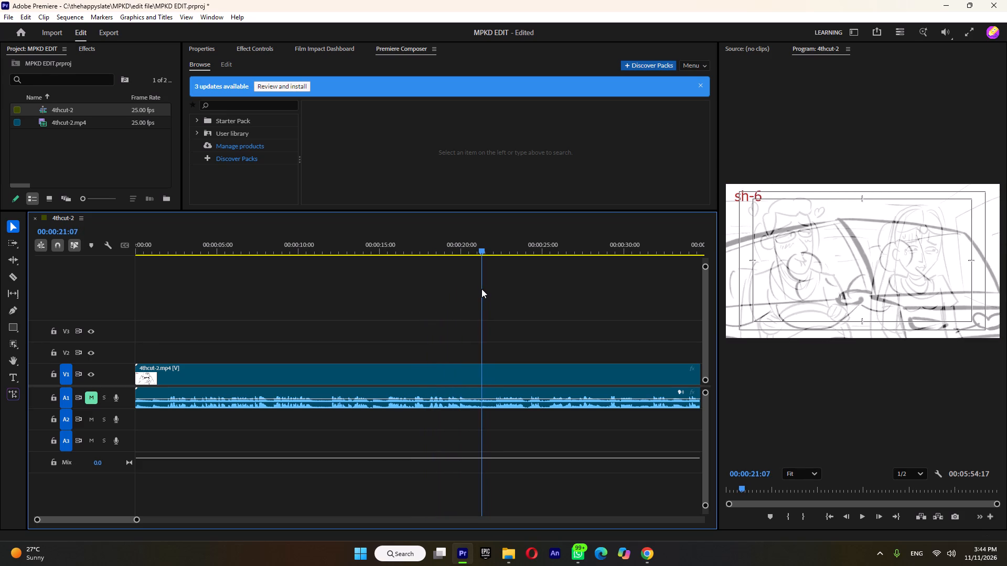
left_click_drag(481, 289, 483, 289)
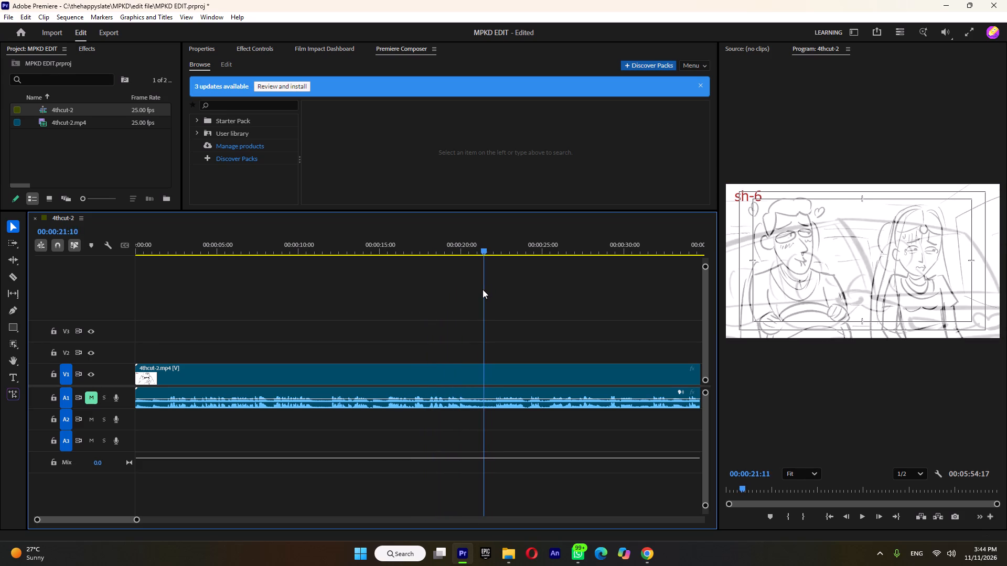
left_click_drag(483, 289, 487, 289)
right_click(488, 248)
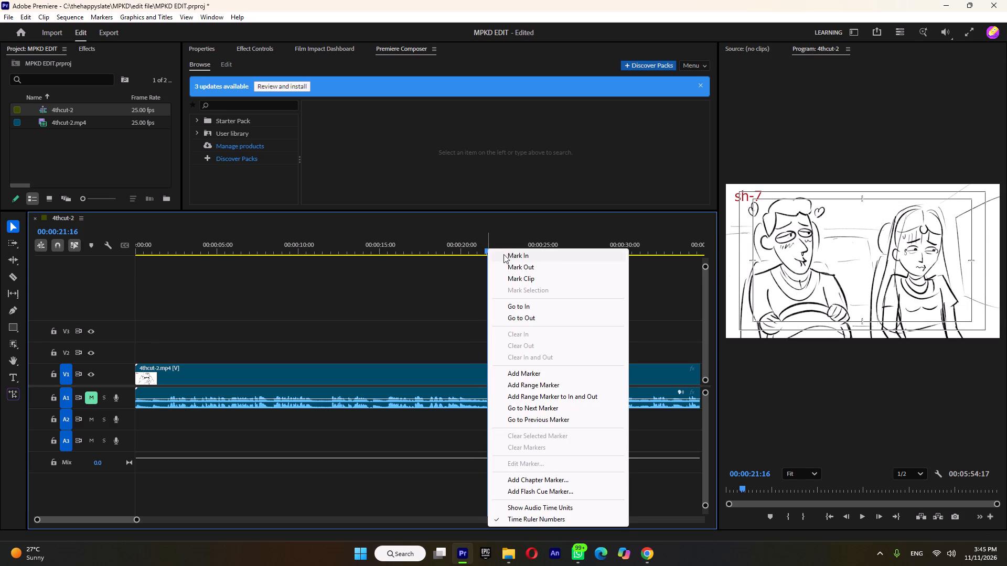
left_click(506, 266)
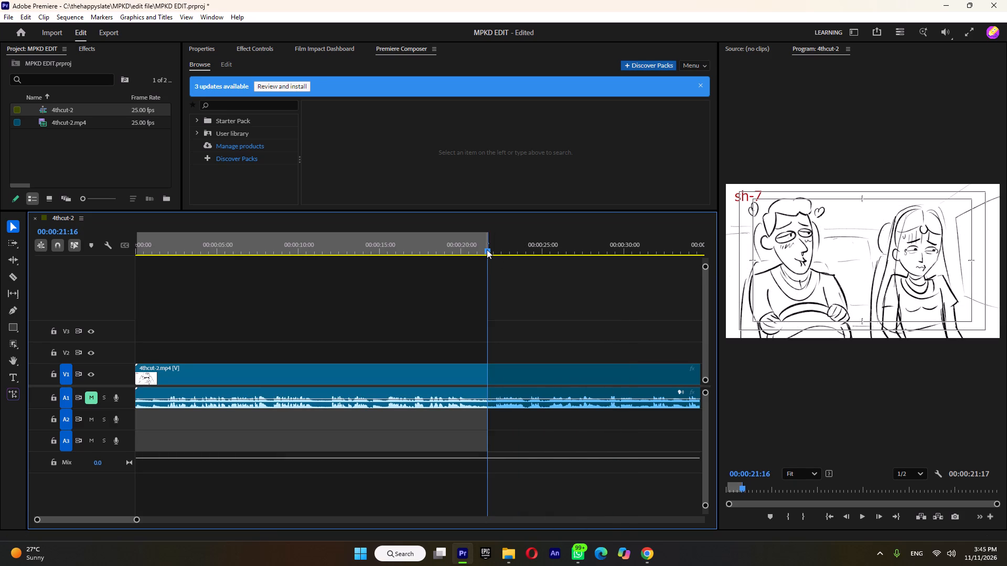
Move the sequence's out point one frame earlier, giving a marked range of 00:00:21:16.
scroll(489, 243, "up", 18, "alt")
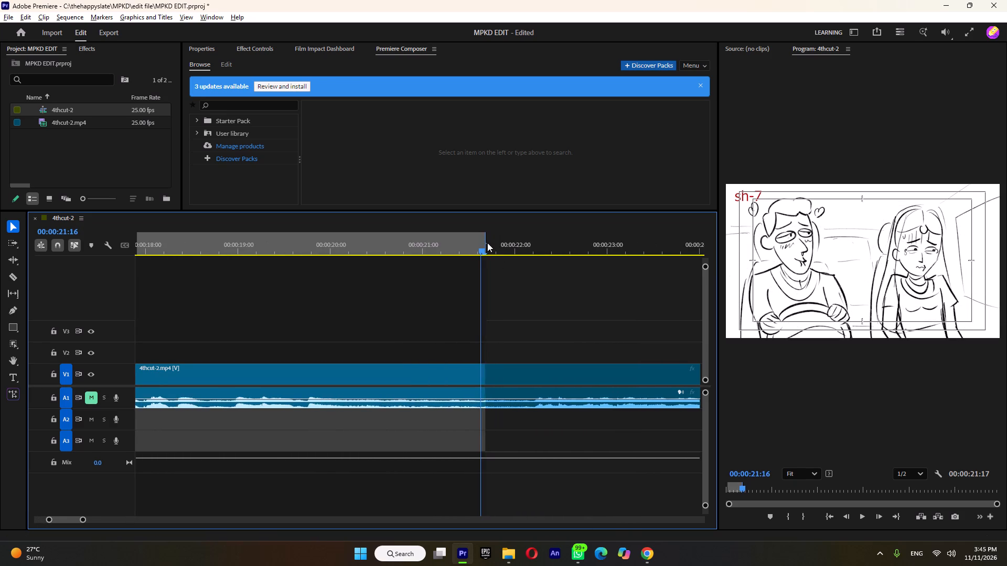
scroll(487, 243, "up", 12, "alt")
left_click_drag(479, 243, 466, 244)
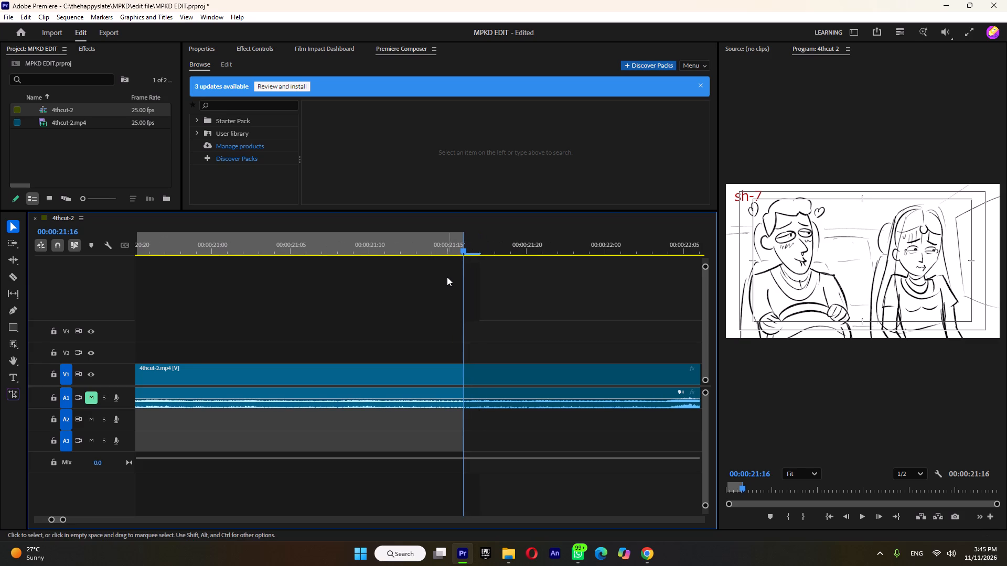
Open the export settings for the marked range and browse the output location to C:\thehappyslate\MPKD.
key("ctrl+m")
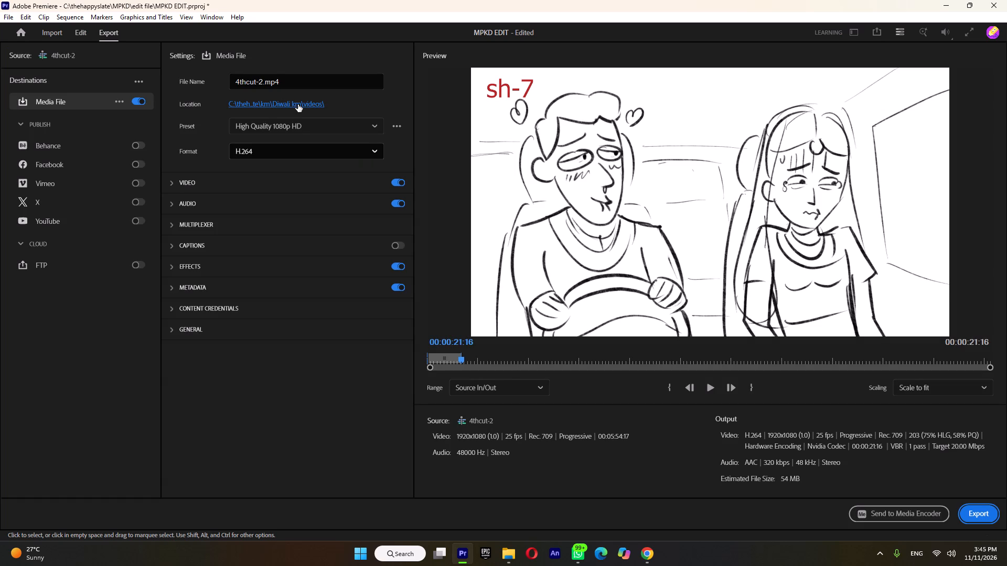
left_click(298, 104)
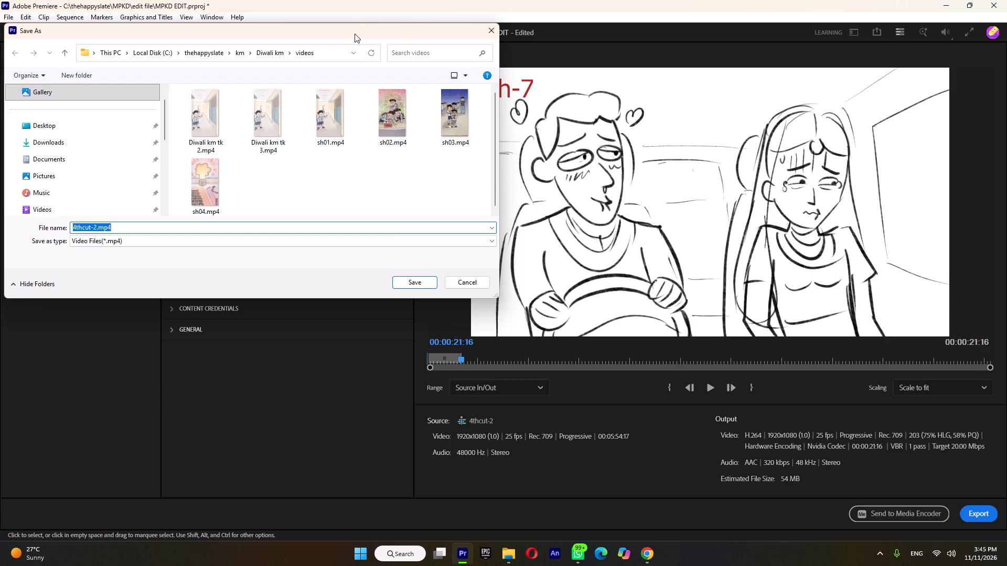
left_click(190, 55)
scroll(265, 135, "down", 6)
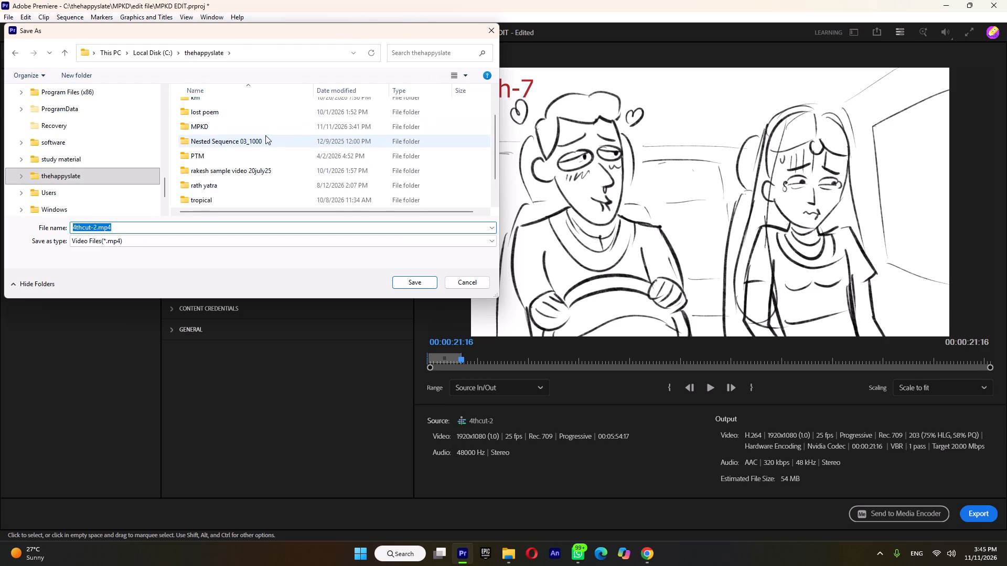
scroll(265, 135, "down", 4)
scroll(265, 135, "up", 9)
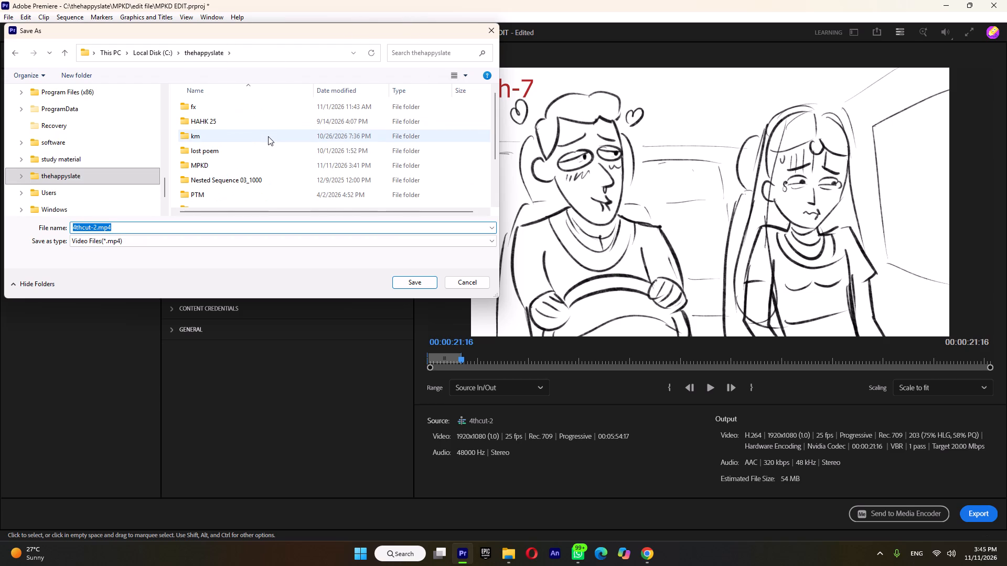
scroll(254, 172, "down", 11)
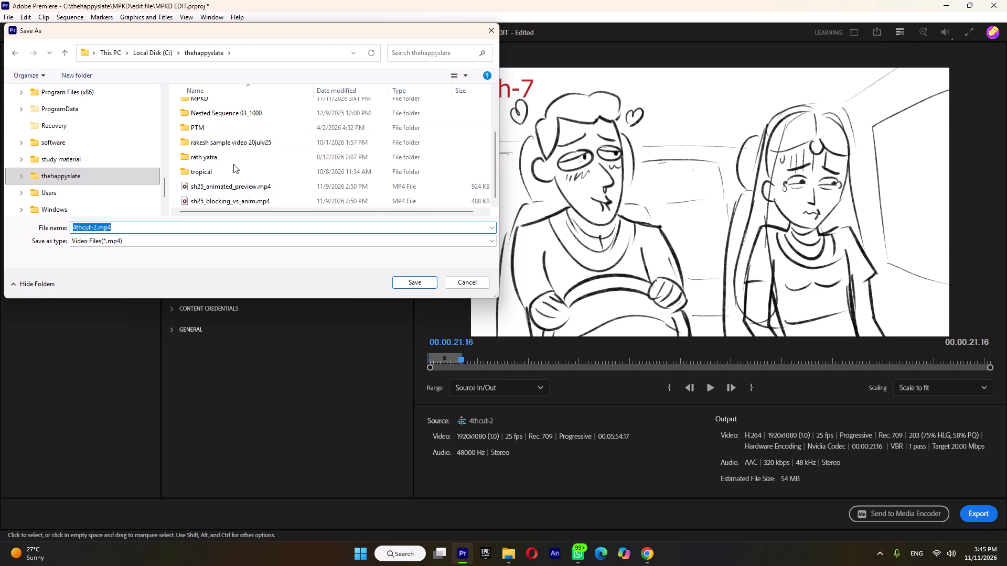
scroll(227, 145, "up", 3)
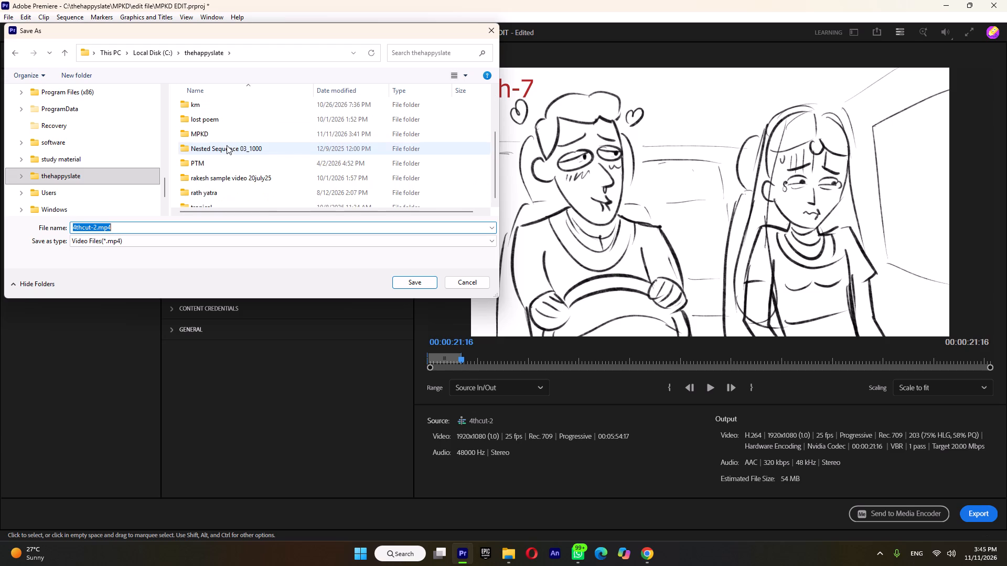
scroll(227, 145, "up", 1)
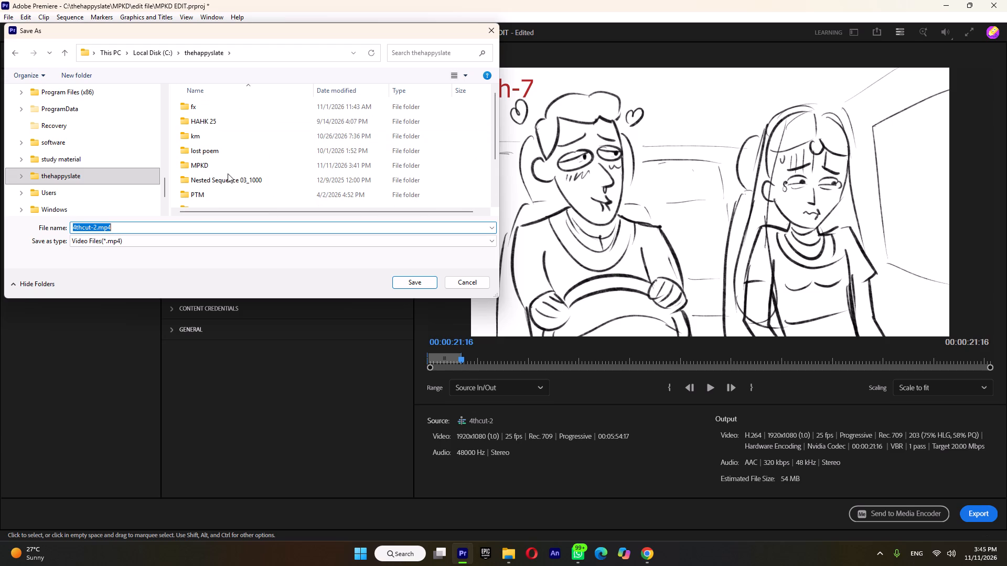
double_click(228, 168)
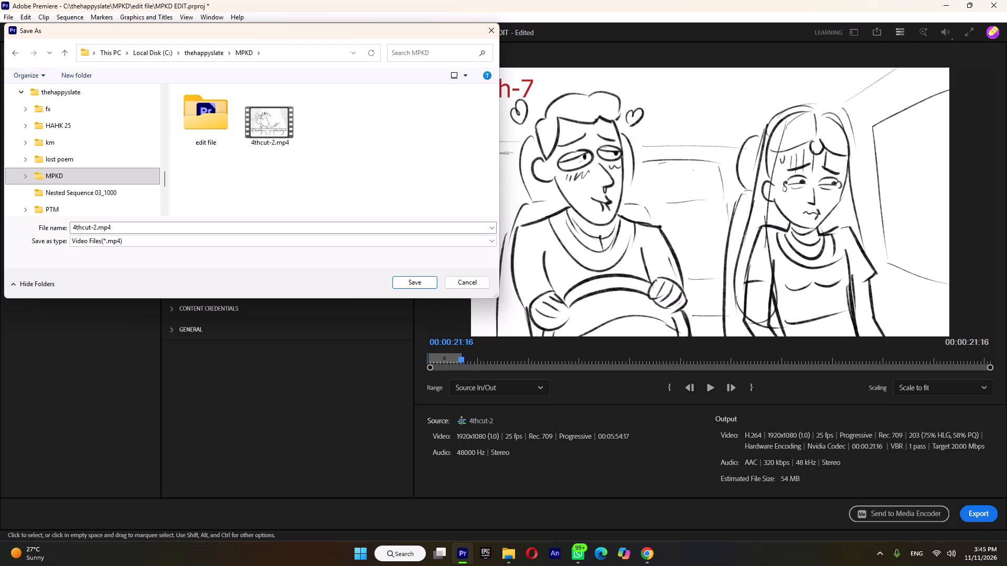
left_click(89, 228)
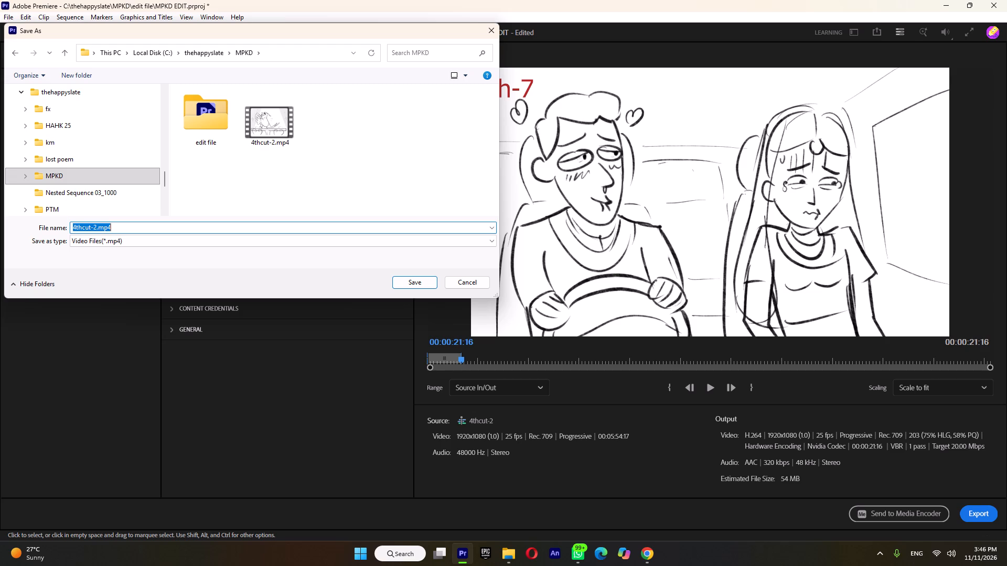
Create a folder named shots inside MPKD and open it as the export destination.
right_click(265, 194)
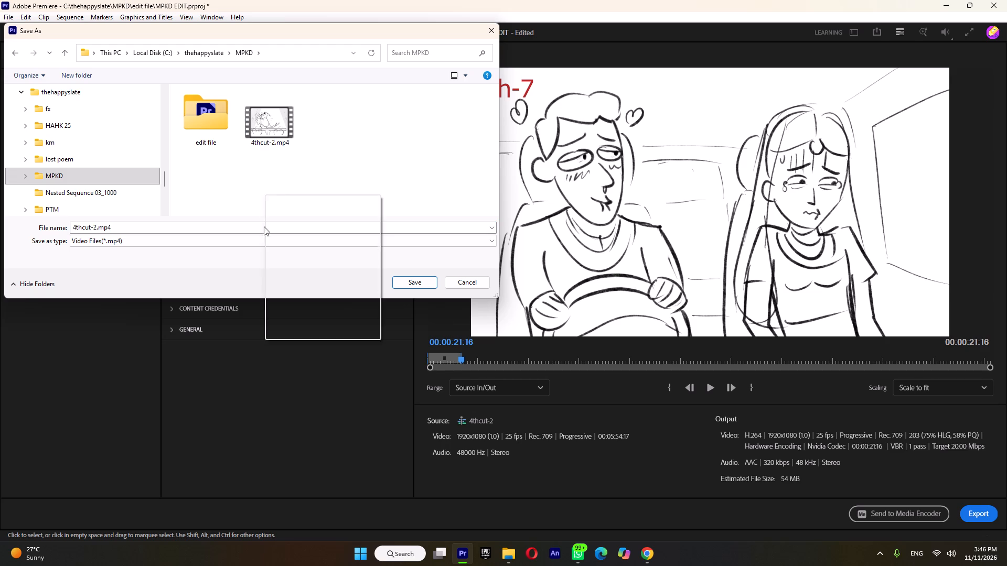
left_click(305, 314)
left_click(394, 316)
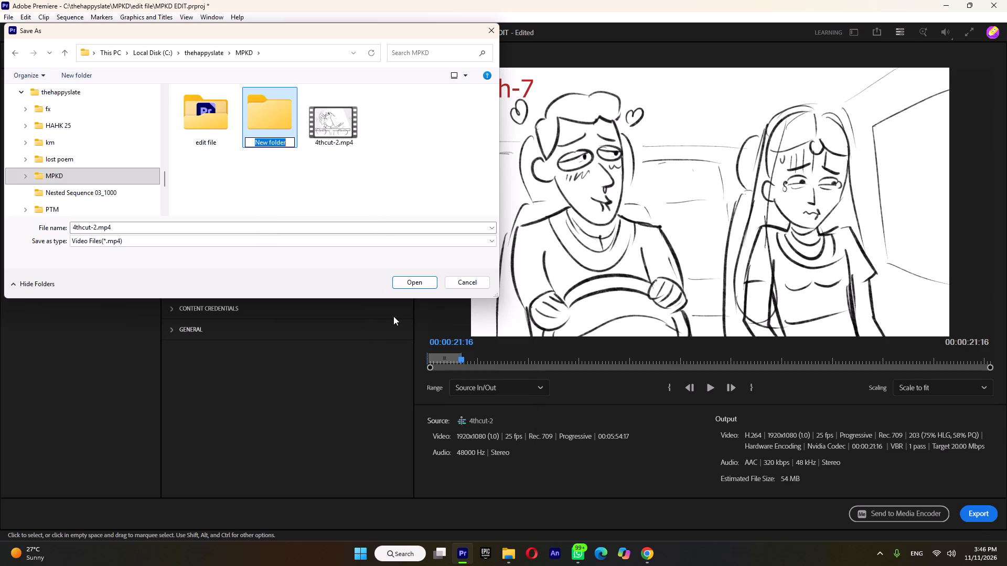
key("s")
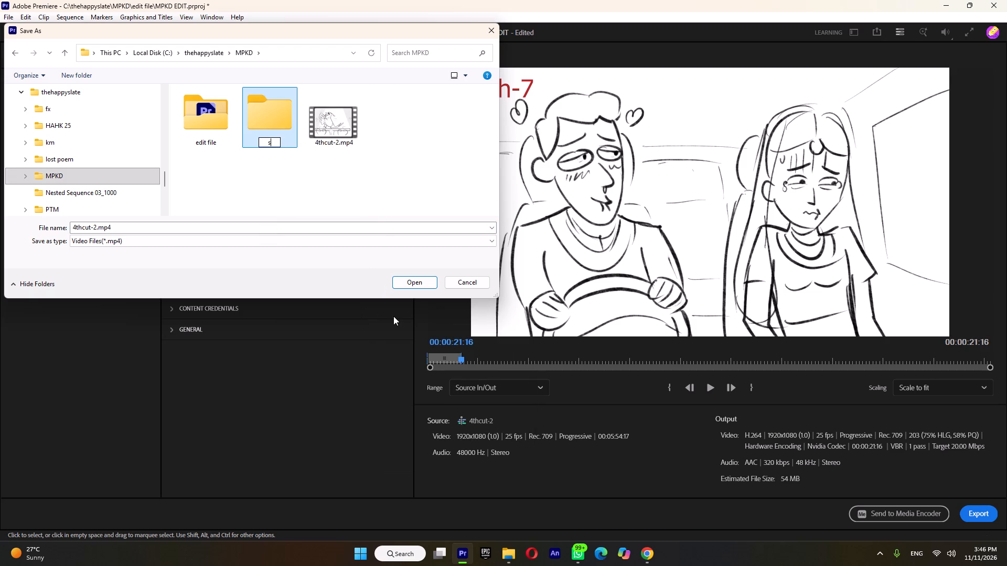
type("hots")
double_click(266, 113)
double_click(266, 126)
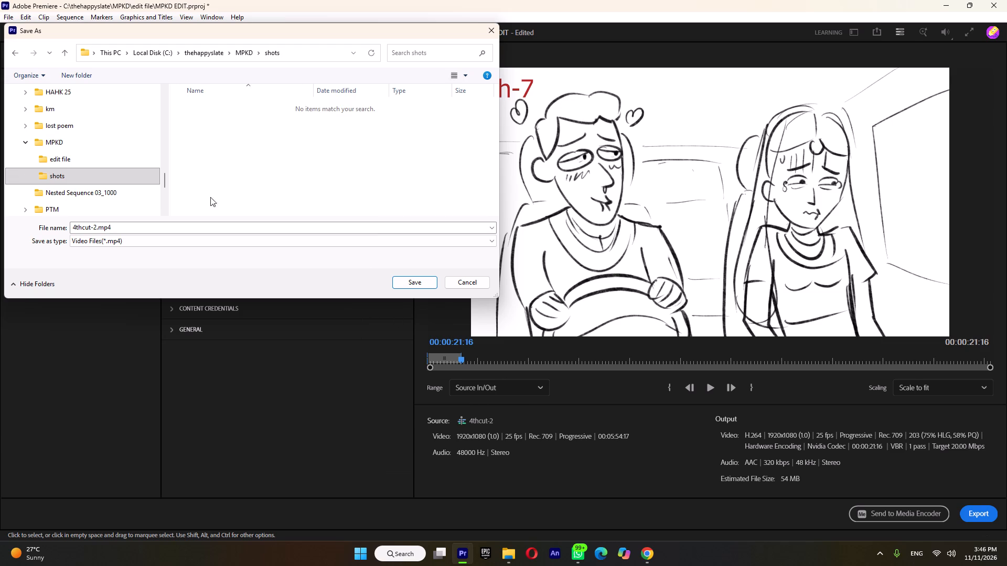
Name the output file sh01-06 and export the marked range as an H.264 video with the High Quality 1080p HD preset.
left_click(110, 225)
type("sh01")
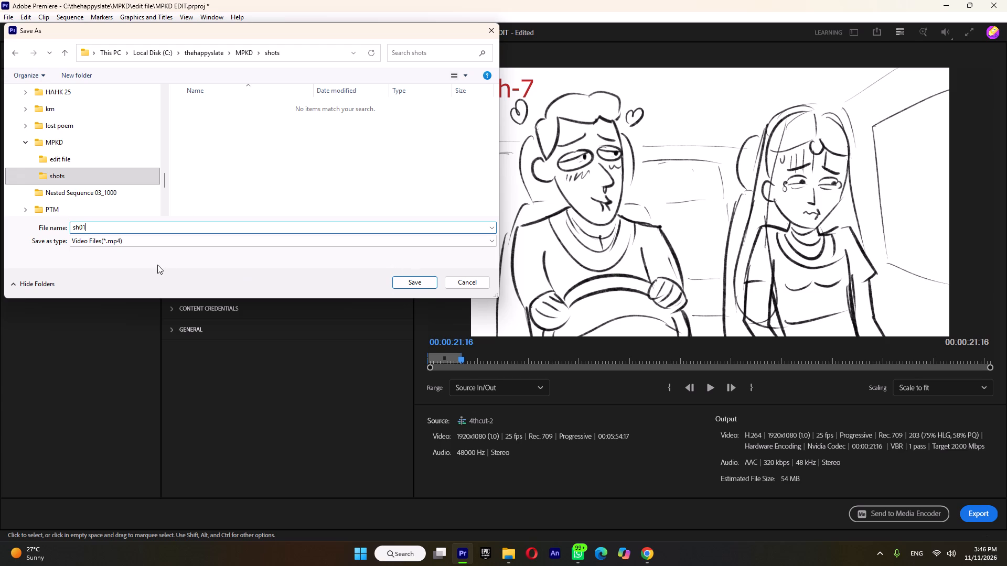
left_click(103, 230)
type("-07")
key("BackSpace")
key("6")
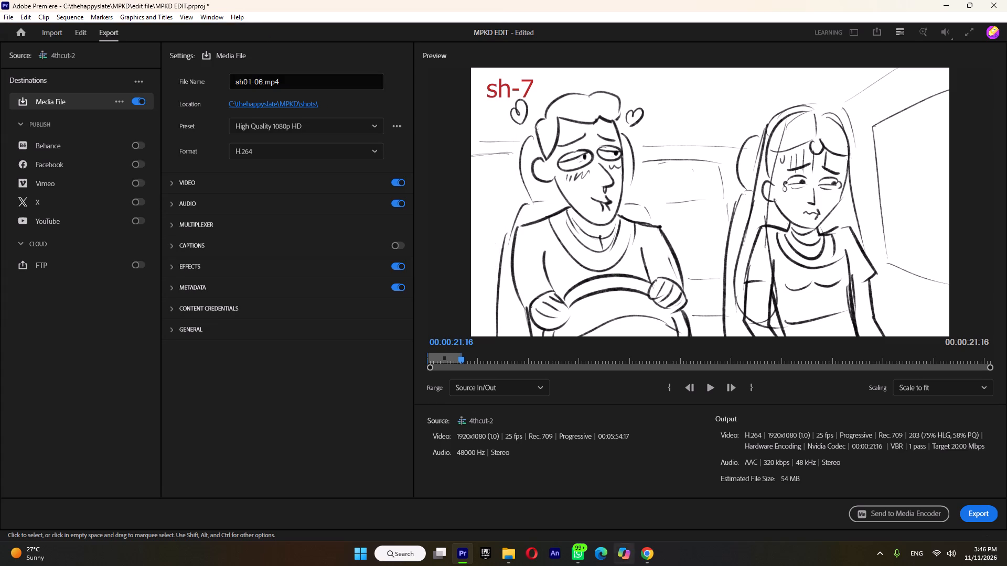
left_click(983, 510)
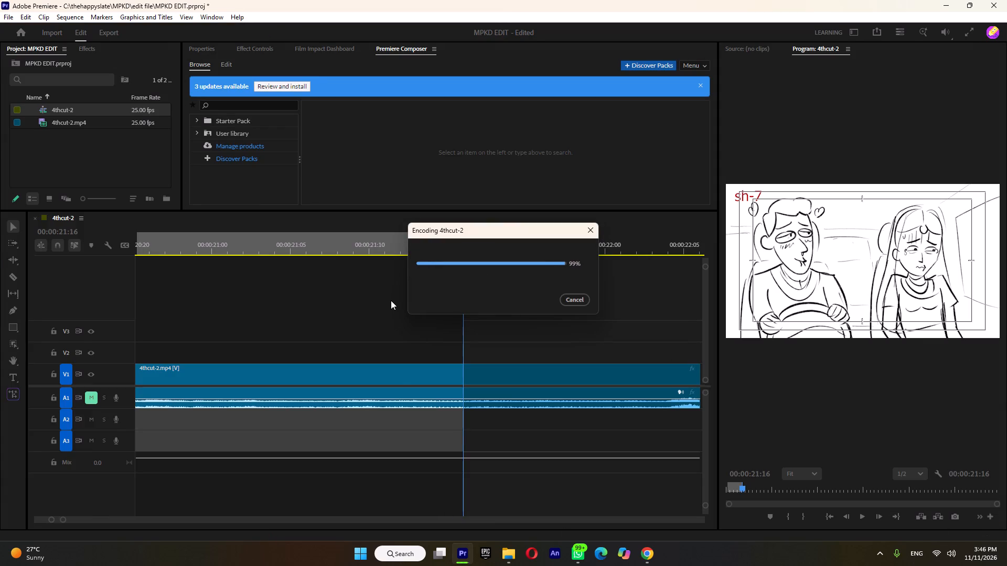
Step back through the dissolve from sh-6 to sh-7 to its beginning and mark the in point at 00:00:21:04.
left_click_drag(438, 247, 437, 249)
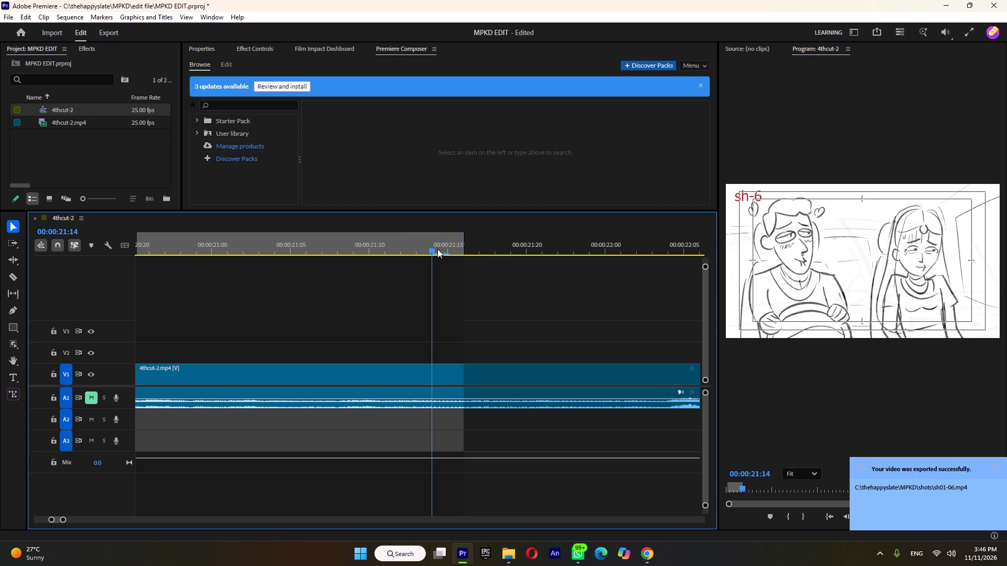
left_click_drag(437, 249, 342, 282)
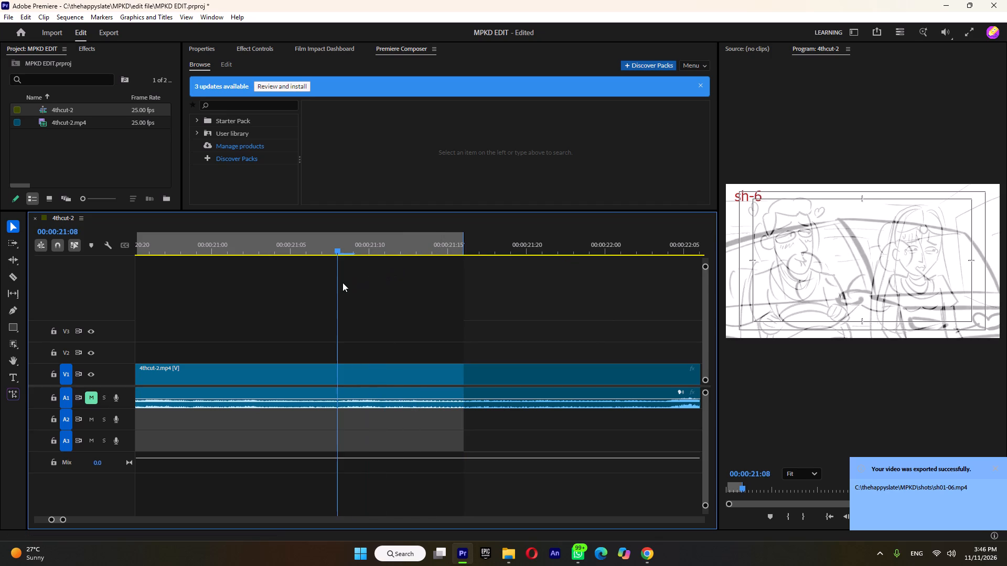
left_click_drag(342, 282, 296, 303)
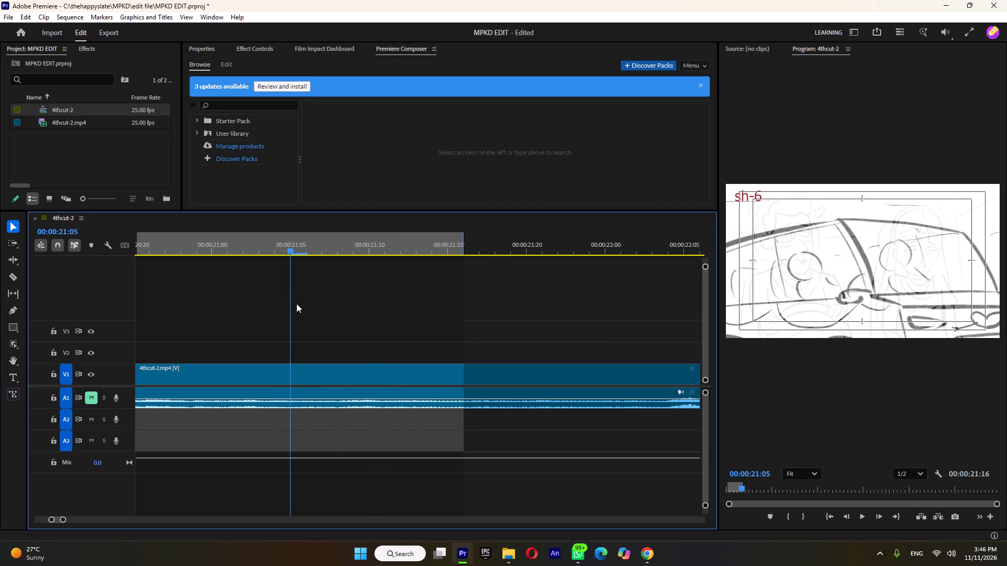
left_click_drag(296, 303, 288, 304)
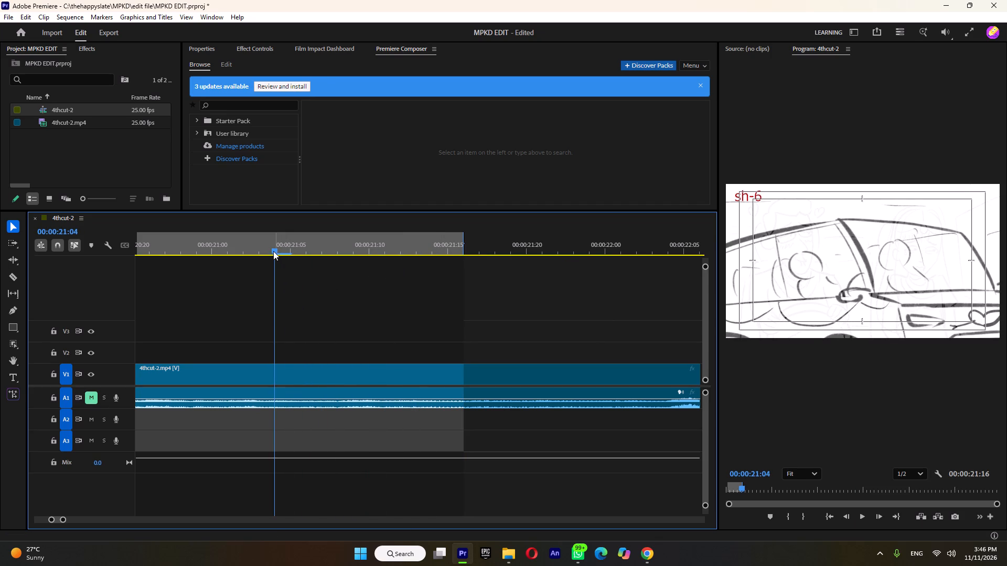
right_click(273, 251)
left_click(291, 257)
Play through sh-7, find the frame where it changes to sh-8, and mark the out point at 00:00:23:17.
scroll(411, 295, "down", 6, "alt")
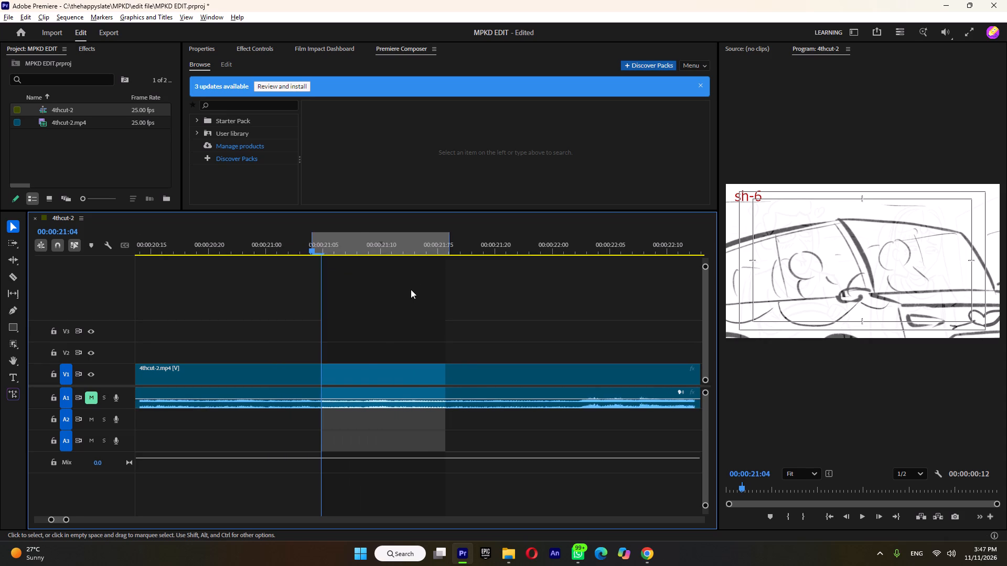
scroll(411, 289, "down", 9, "alt")
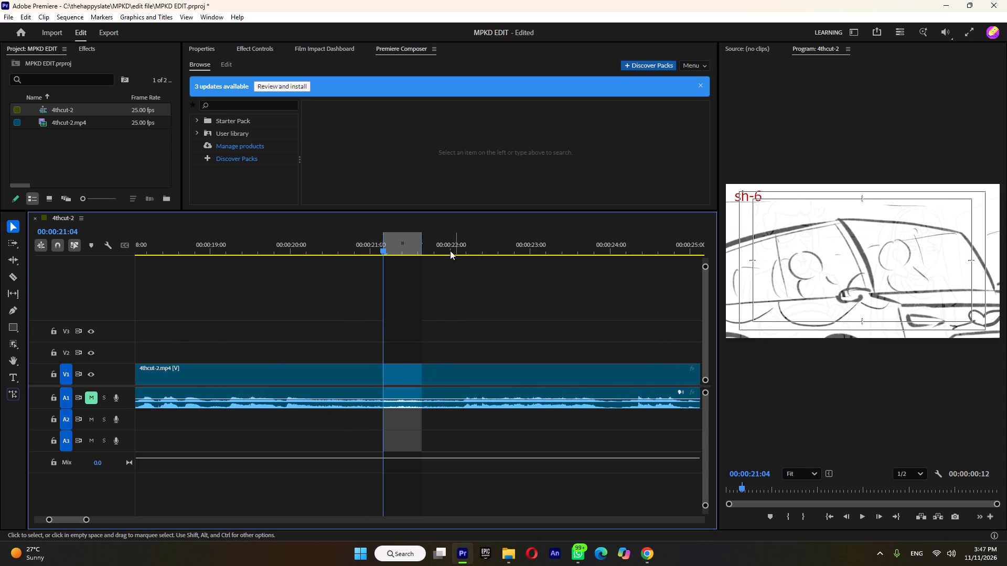
key("space")
key("space")
key("space")
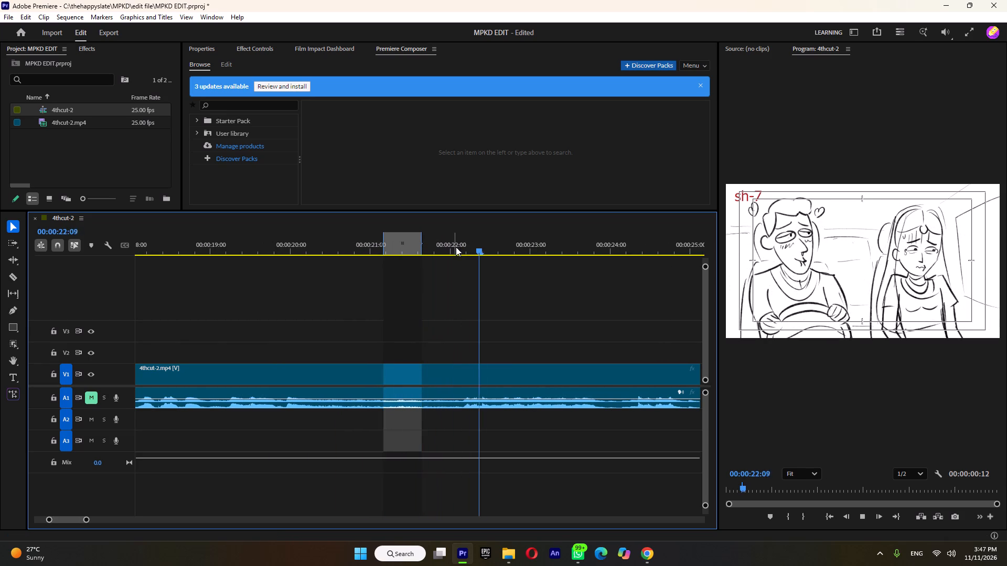
key("space")
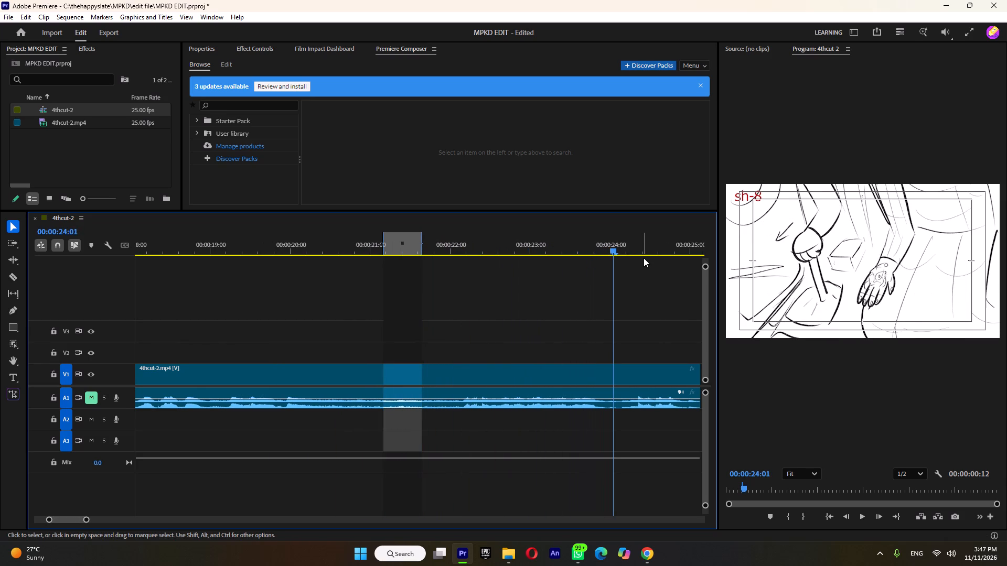
left_click_drag(614, 253, 583, 263)
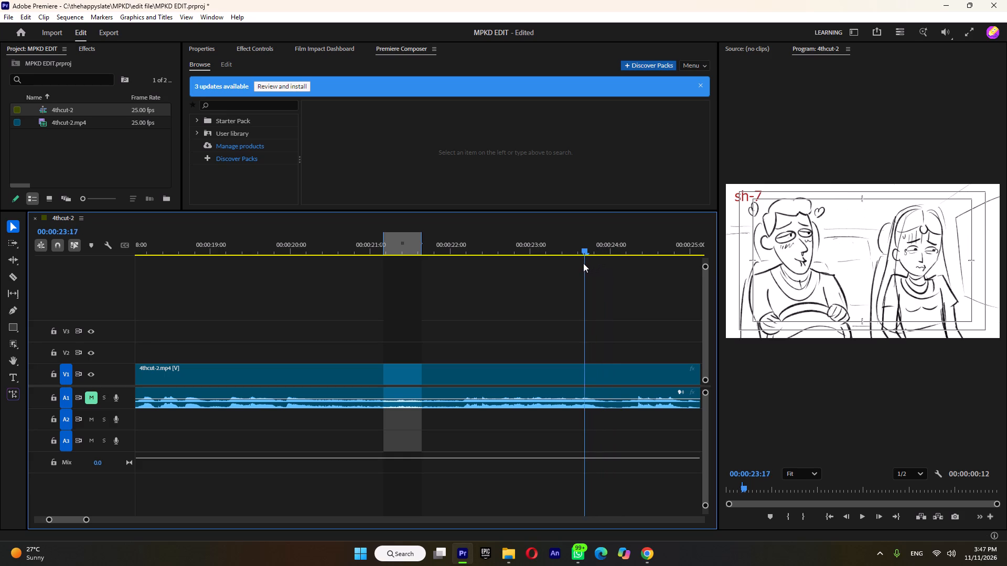
left_click_drag(583, 263, 581, 270)
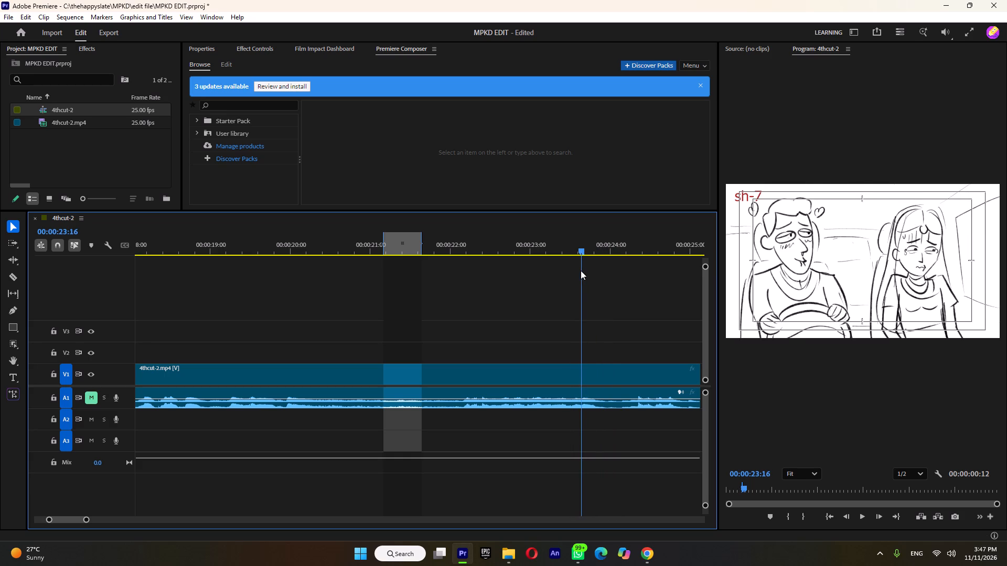
left_click_drag(581, 270, 584, 272)
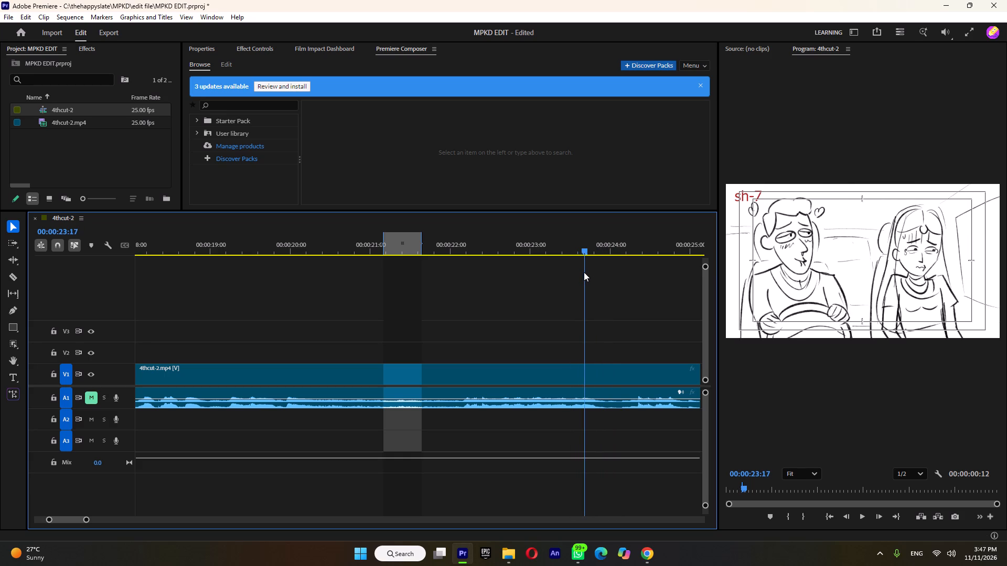
left_click_drag(584, 272, 585, 273)
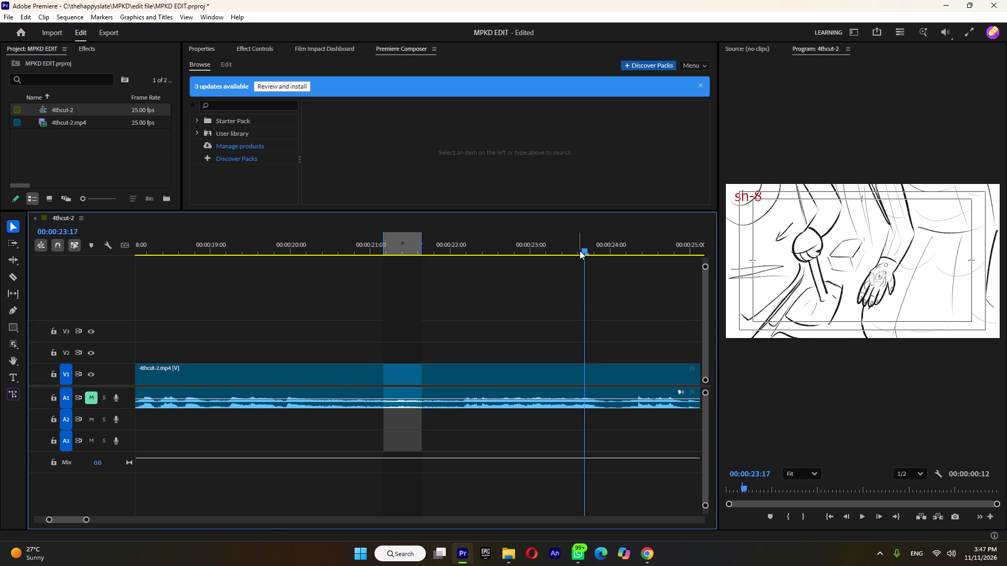
scroll(586, 253, "up", 20, "alt")
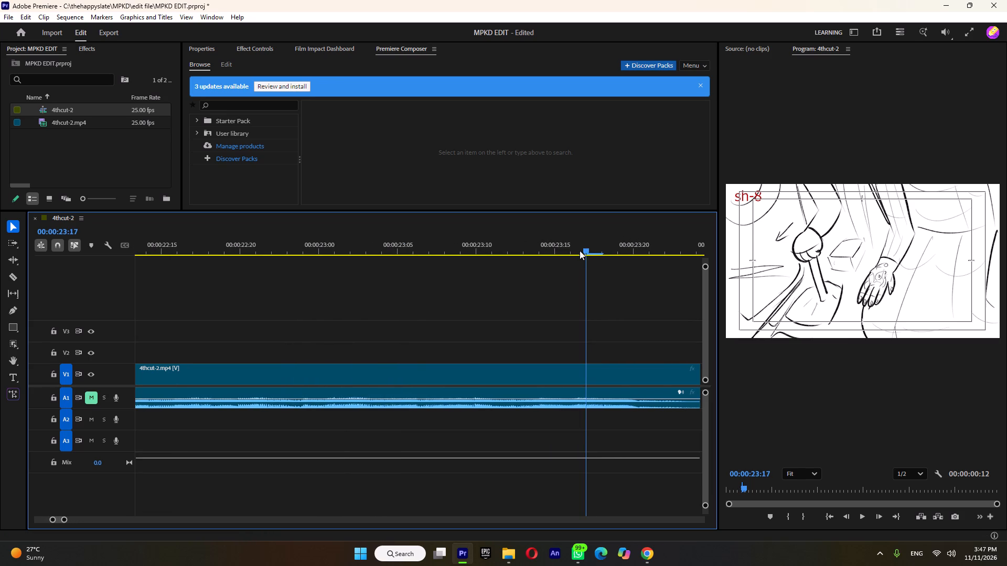
left_click(584, 248)
left_click(575, 251)
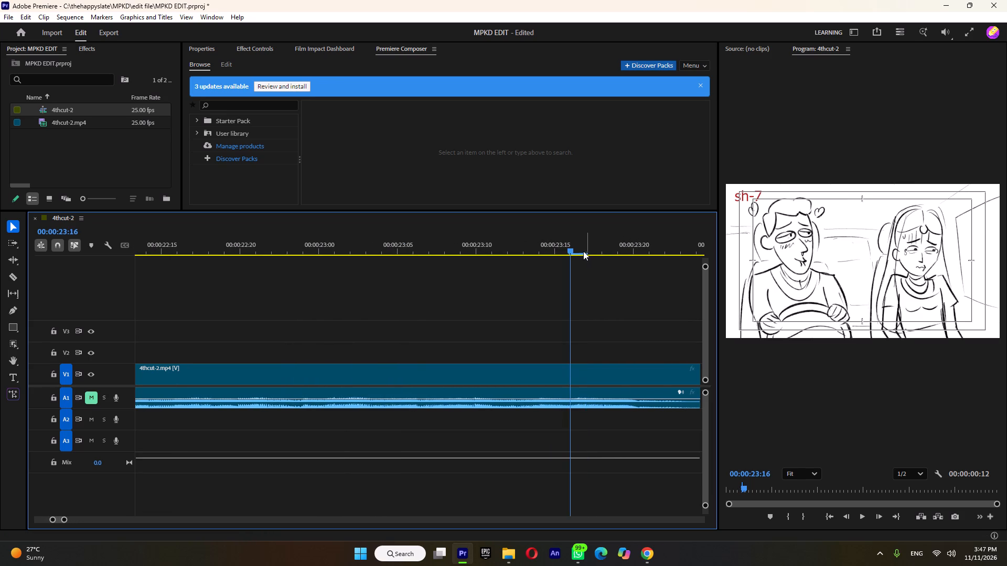
left_click(585, 251)
right_click(585, 251)
left_click(605, 266)
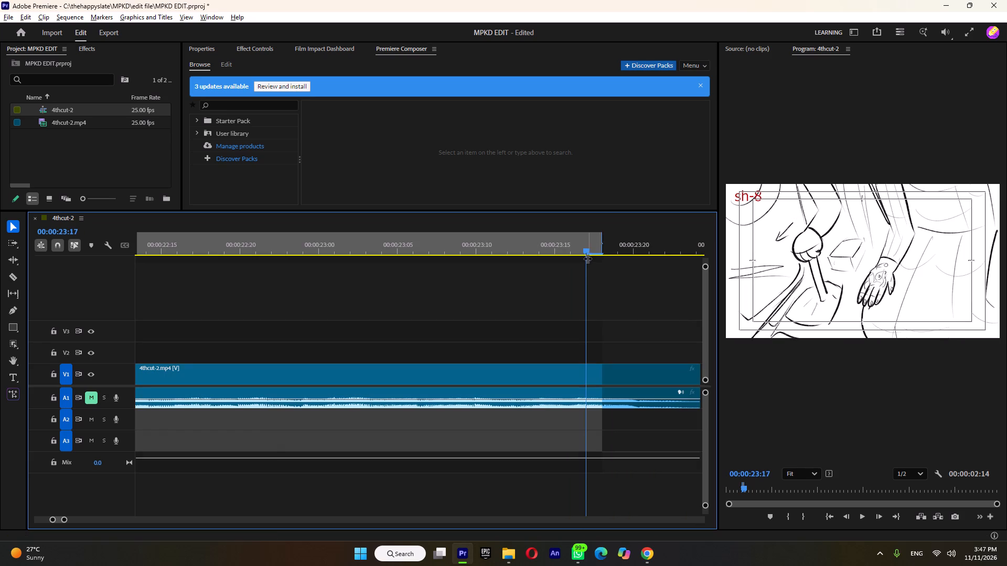
left_click(604, 243)
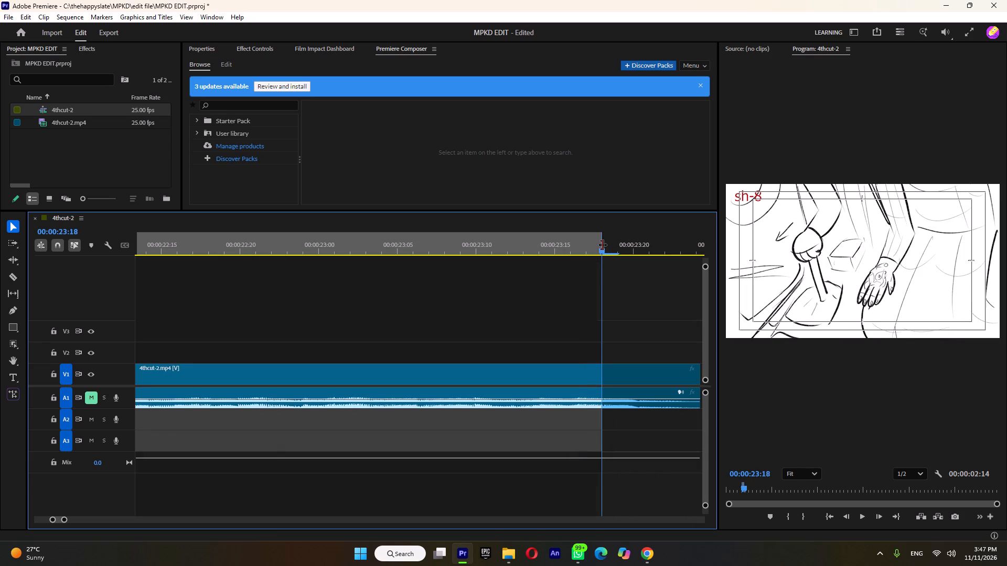
Pull the out point back by one frame so the marked range ends on the last frame of sh-7.
left_click_drag(603, 244, 592, 247)
scroll(600, 274, "down", 20, "alt")
scroll(600, 274, "down", 3, "alt")
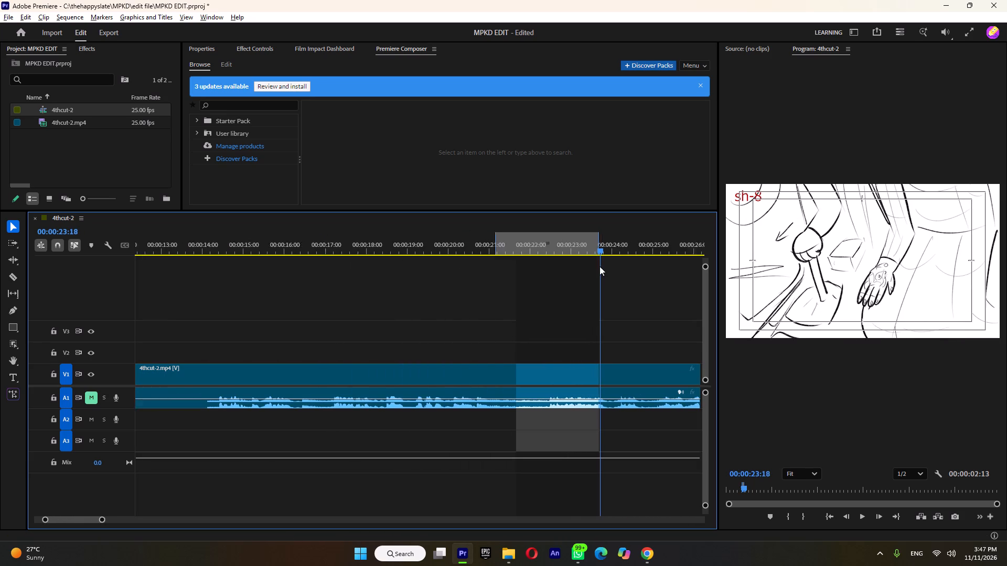
left_click(587, 251)
left_click(586, 268)
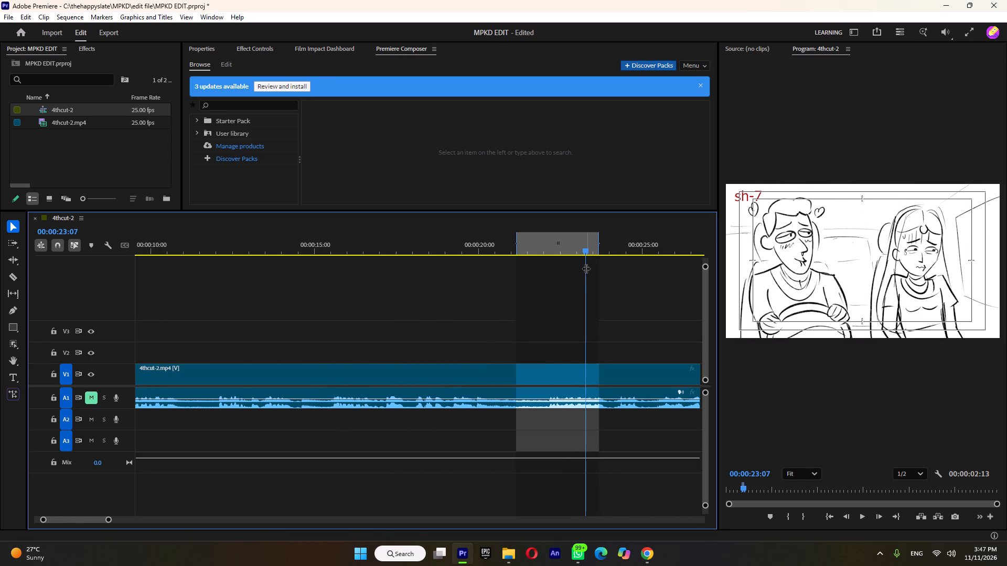
Export the marked range to the shots folder as sh07 in H.264, using the Match Source - Adaptive High Bitrate preset.
key("ctrl+m")
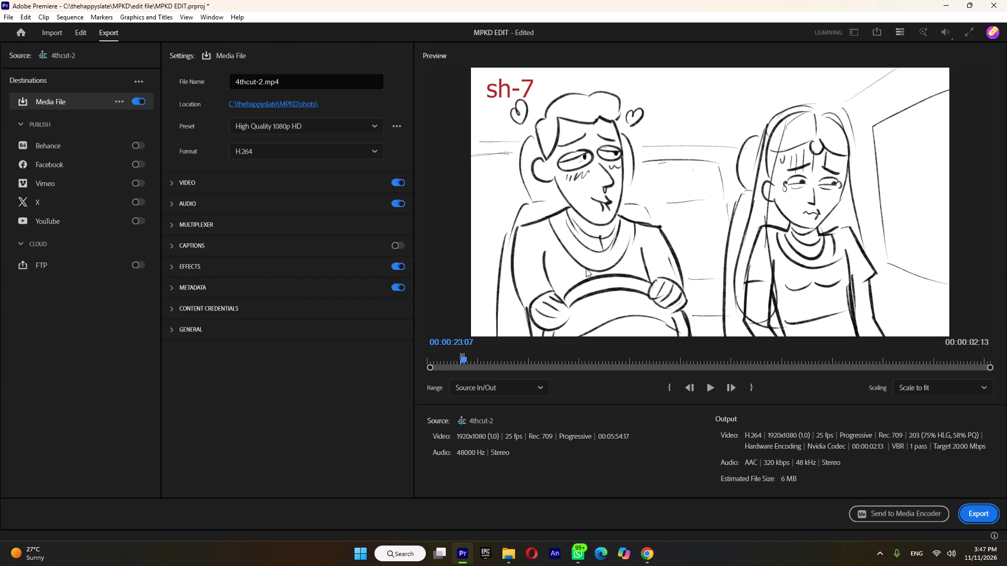
left_click(268, 129)
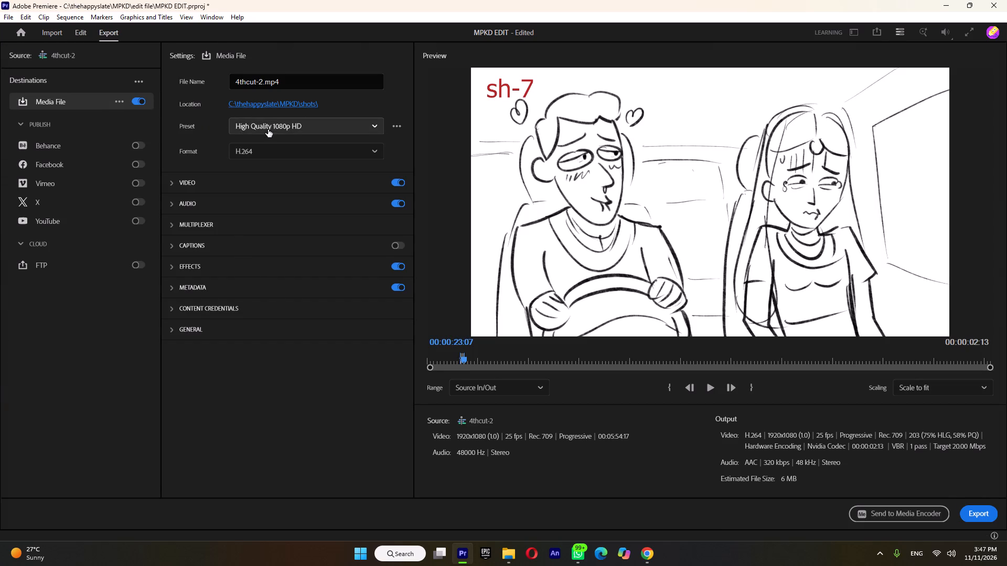
left_click(283, 179)
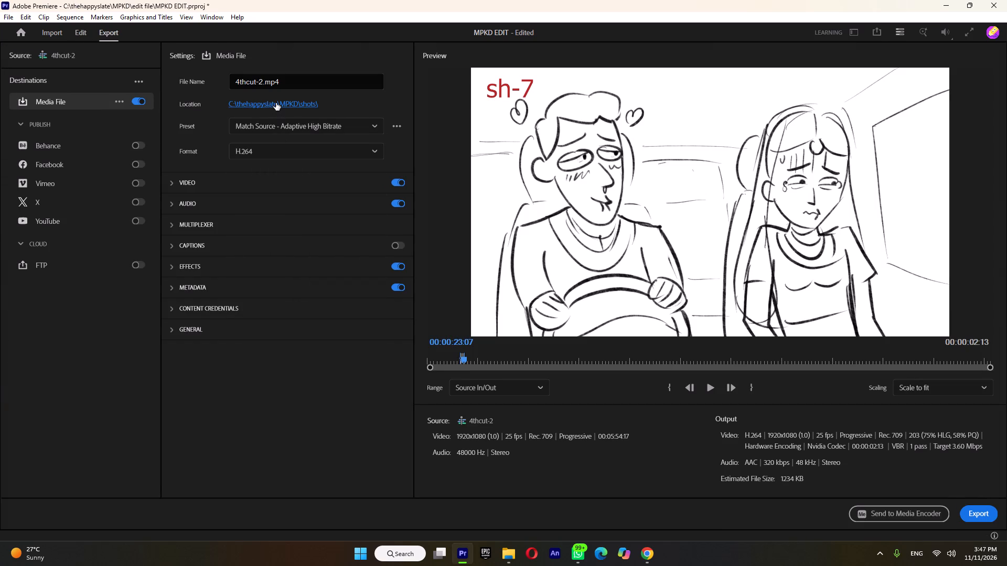
left_click(274, 105)
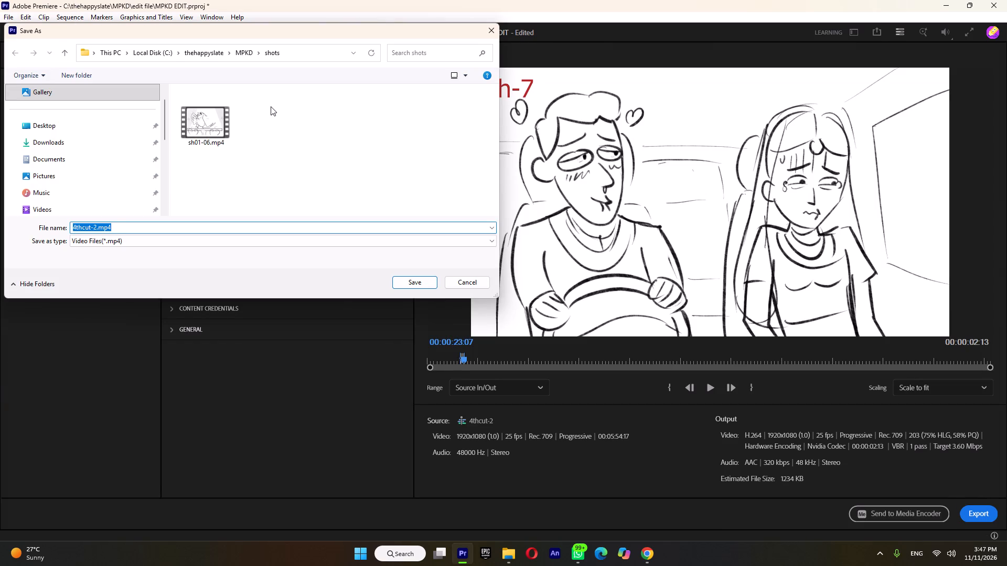
type("sh07")
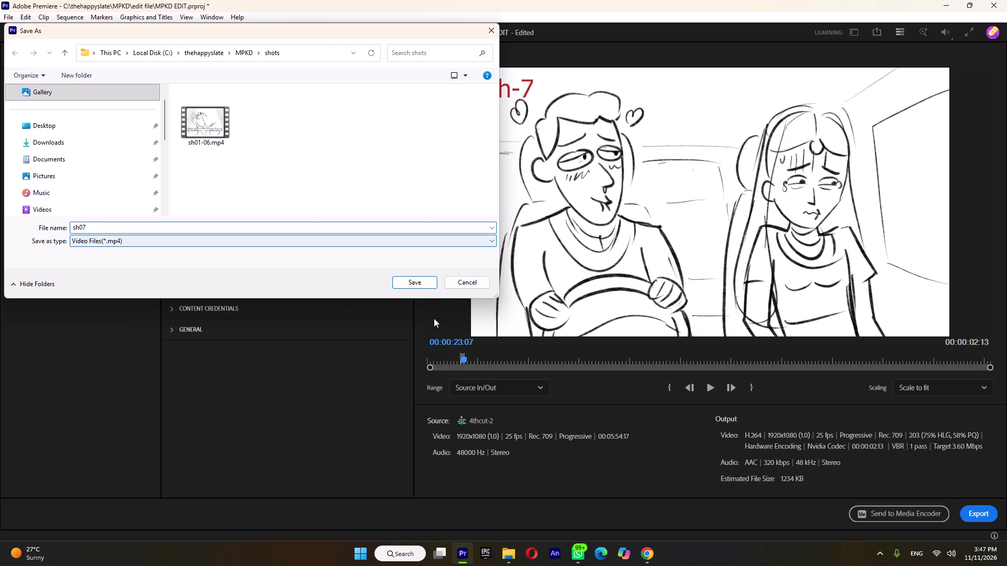
left_click(410, 285)
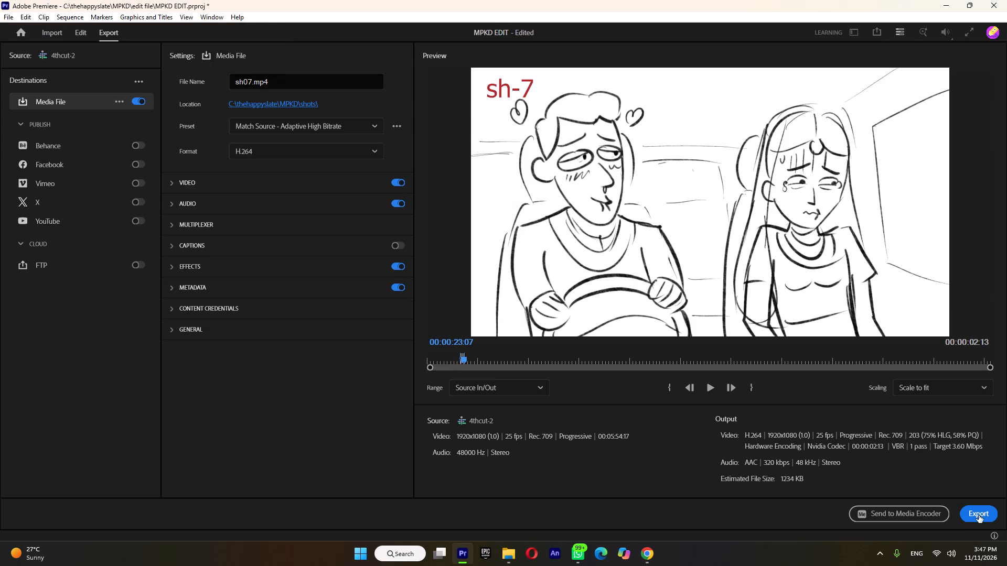
left_click(981, 515)
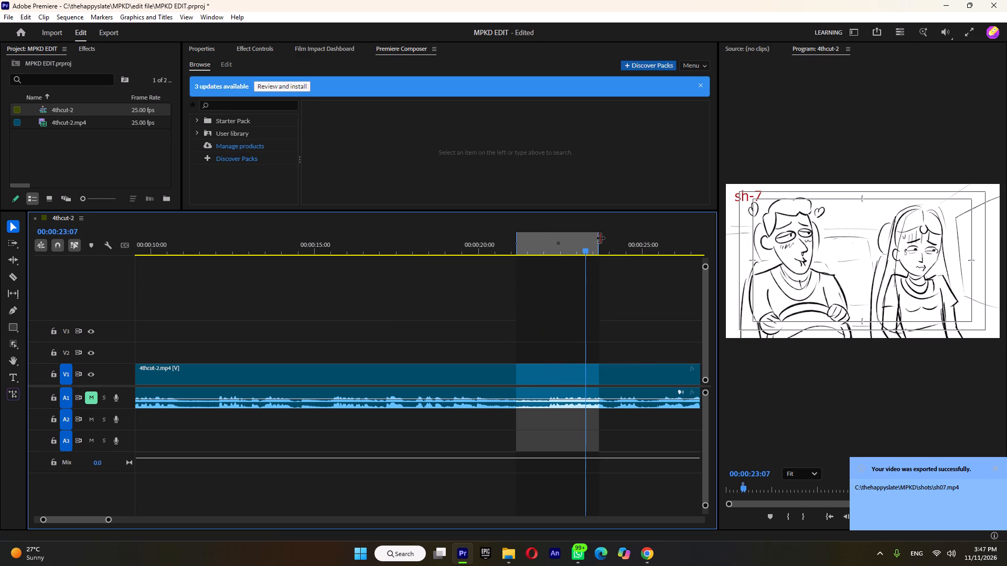
Go to the first frame of sh-8 and mark the in point at 00:00:23:17.
scroll(595, 248, "up", 18, "alt")
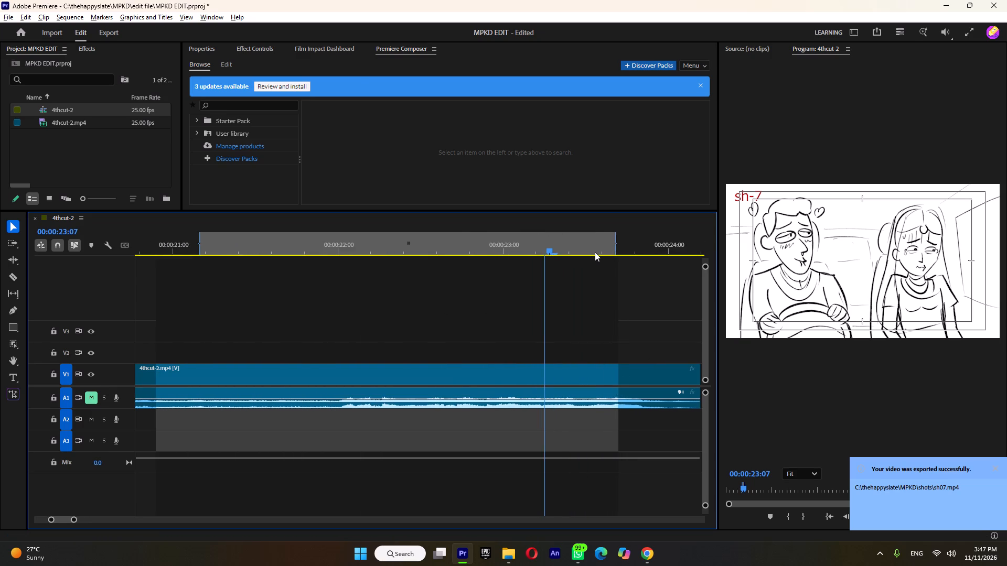
scroll(595, 252, "up", 14, "alt")
left_click_drag(629, 249, 644, 252)
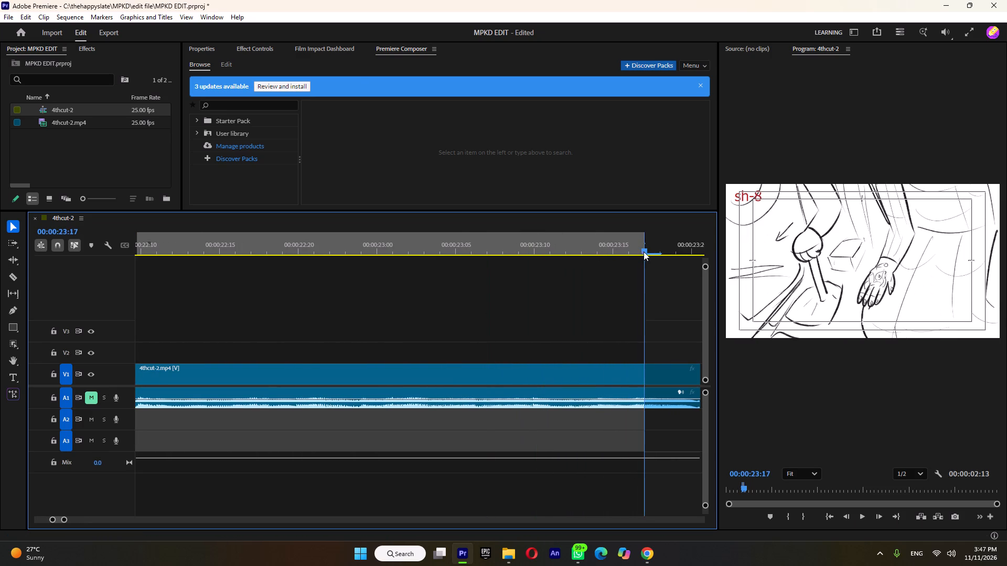
left_click_drag(644, 252, 645, 253)
right_click(645, 253)
left_click(667, 259)
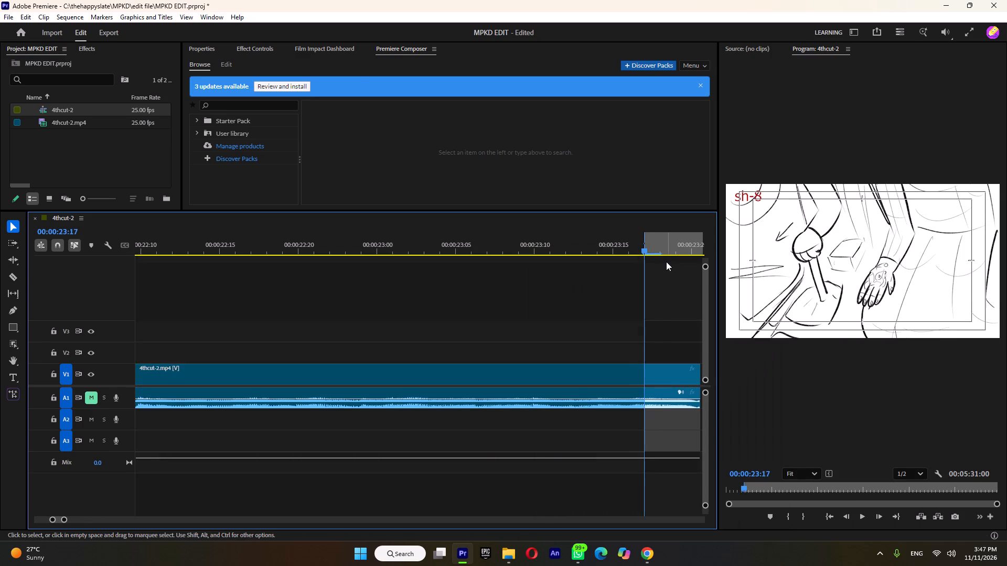
Play through sh-8, find the change to sh-9, and mark the out point on the last sh-8 frame at 00:00:27:19.
key("space")
key("space")
key("space")
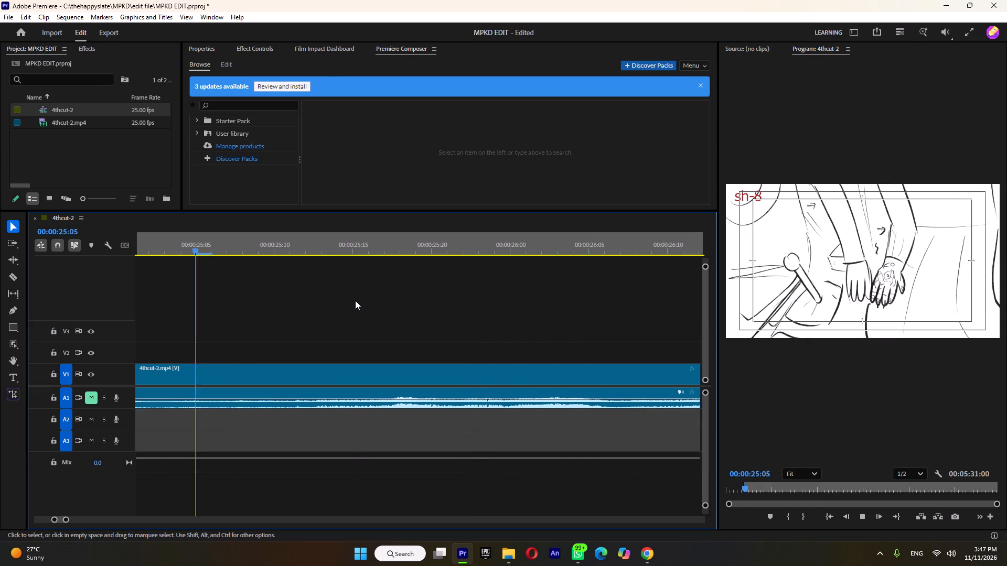
key("space")
key("space")
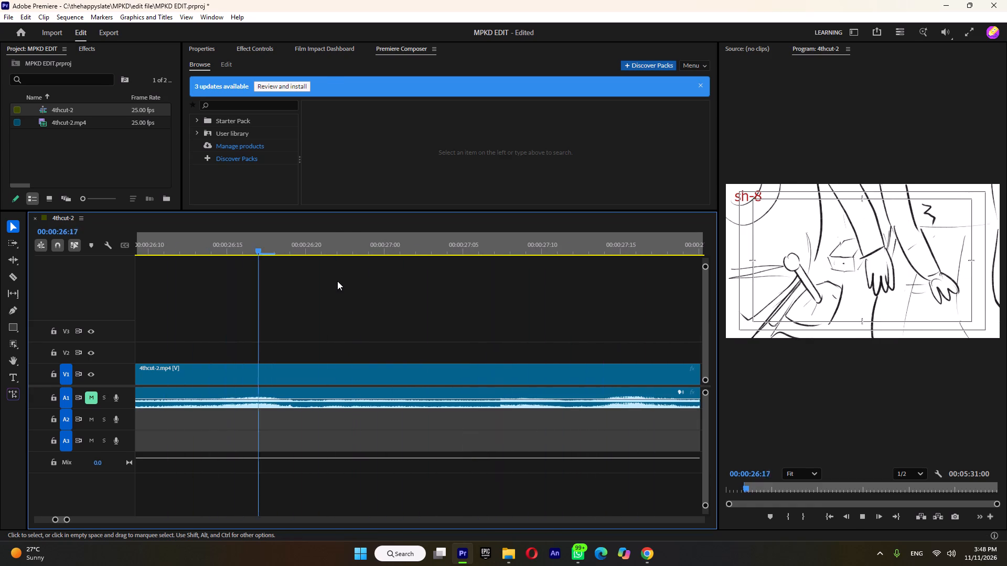
key("space")
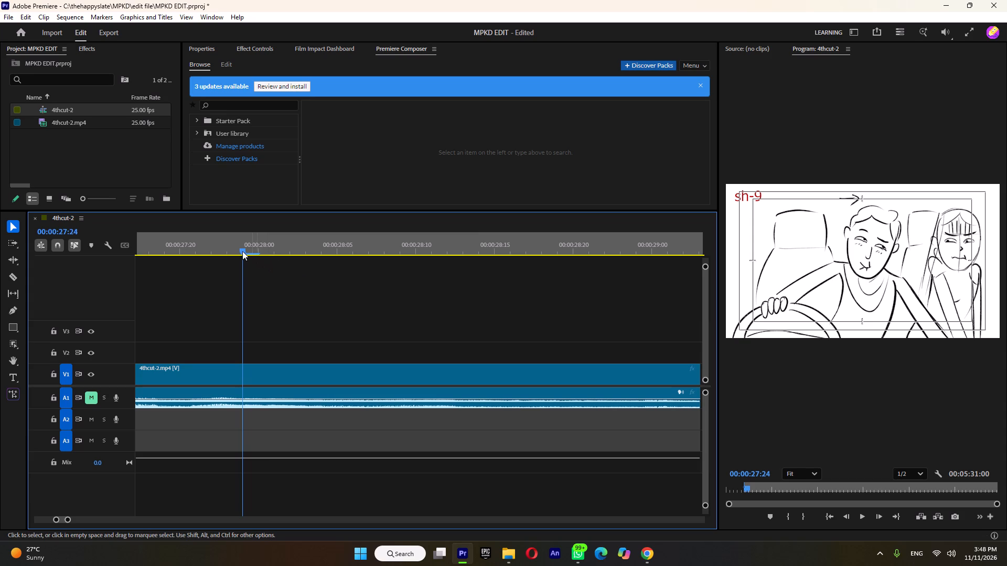
left_click_drag(235, 249, 197, 271)
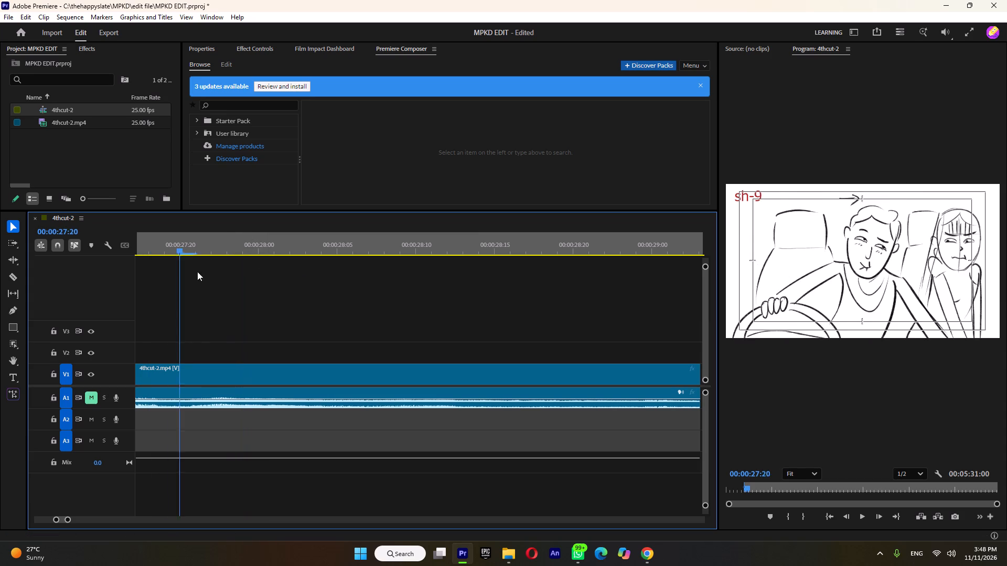
left_click_drag(197, 271, 179, 280)
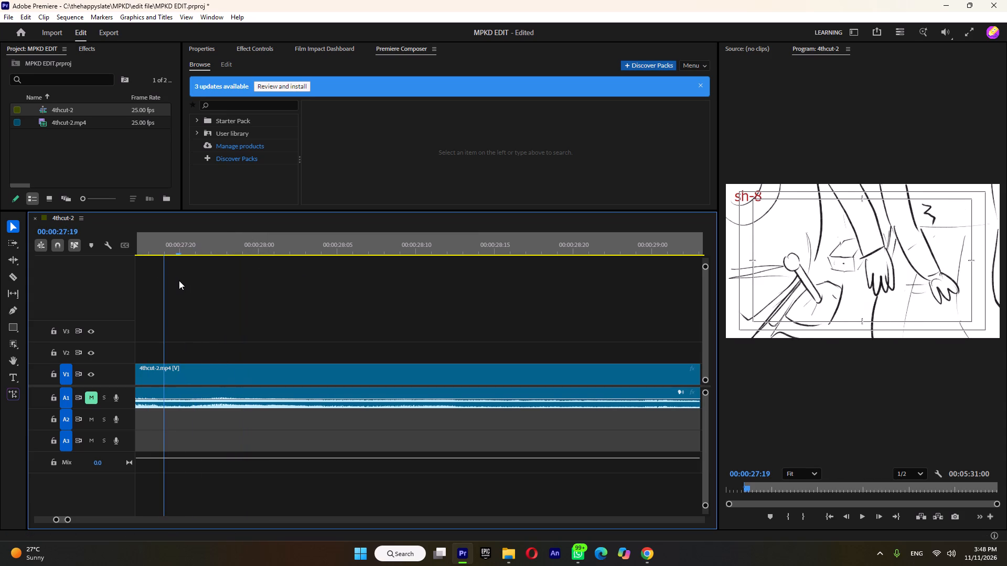
left_click_drag(179, 280, 178, 283)
left_click_drag(178, 283, 179, 284)
right_click(164, 252)
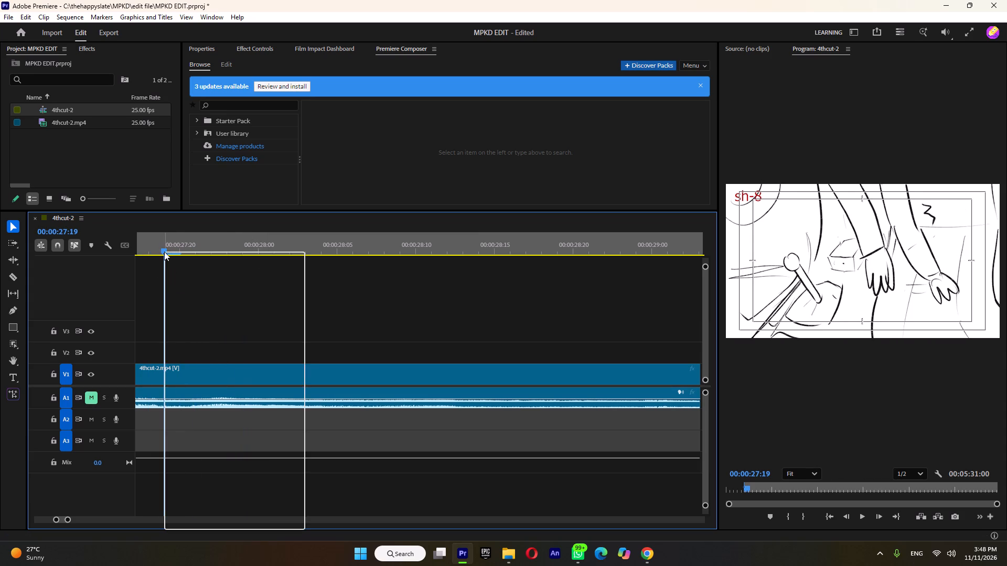
left_click(184, 268)
Review the marked sh-8 range, checking its start, its playback and the cut to sh-9.
left_click_drag(164, 249, 174, 253)
scroll(183, 274, "up", 6)
scroll(183, 274, "up", 20)
scroll(183, 274, "up", 14)
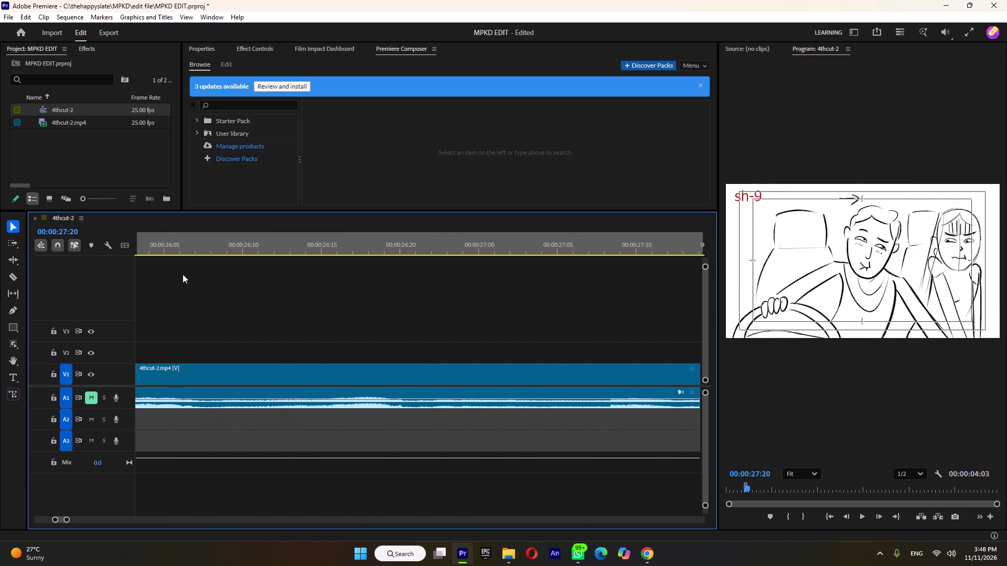
scroll(183, 274, "up", 7)
scroll(274, 303, "down", 20, "alt")
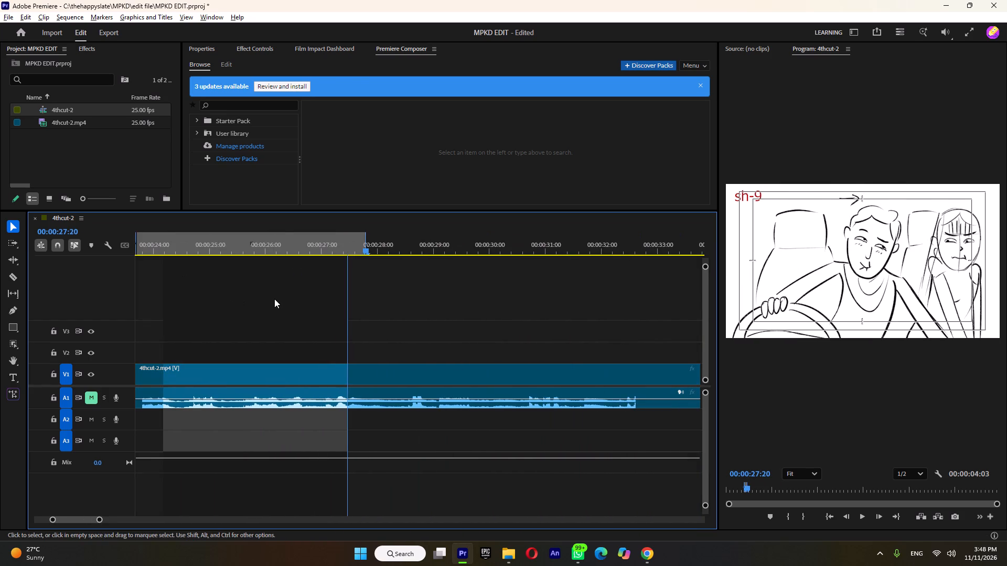
scroll(274, 299, "down", 1, "alt")
left_click(181, 241)
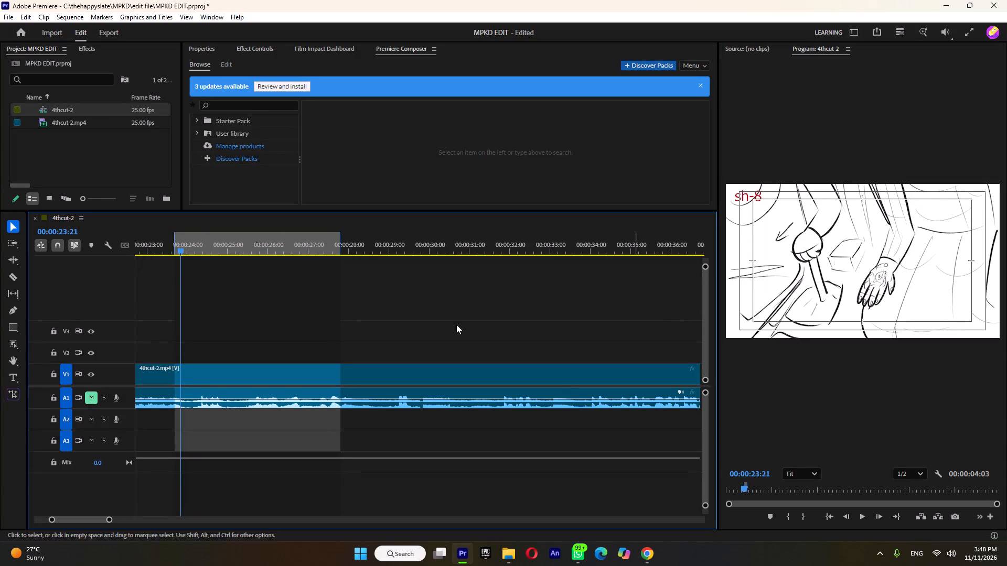
left_click(171, 251)
key("space")
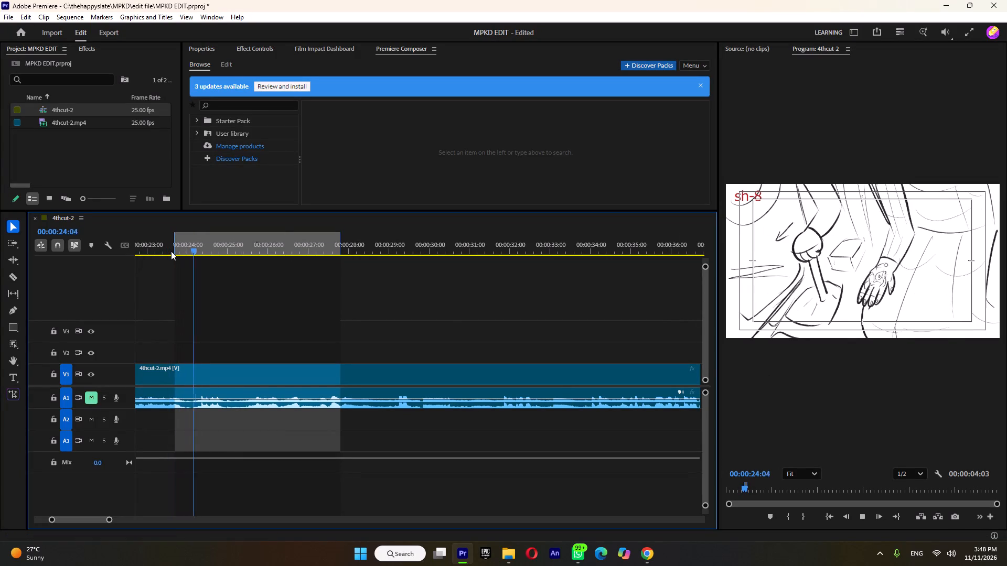
key("space")
left_click_drag(197, 246, 300, 266)
left_click(325, 290)
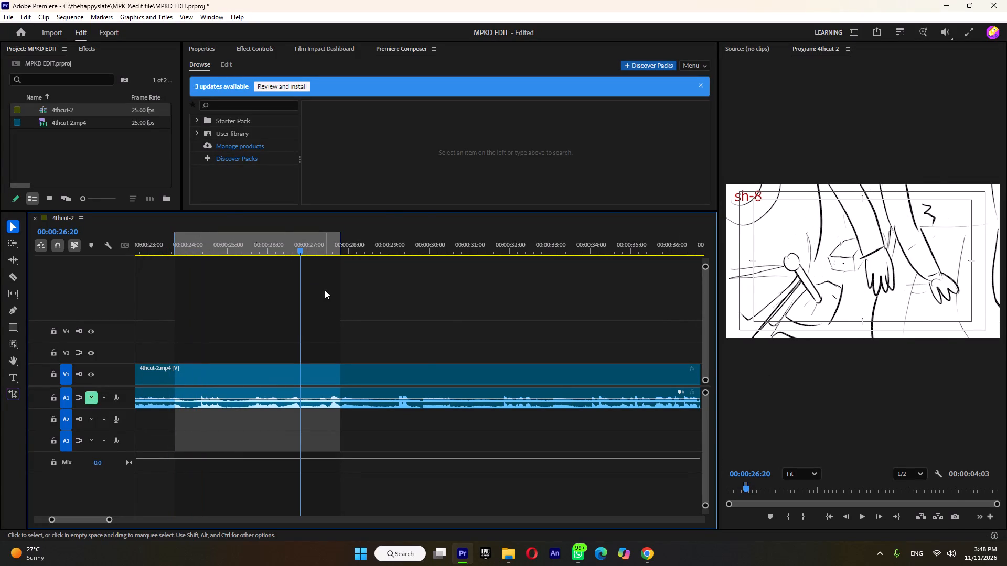
Export the marked range to the shots folder as sh08 in H.264, using the Match Source - Adaptive High Bitrate preset.
key("ctrl+m")
left_click(287, 105)
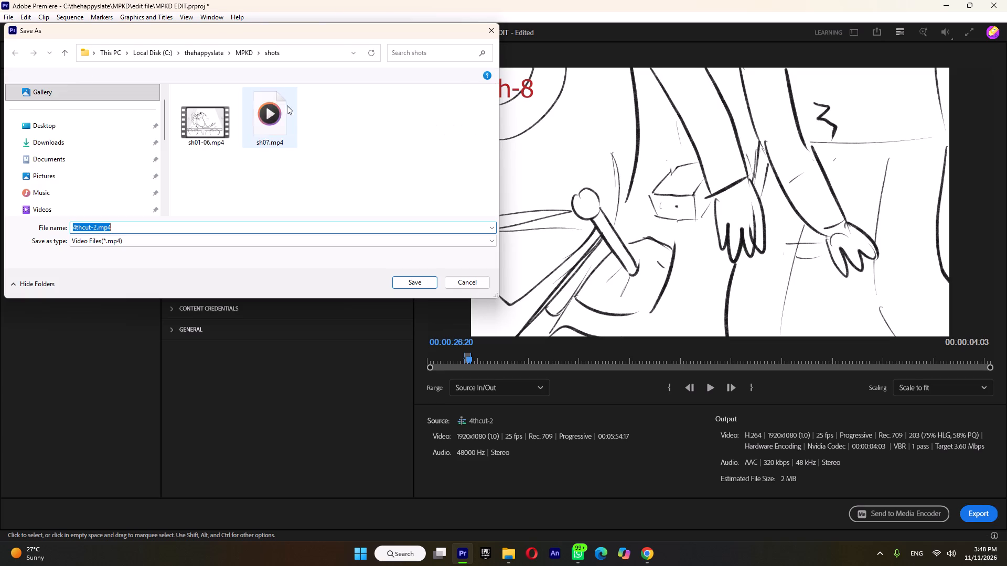
type("sh08")
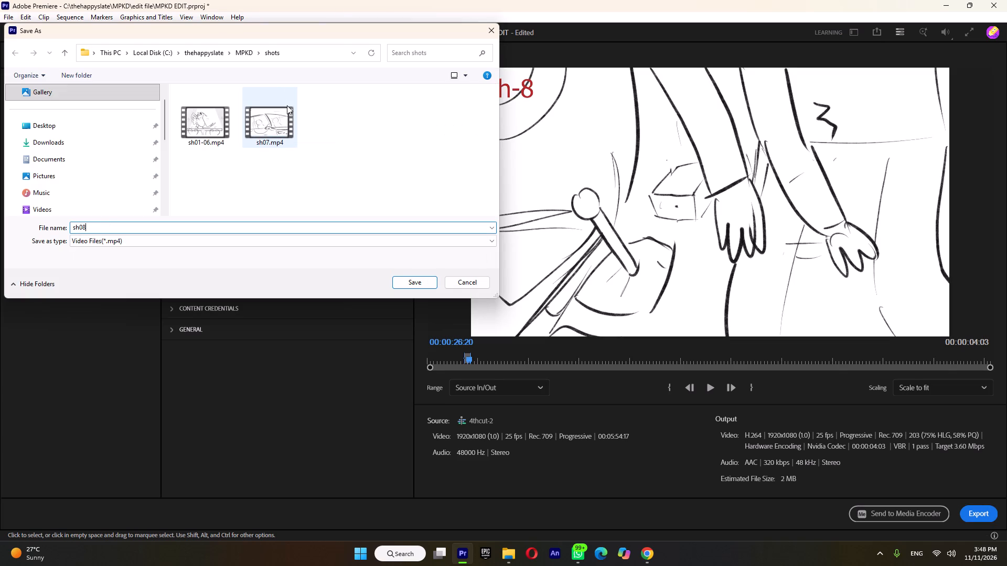
key("Return")
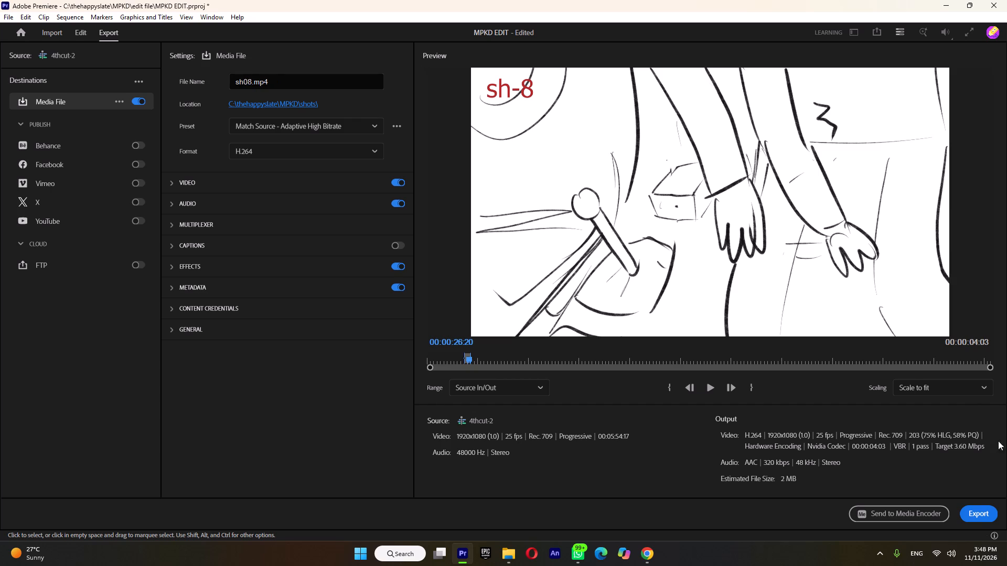
left_click(984, 514)
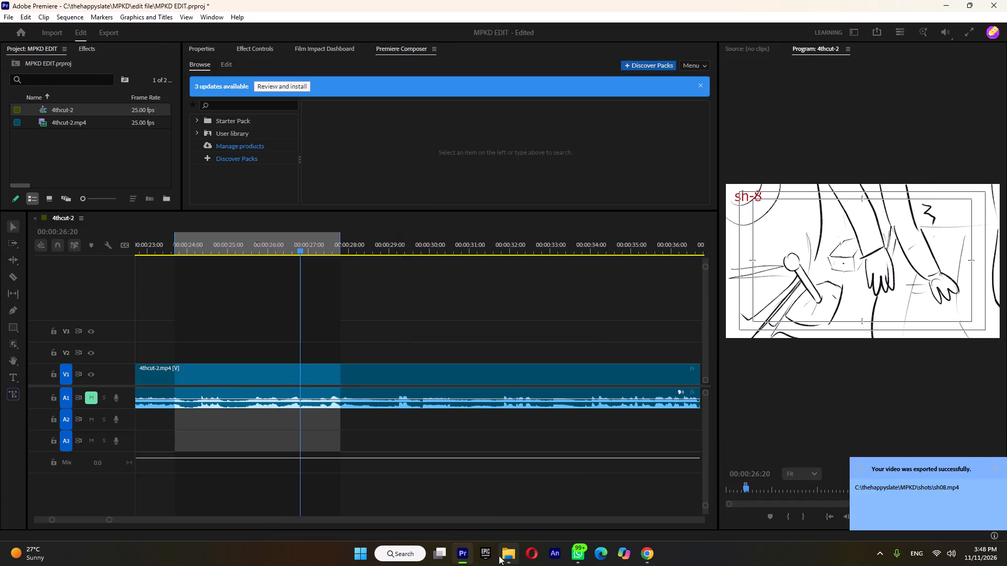
Switch to File Explorer and examine the video details in the properties of sh01-06.mp4 in the shots folder.
left_click(499, 556)
double_click(475, 187)
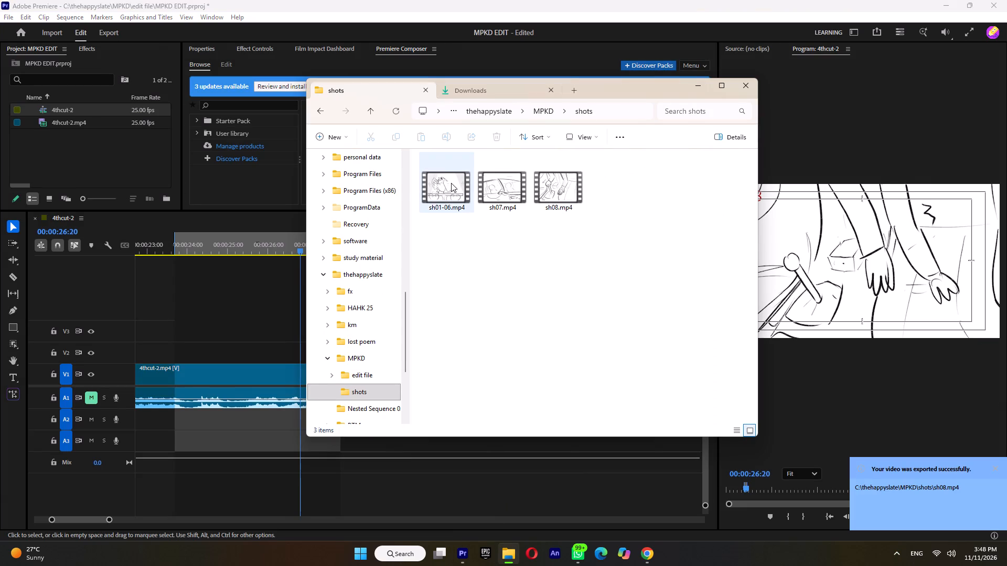
left_click(451, 183)
right_click(451, 183)
left_click(483, 420)
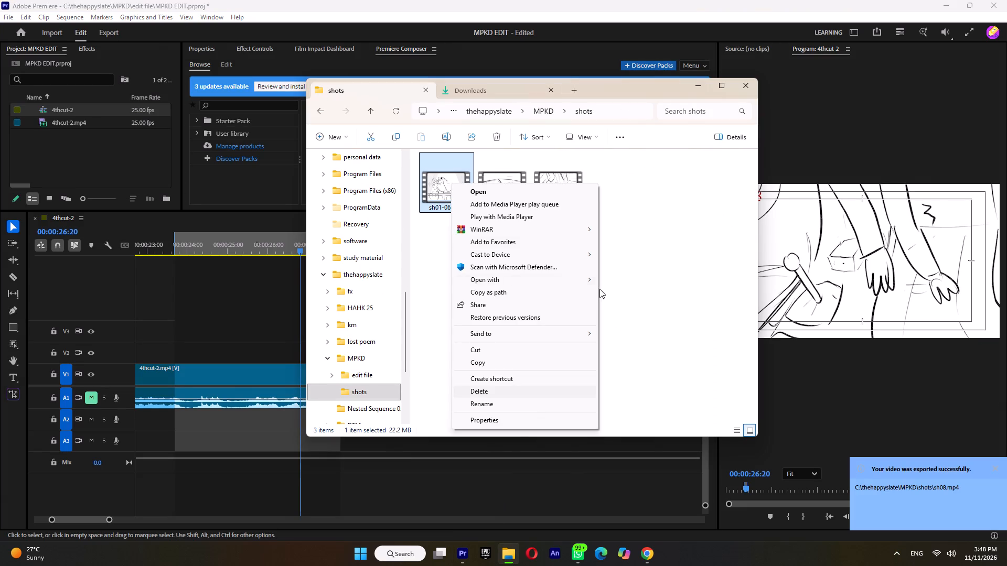
left_click(507, 424)
left_click(572, 208)
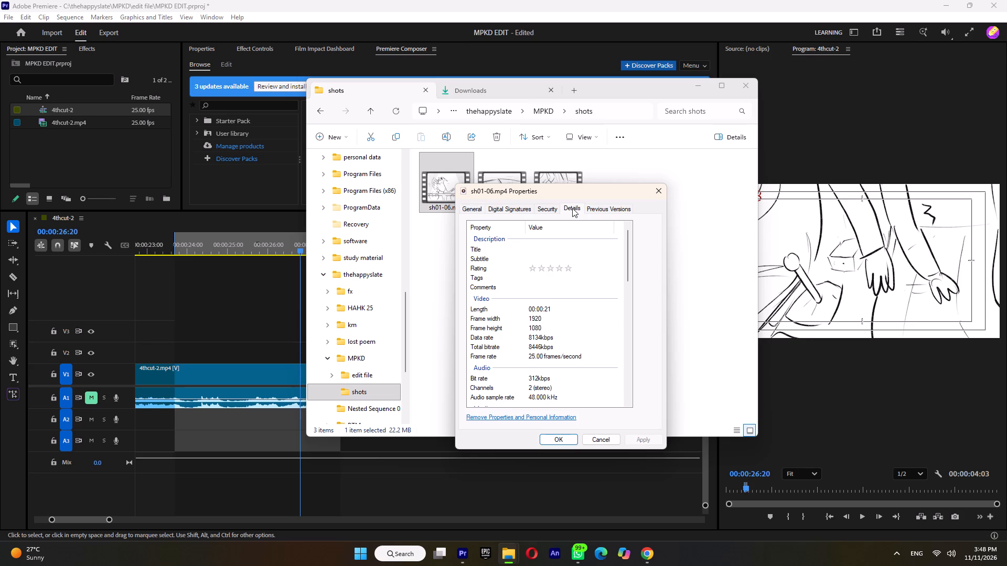
left_click(656, 193)
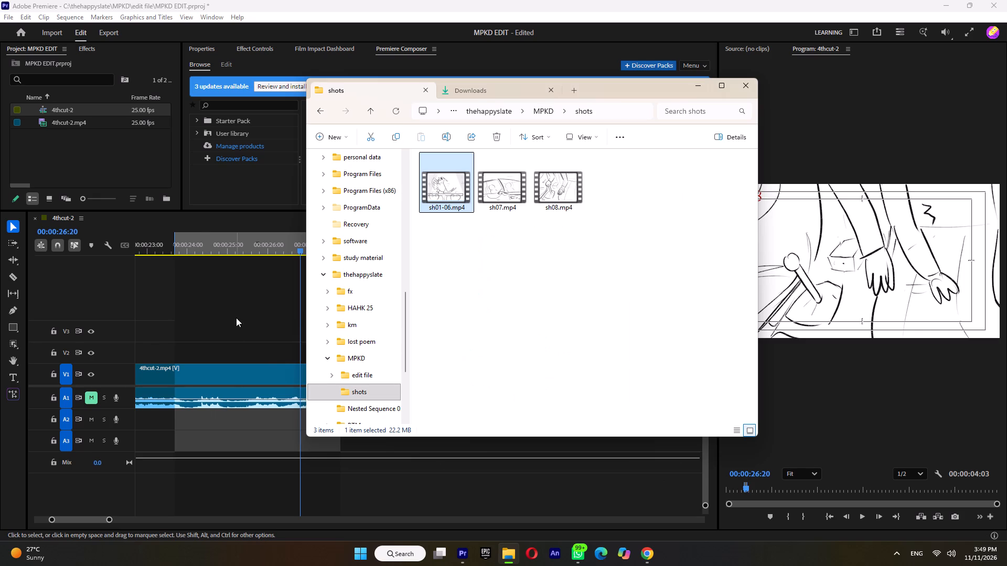
Switch back to Premiere Pro and mark the in point on the first sh-9 frame at 00:00:27:20.
left_click(271, 297)
key("space")
key("space")
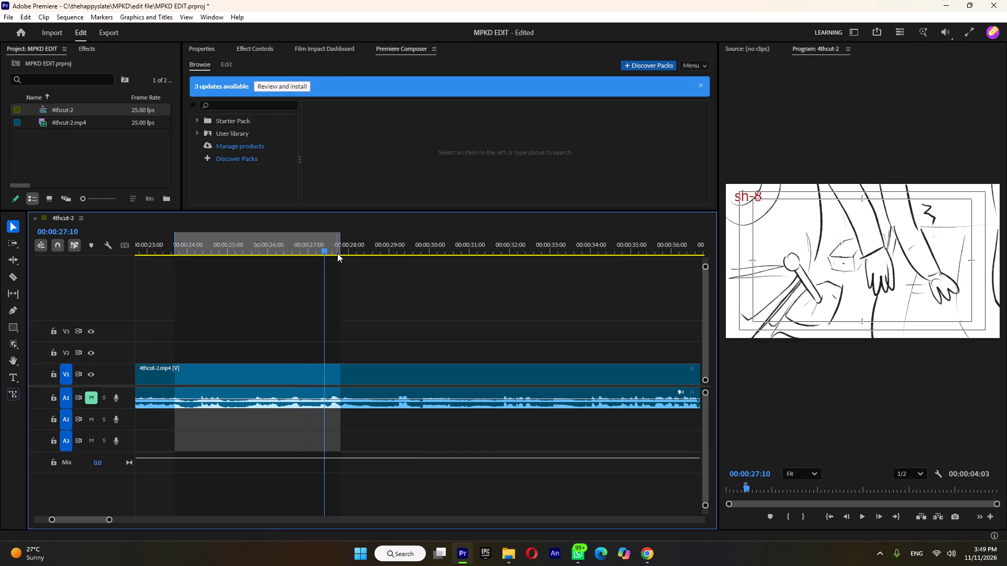
scroll(337, 253, "up", 13, "alt")
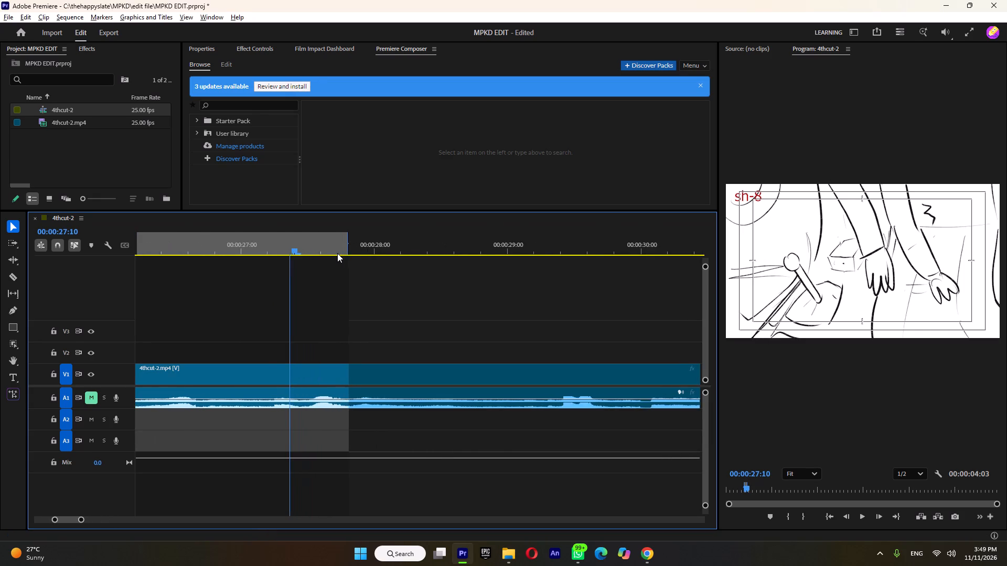
scroll(337, 253, "up", 12, "alt")
left_click_drag(355, 248, 364, 251)
right_click(368, 253)
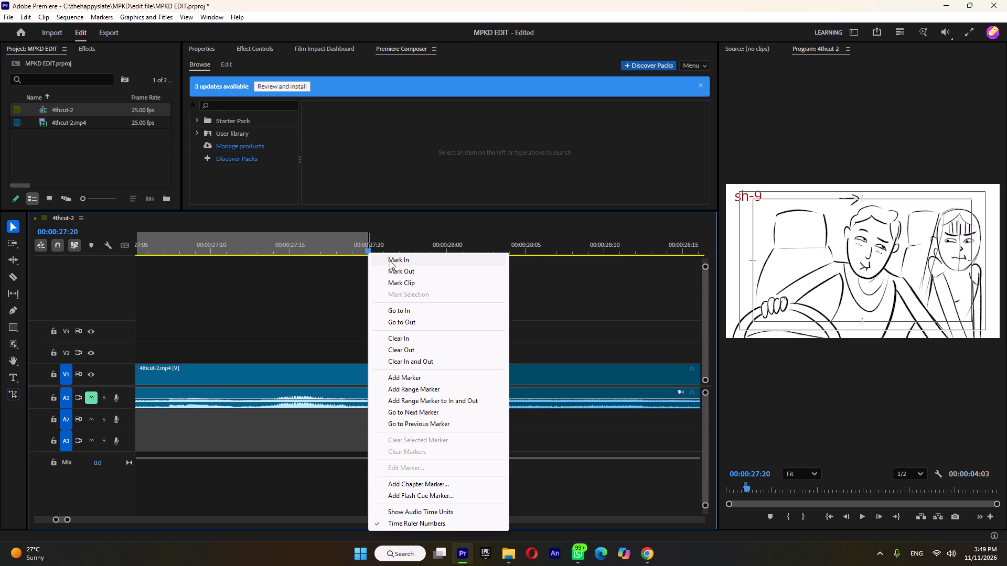
left_click(390, 260)
Play through sh-9, find the change to sh-10, and set the out point on the last sh-9 frame at 00:00:30:02.
key("space")
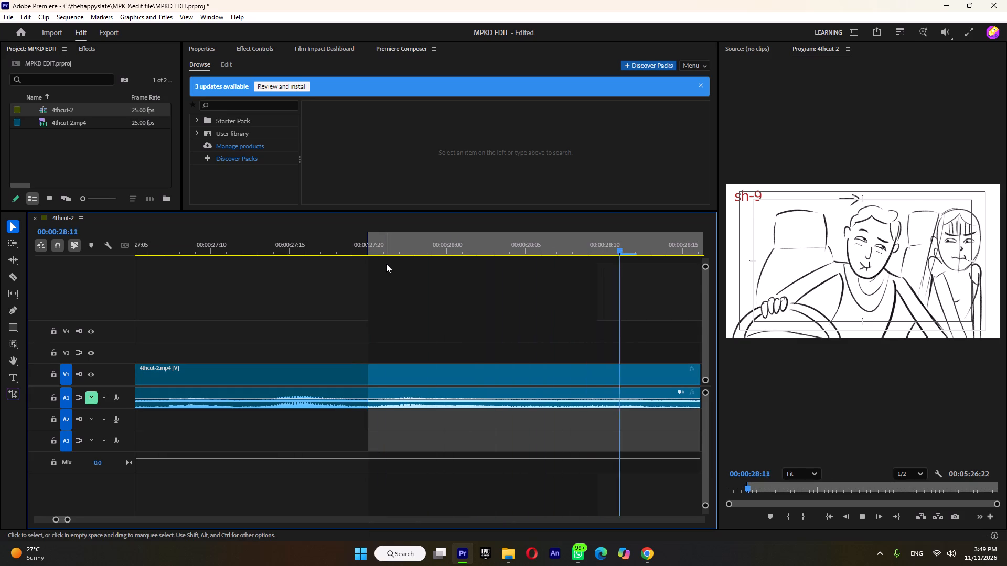
key("space")
key("space")
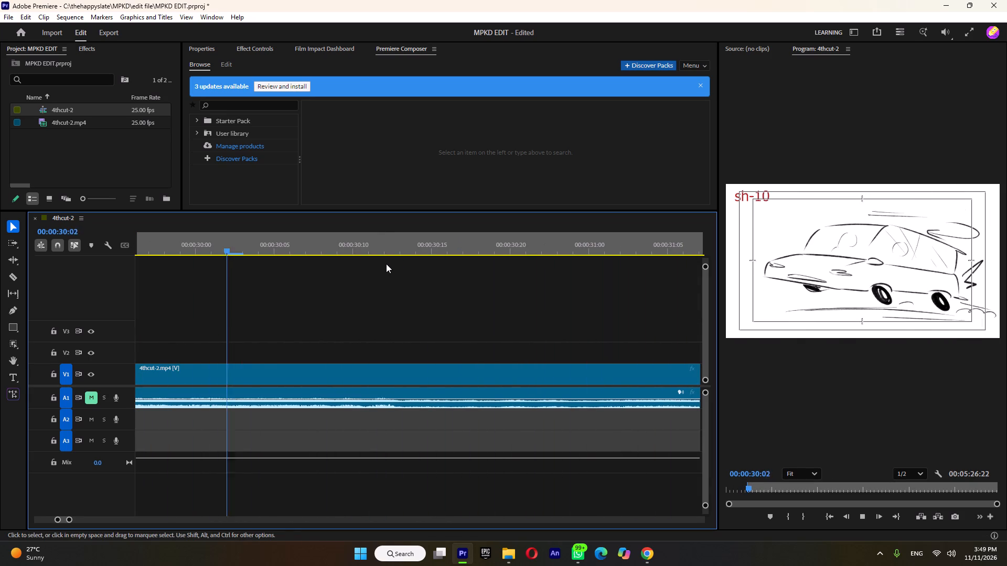
key("space")
left_click_drag(379, 249, 325, 256)
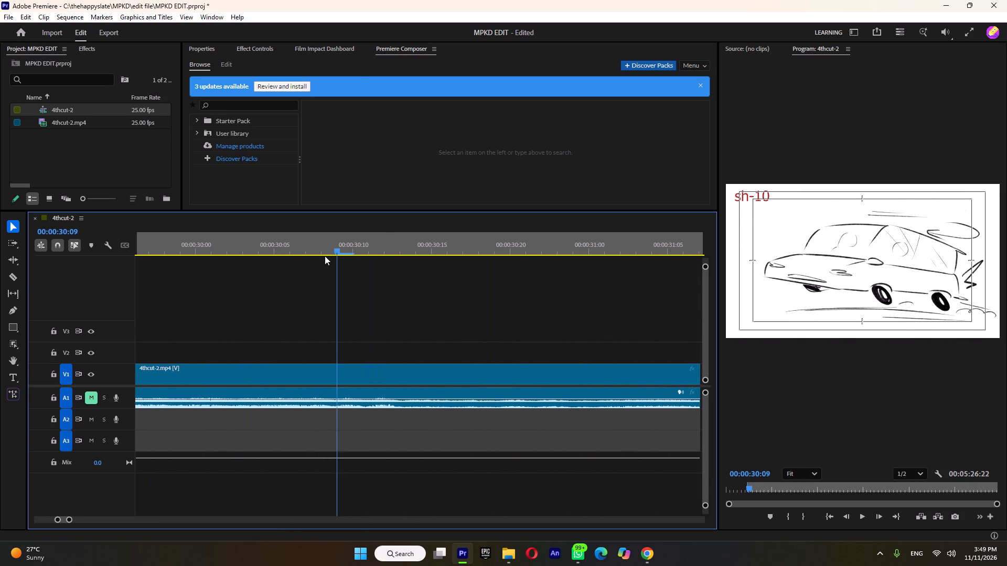
left_click_drag(325, 256, 226, 290)
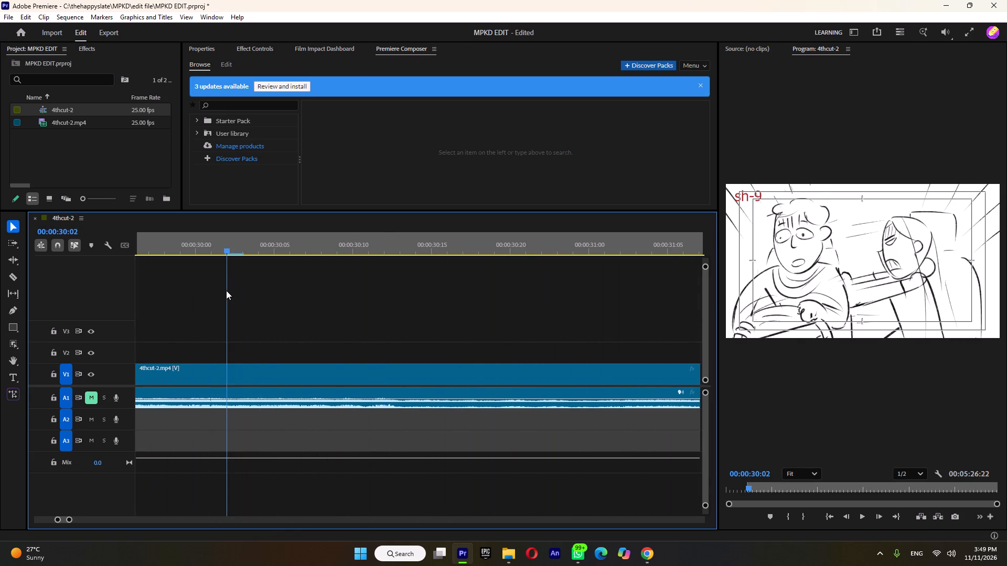
left_click_drag(226, 290, 239, 293)
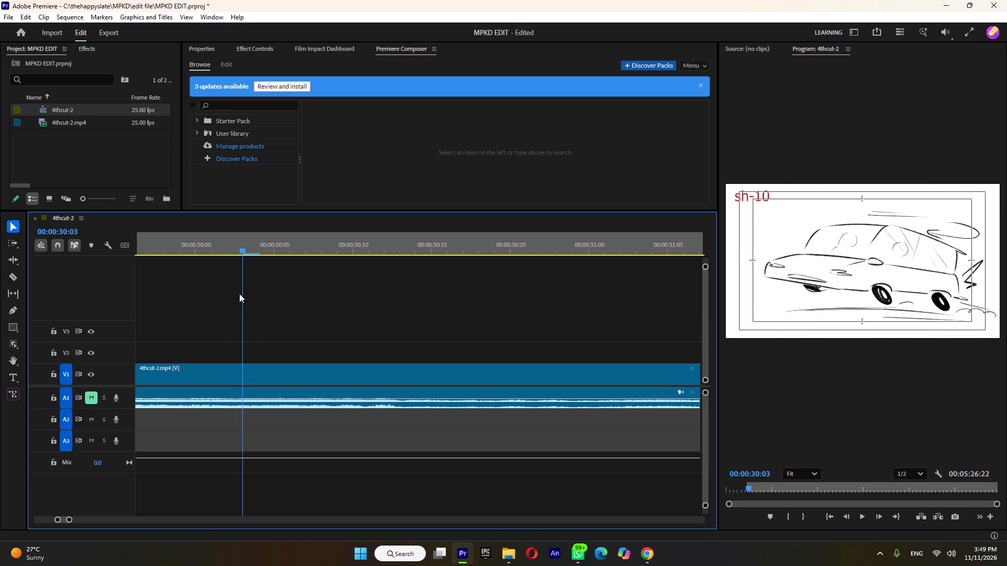
left_click_drag(239, 293, 239, 293)
right_click(243, 252)
left_click(266, 267)
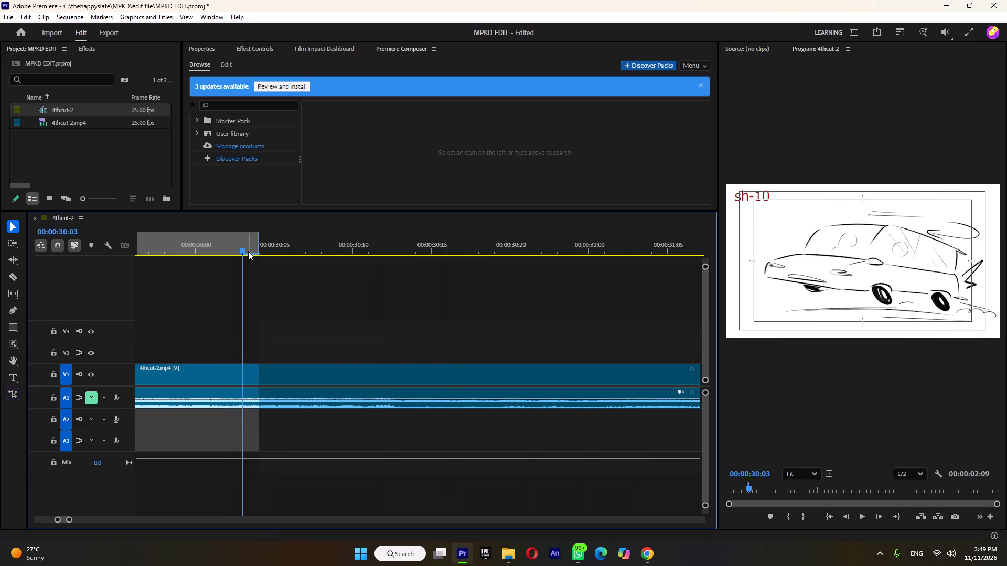
left_click_drag(261, 242, 248, 245)
left_click_drag(258, 243, 246, 245)
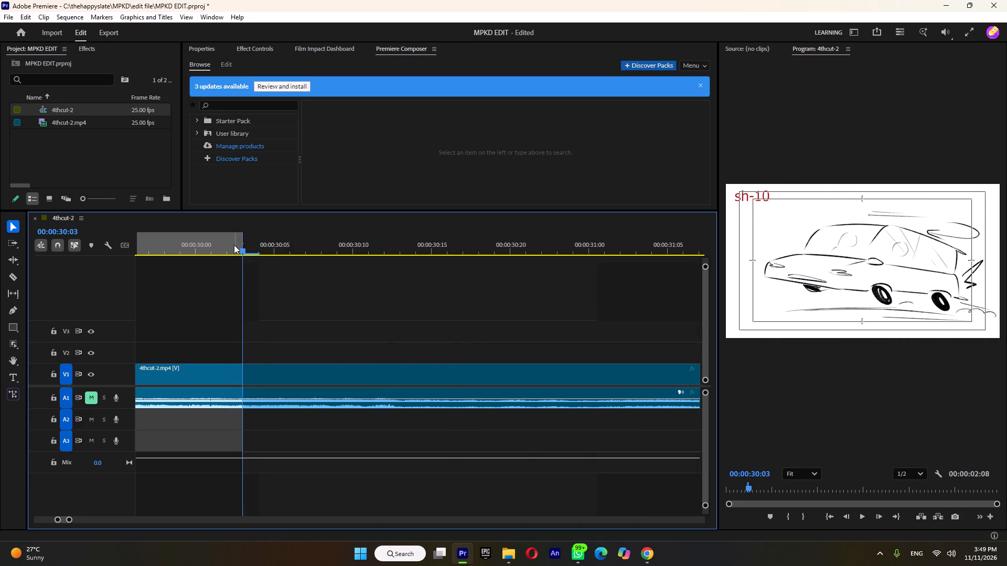
left_click(234, 245)
Export the marked range to the shots folder as sh09 in H.264, using the Match Source - Adaptive High Bitrate preset.
key("ctrl+m")
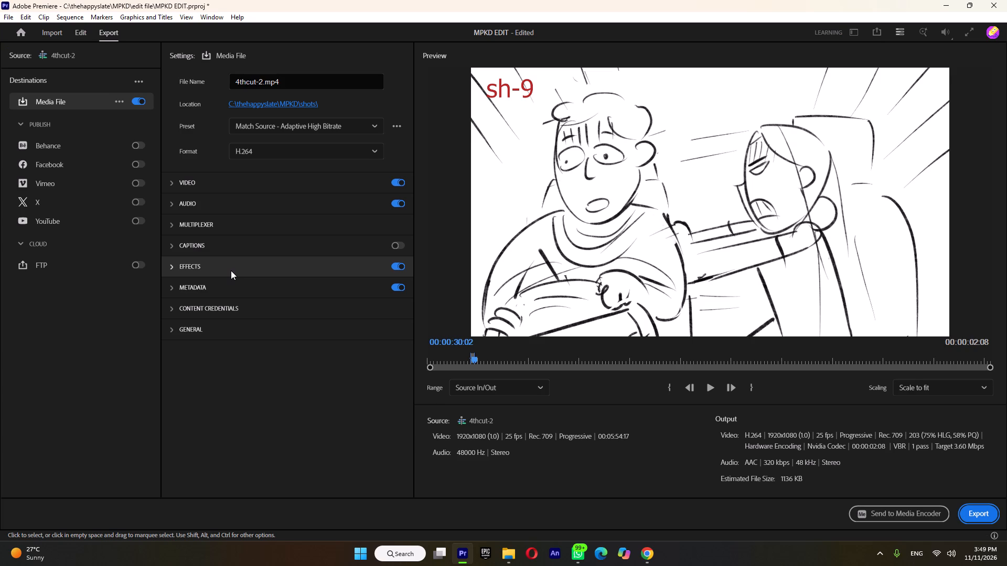
left_click(251, 104)
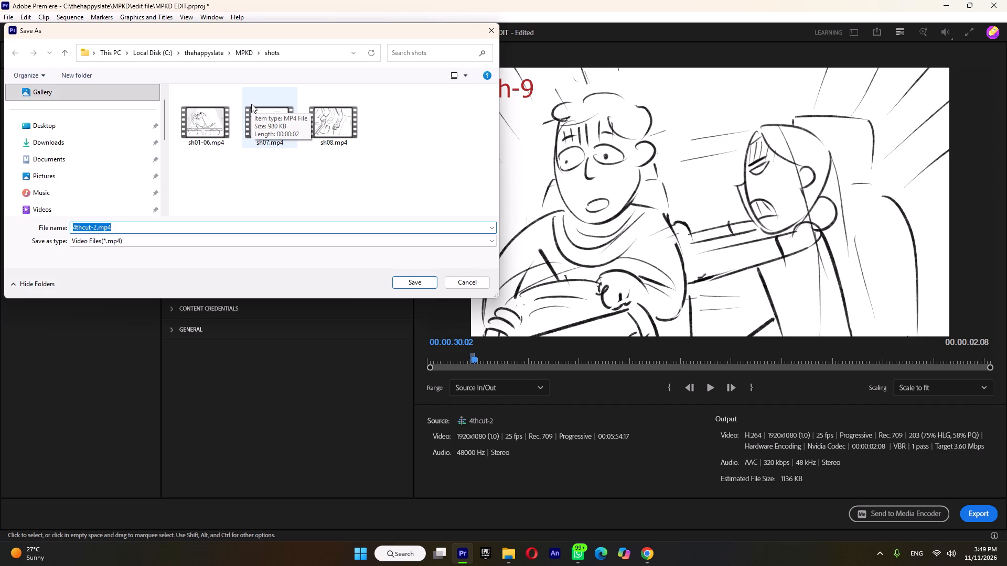
type("sh")
type("09")
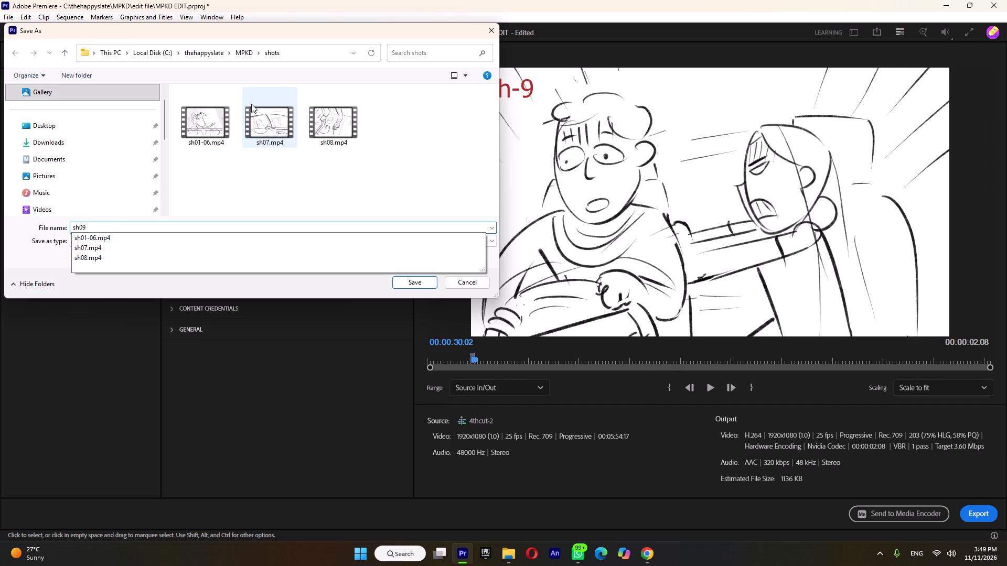
key("Return")
left_click(980, 513)
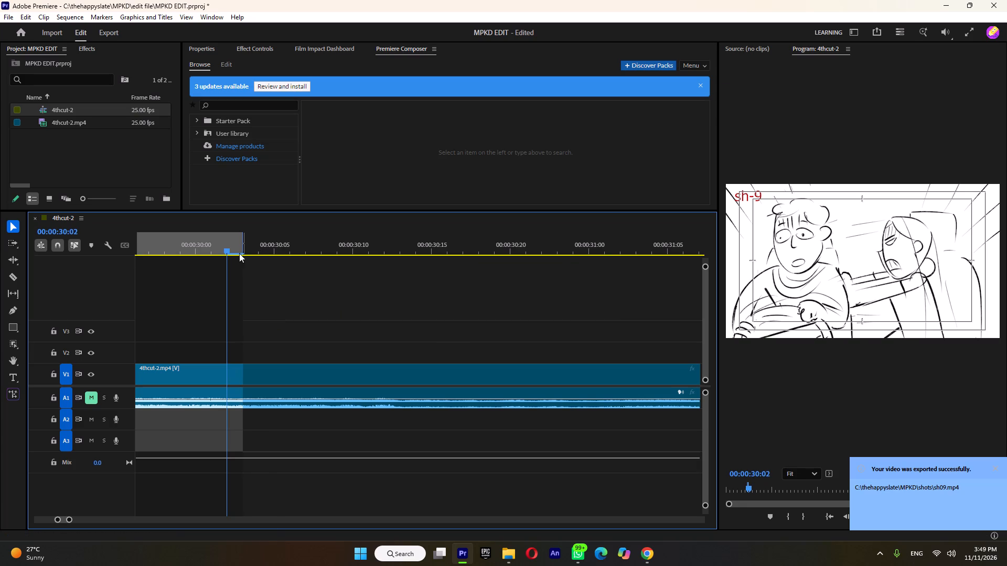
Mark the in point on the first sh-10 frame at 00:00:30:03.
left_click_drag(234, 249, 244, 253)
right_click(242, 251)
left_click(266, 255)
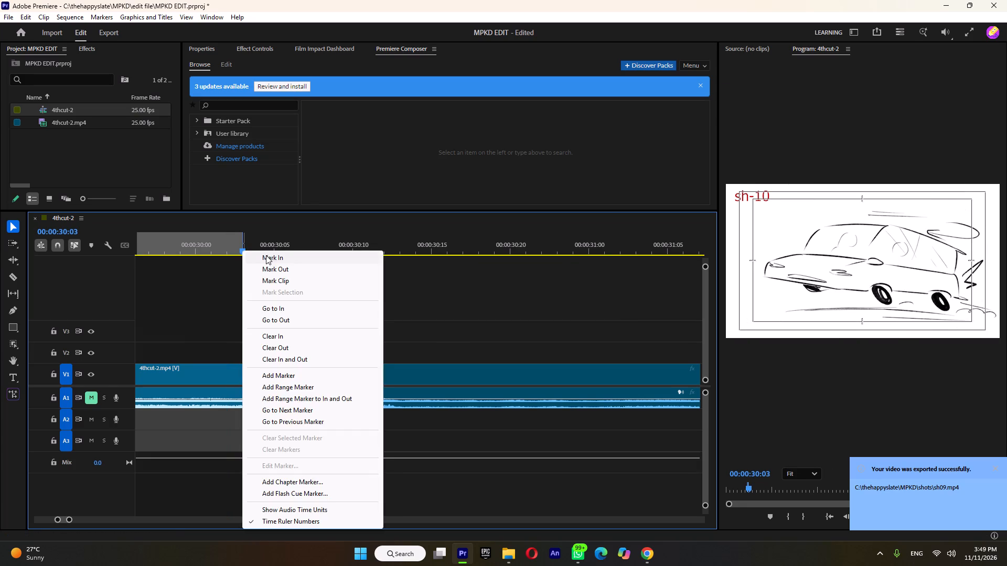
Play and scrub through sh-10 and sh-11 into sh-12, examining the cuts between these shots.
key("space")
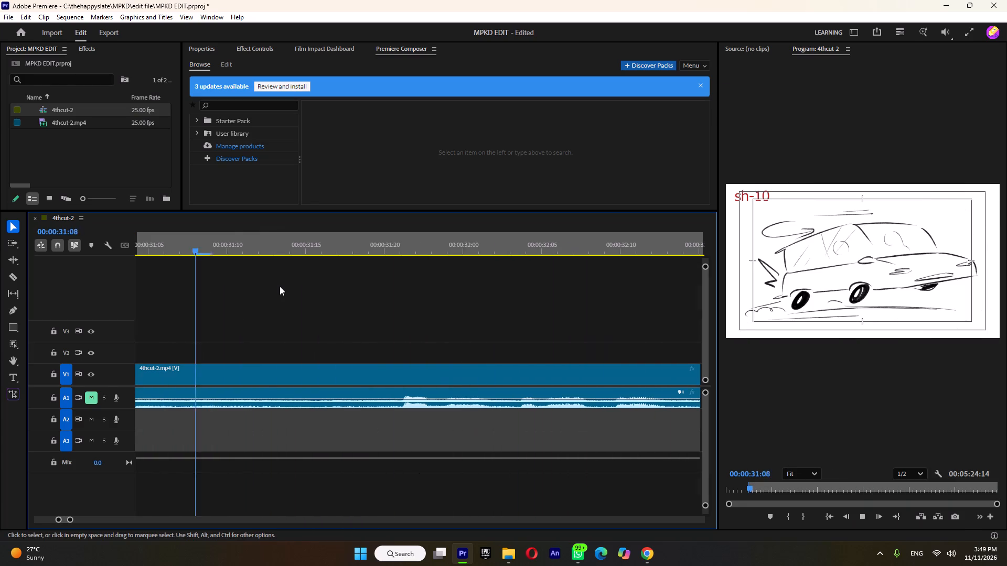
key("space")
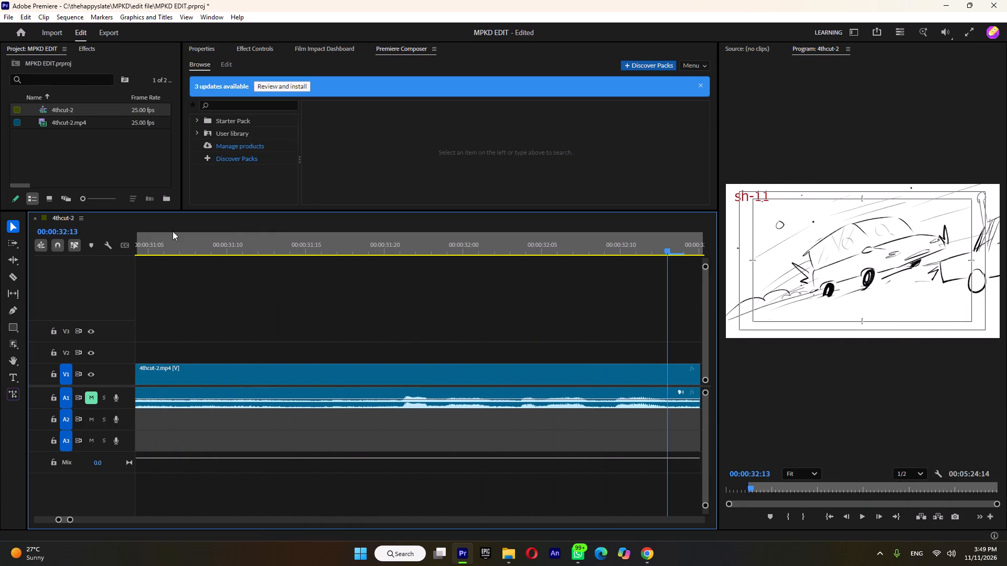
left_click_drag(236, 242, 445, 269)
key("space")
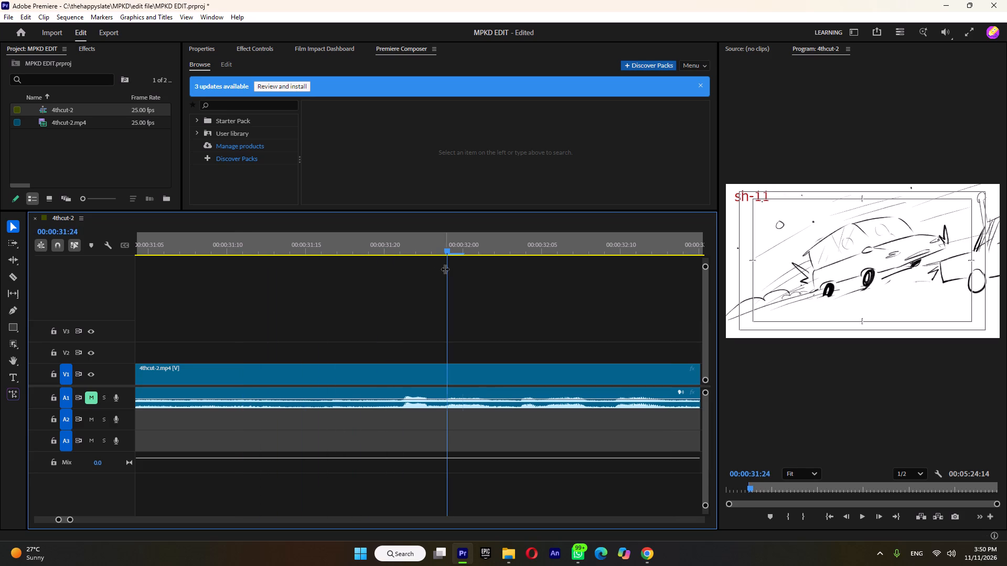
key("space")
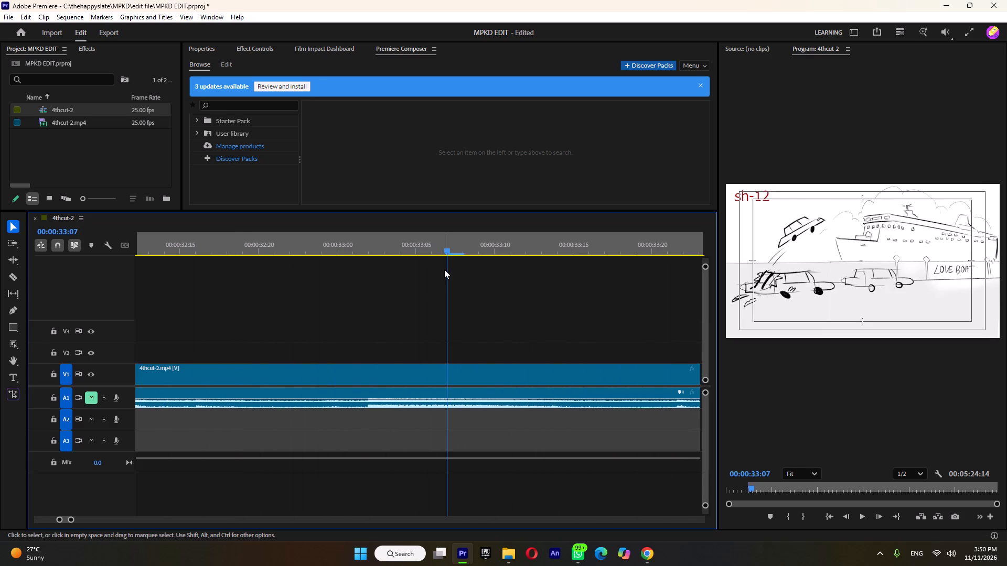
left_click_drag(398, 247, 252, 273)
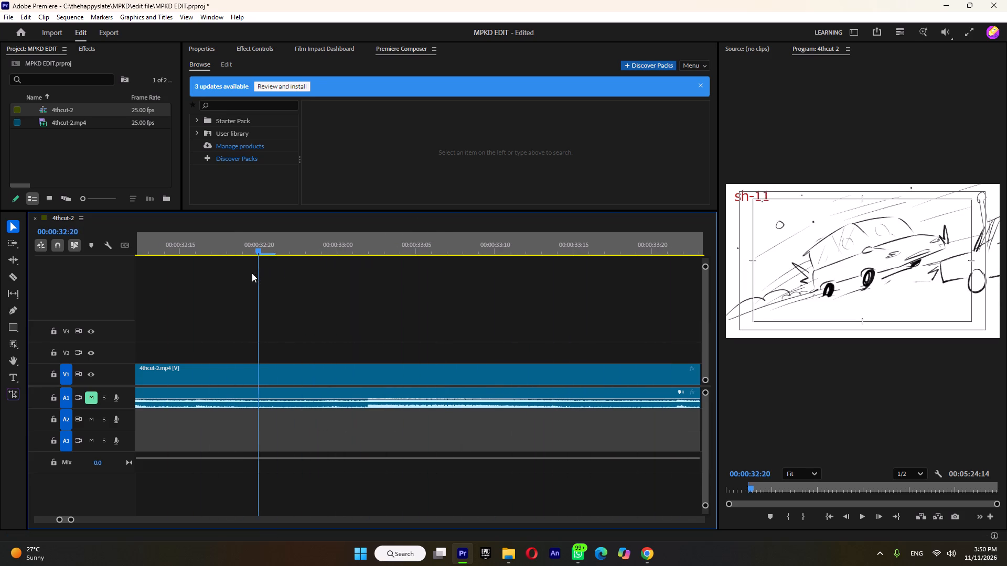
left_click_drag(252, 273, 289, 283)
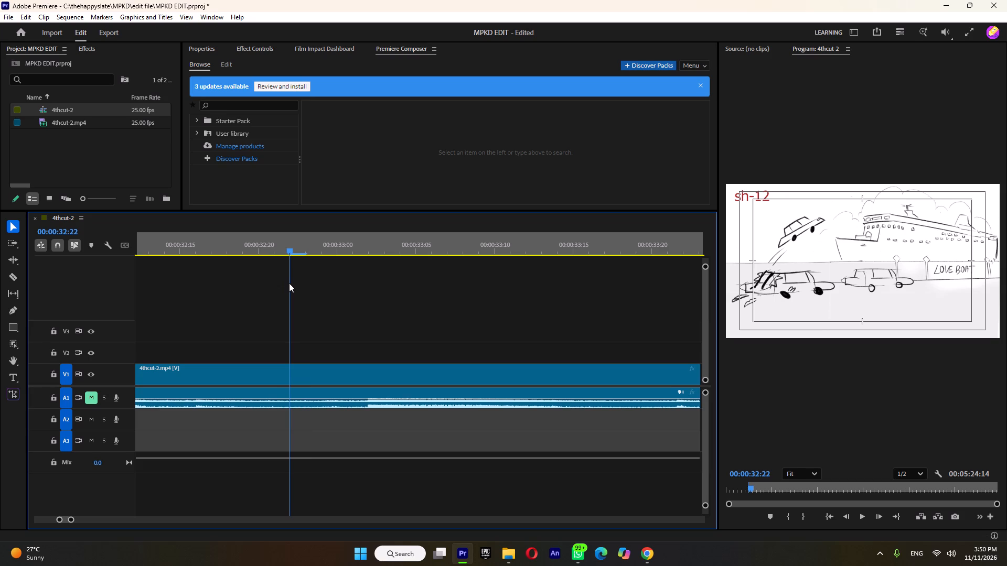
left_click_drag(289, 283, 353, 292)
key("space")
key("space")
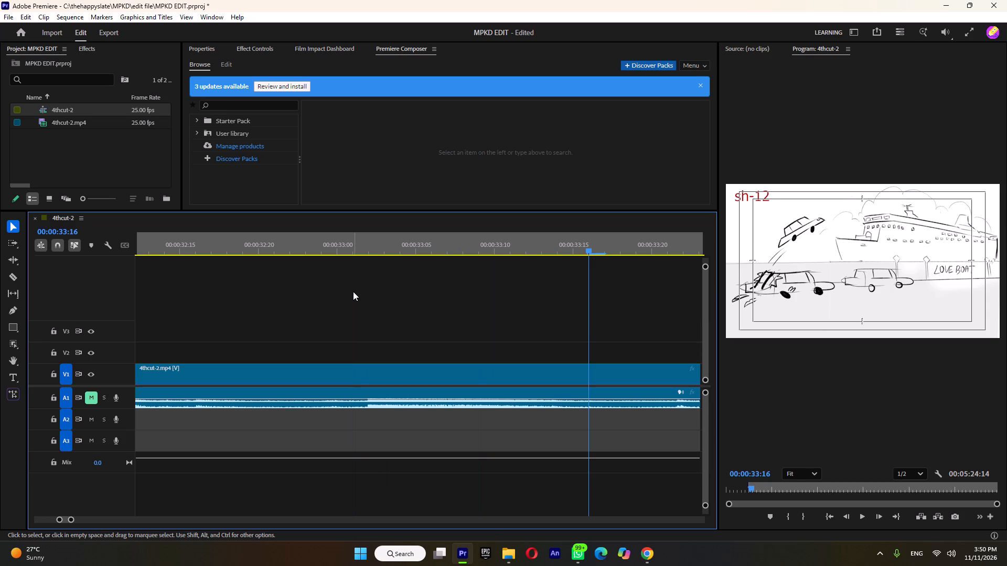
Play on to sh-13, find its first frame, and set the out point on the last sh-12 frame at 00:00:34:04.
key("space")
key("space")
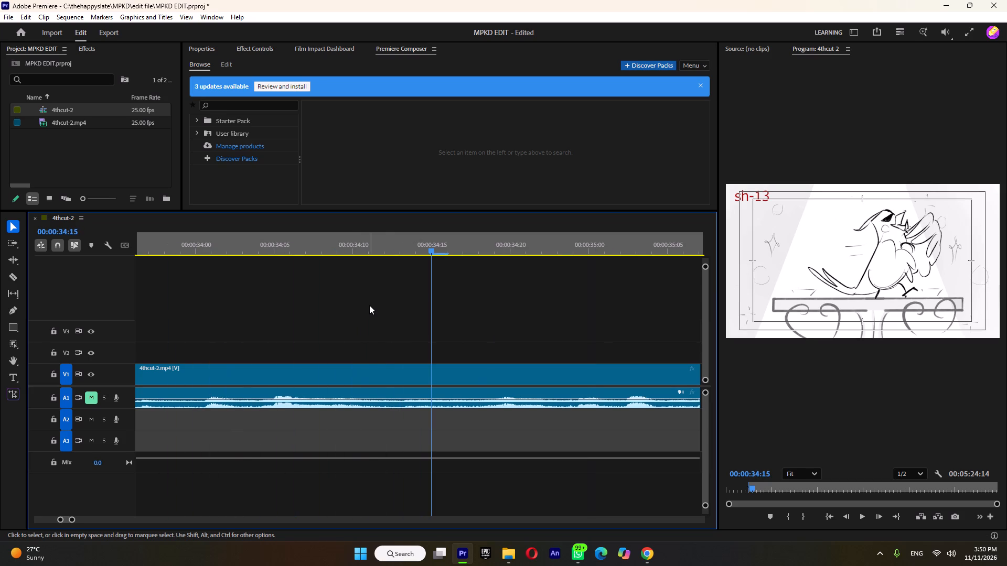
left_click_drag(406, 251, 274, 275)
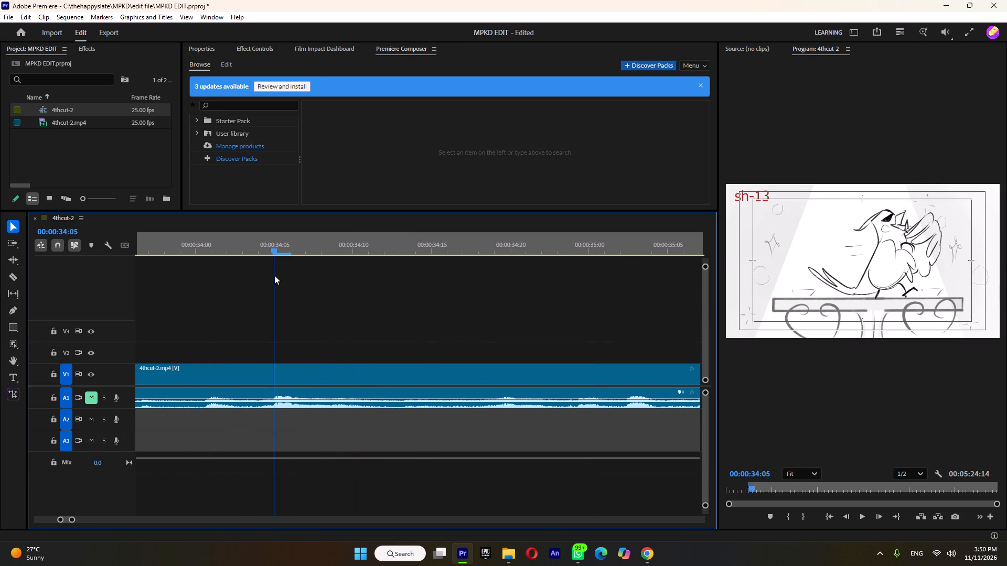
left_click_drag(274, 275, 265, 297)
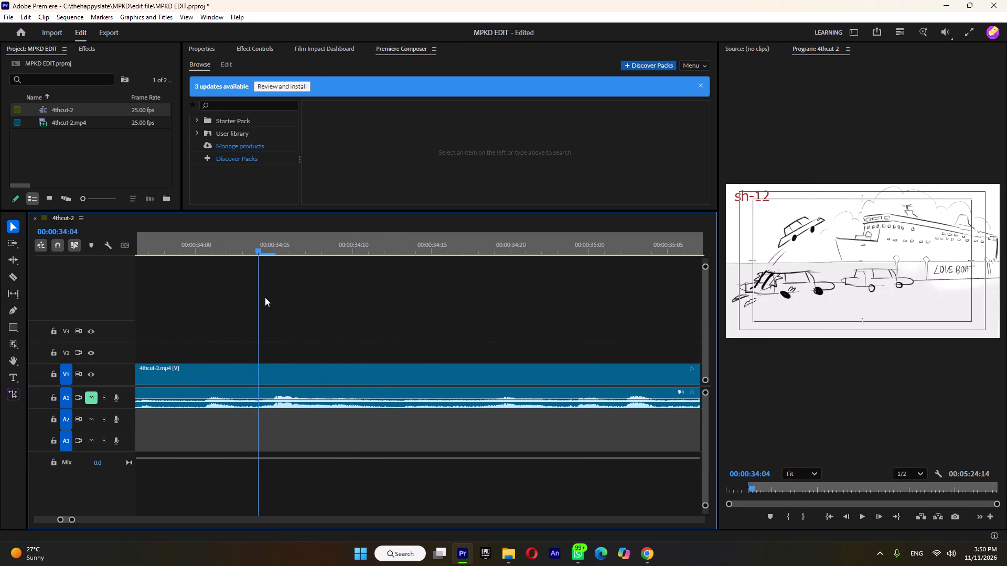
left_click_drag(265, 297, 275, 299)
right_click(274, 253)
left_click(299, 270)
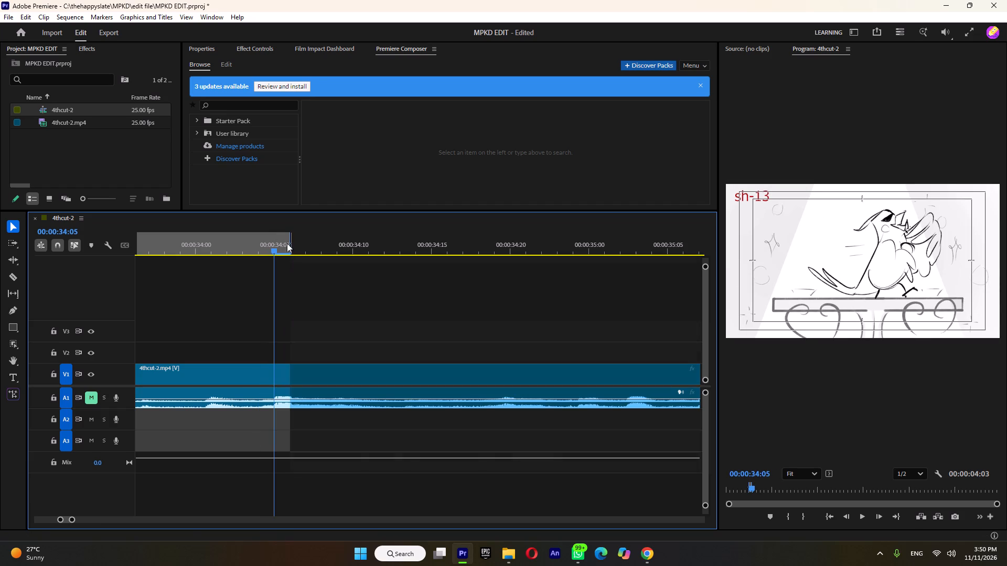
left_click_drag(291, 244, 278, 246)
Check the marked sh-10 to sh-12 range and export it to the shots folder as sh10-12 in H.264, Match Source - Adaptive High Bitrate.
scroll(293, 277, "down", 5, "alt")
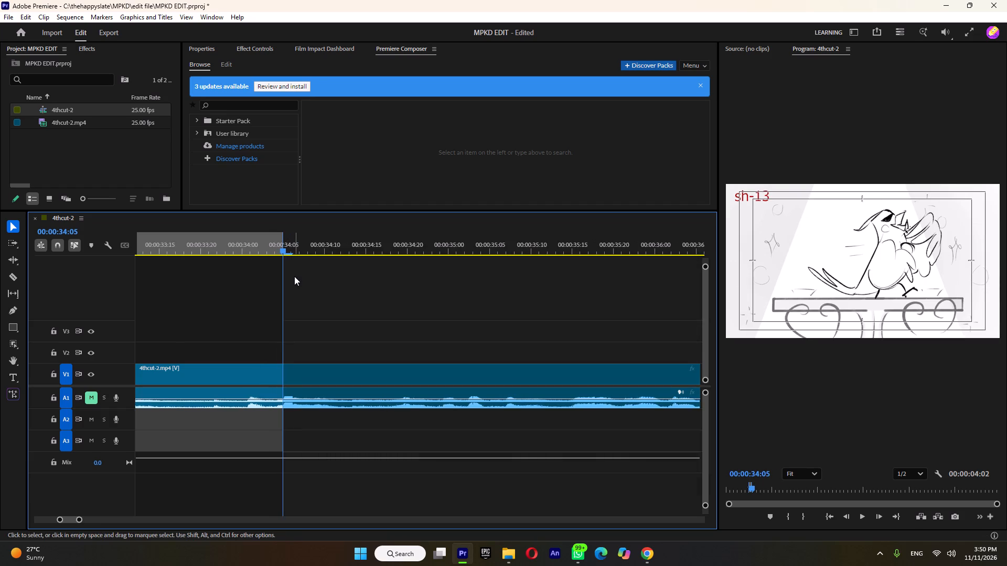
scroll(294, 276, "down", 20, "alt")
scroll(294, 276, "down", 7, "alt")
left_click_drag(254, 246, 259, 255)
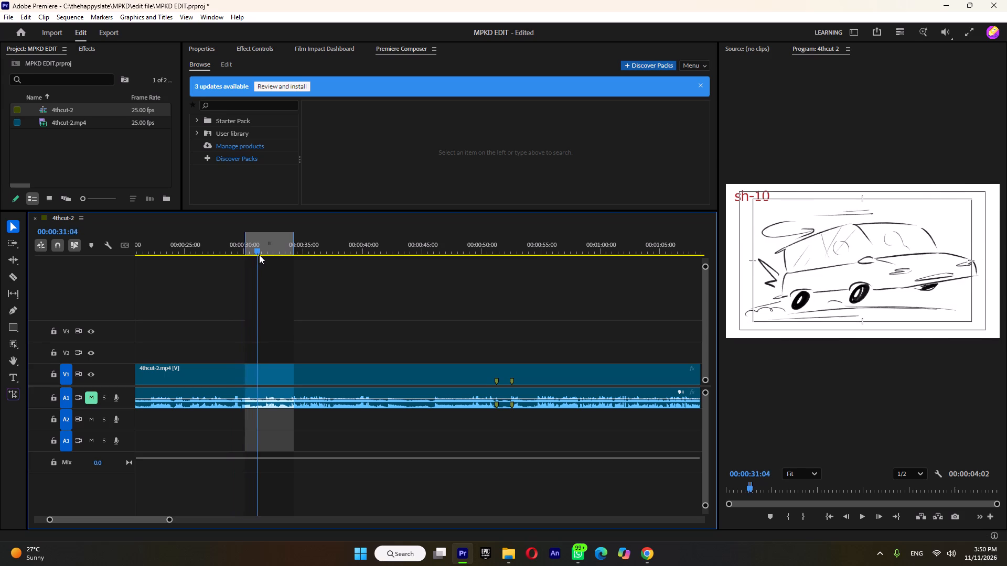
left_click_drag(259, 255, 289, 258)
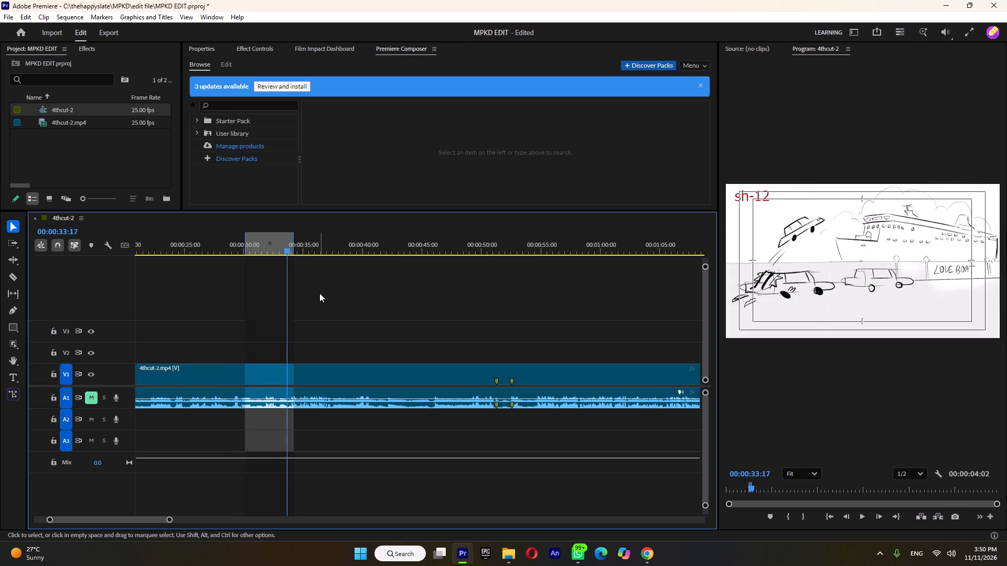
key("ctrl+m")
left_click(268, 106)
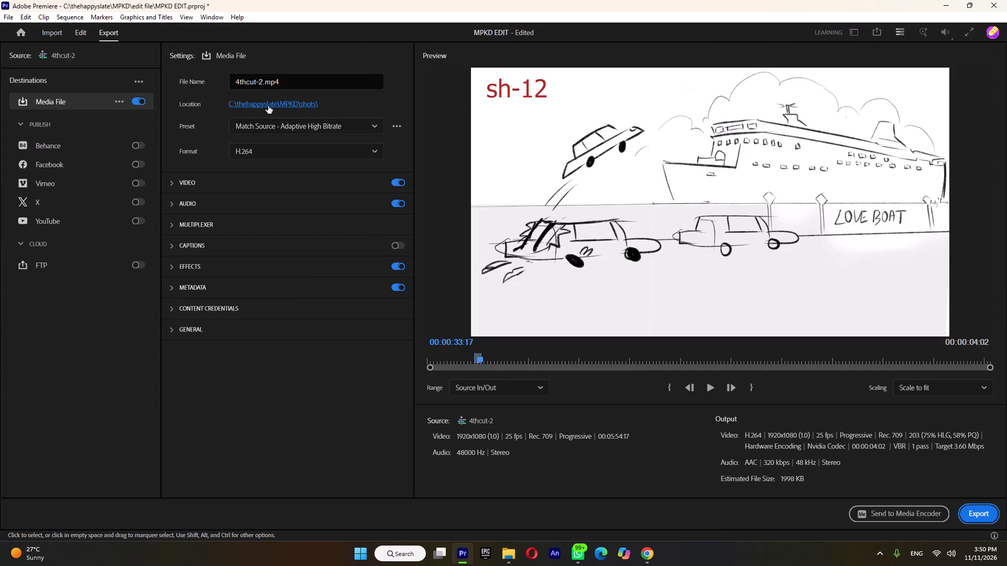
type("sj")
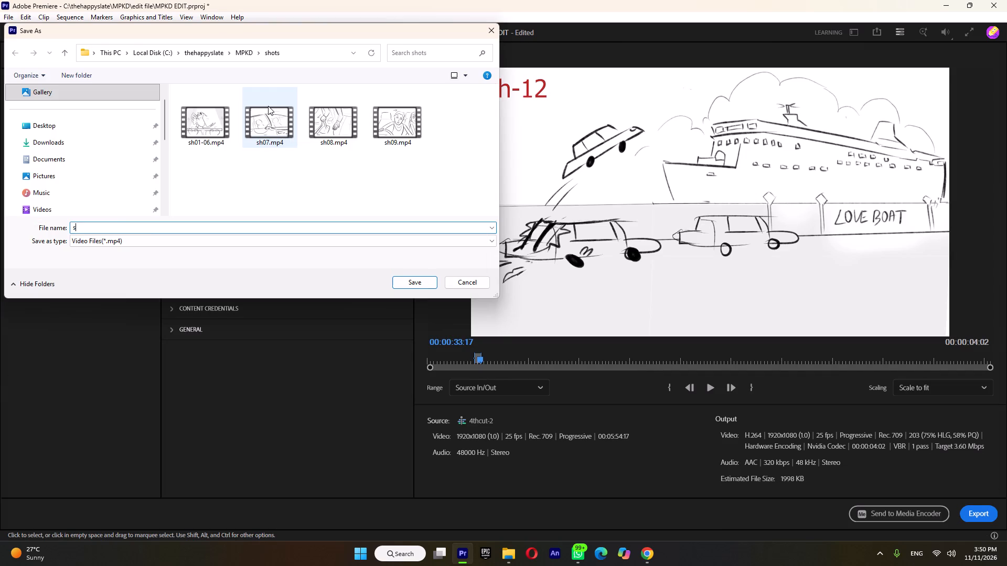
key("BackSpace")
key("h")
type("10-")
type("12")
key("Return")
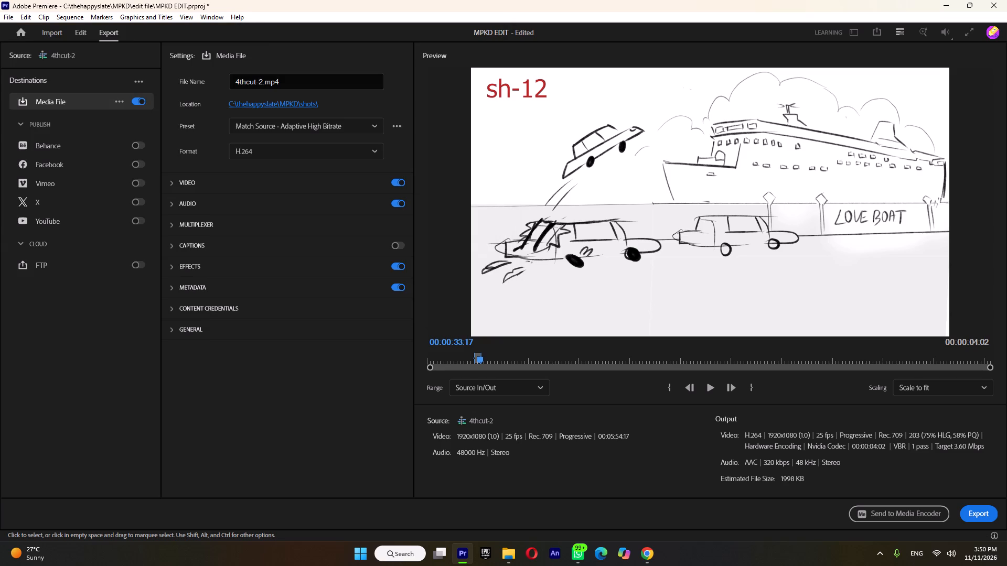
left_click(980, 517)
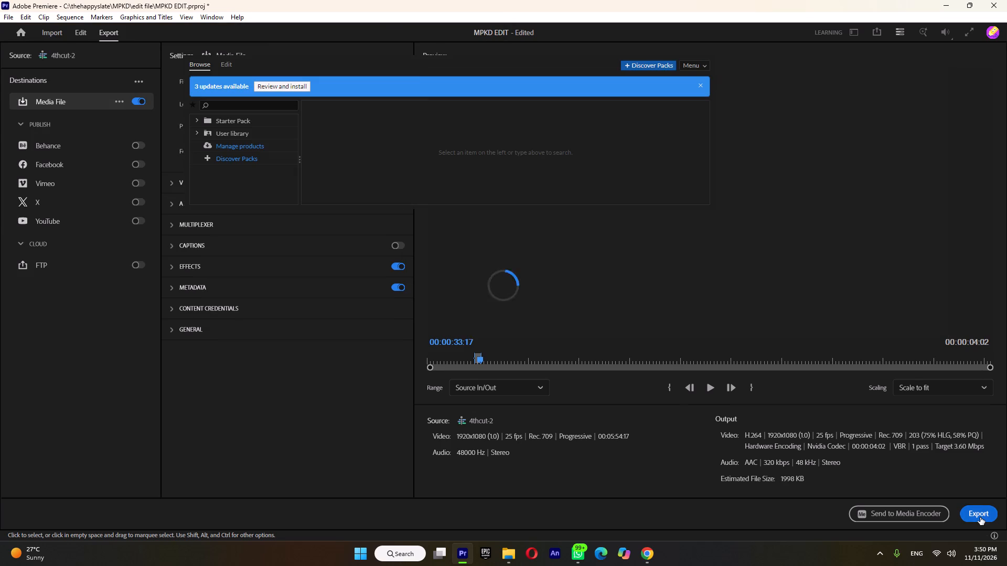
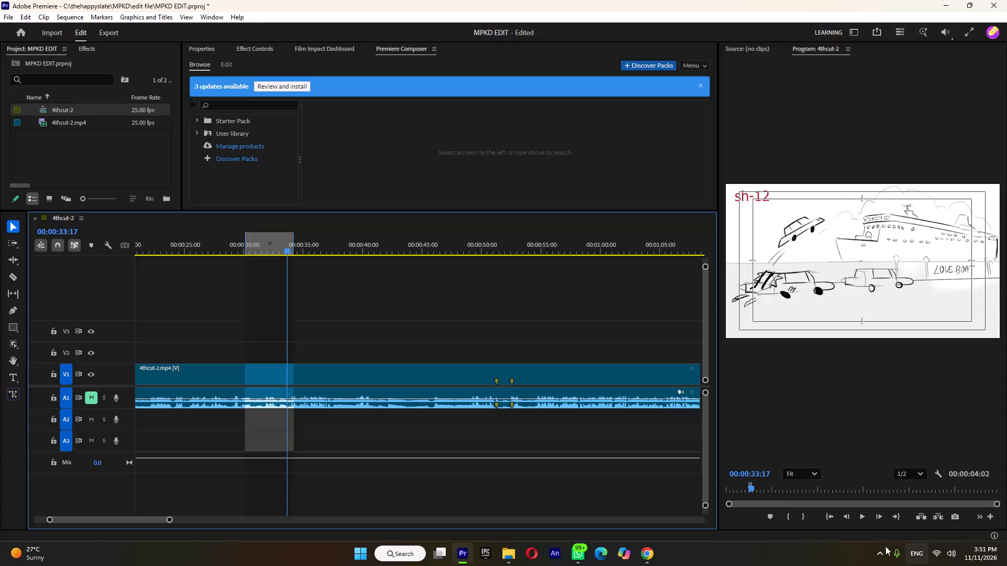
Check the exported clips in the shots folder in File Explorer and return to Premiere.
left_click(510, 552)
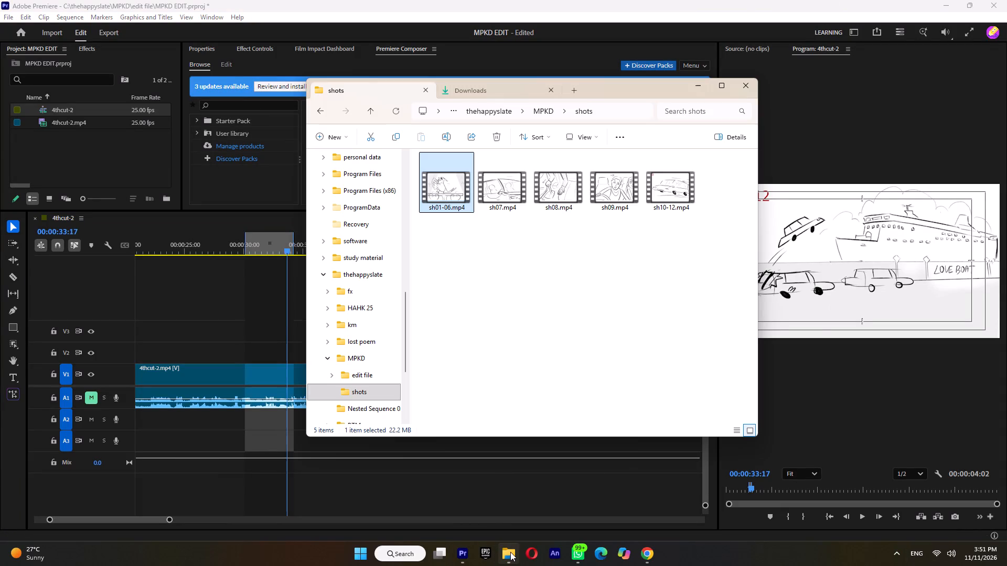
left_click(510, 552)
Mark the in point on the first sh-13 frame at 00:00:34:05.
scroll(287, 255, "up", 14, "alt")
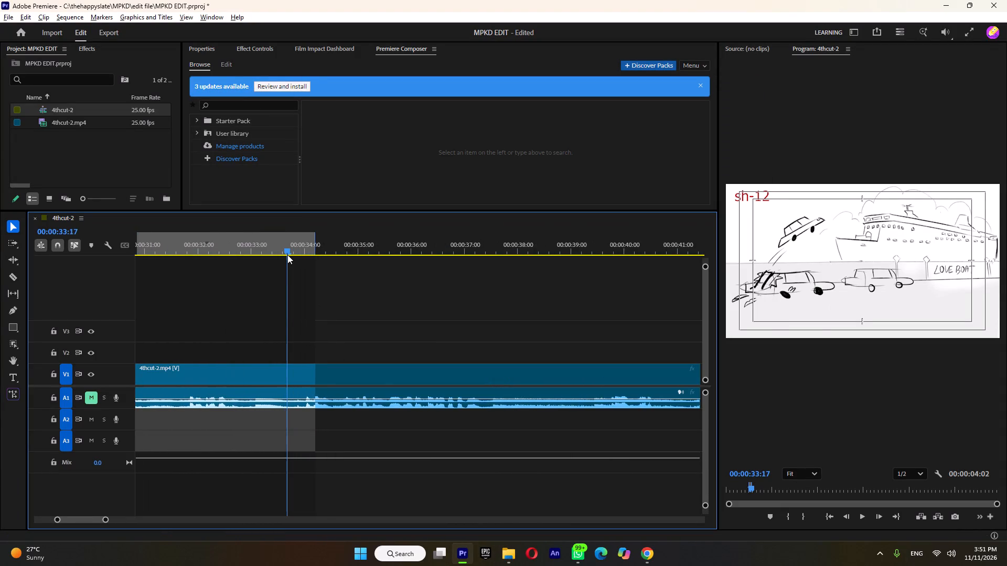
scroll(287, 255, "up", 7, "alt")
scroll(334, 238, "up", 16, "alt")
scroll(363, 244, "up", 5, "alt")
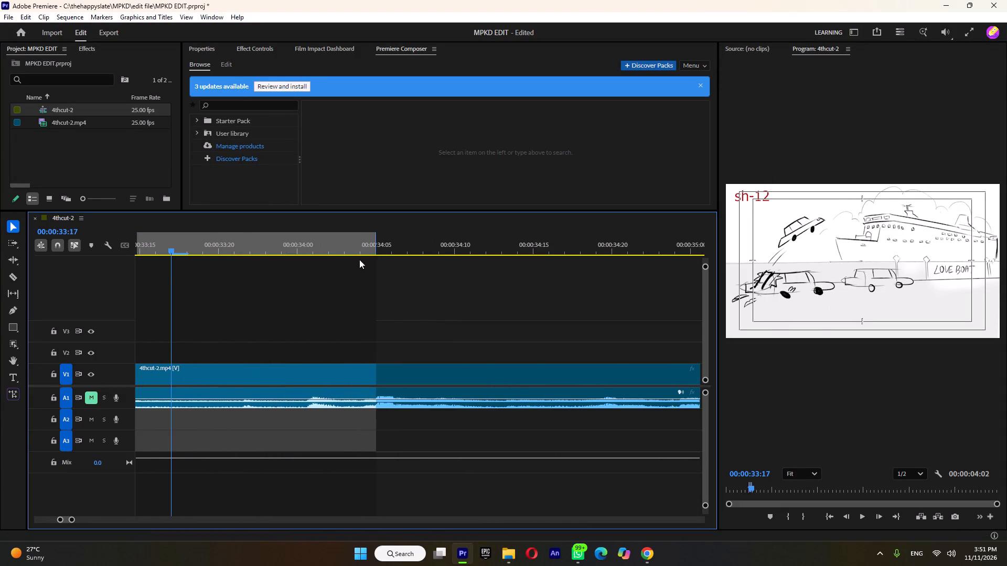
left_click(360, 241)
left_click_drag(362, 248, 373, 252)
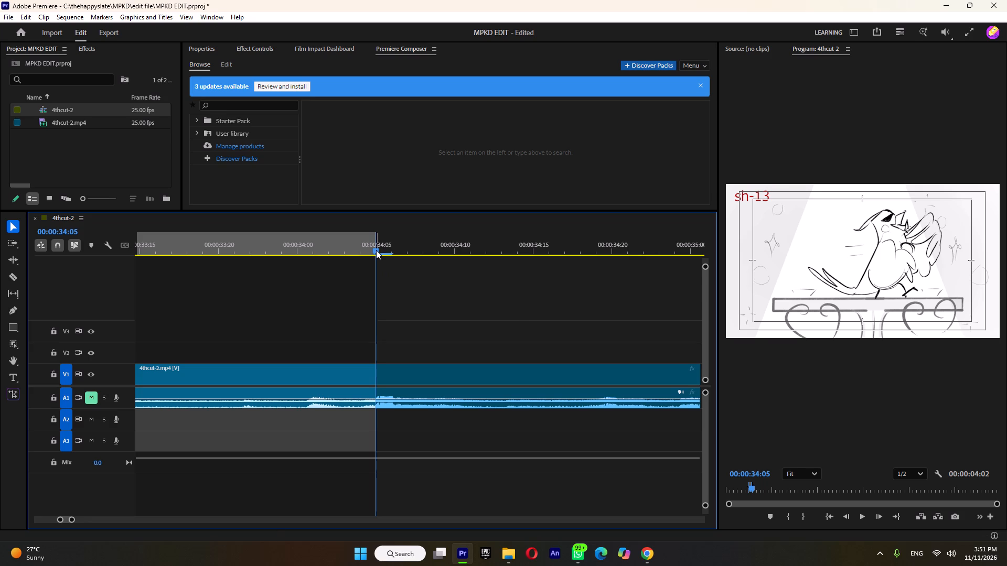
right_click(376, 250)
left_click(397, 256)
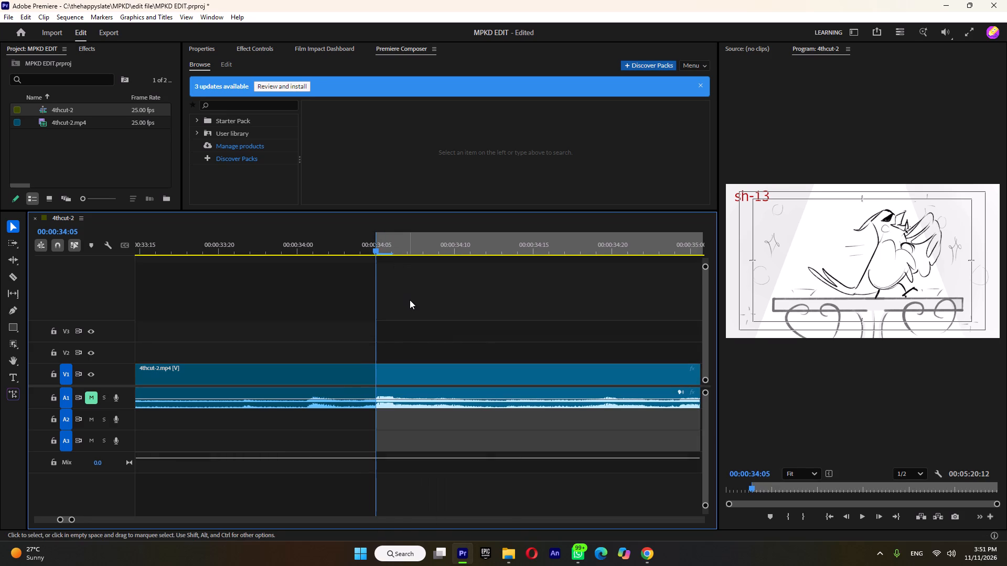
Play through sh-13 and sh-14 into sh-15, examining where the shots change.
key("space")
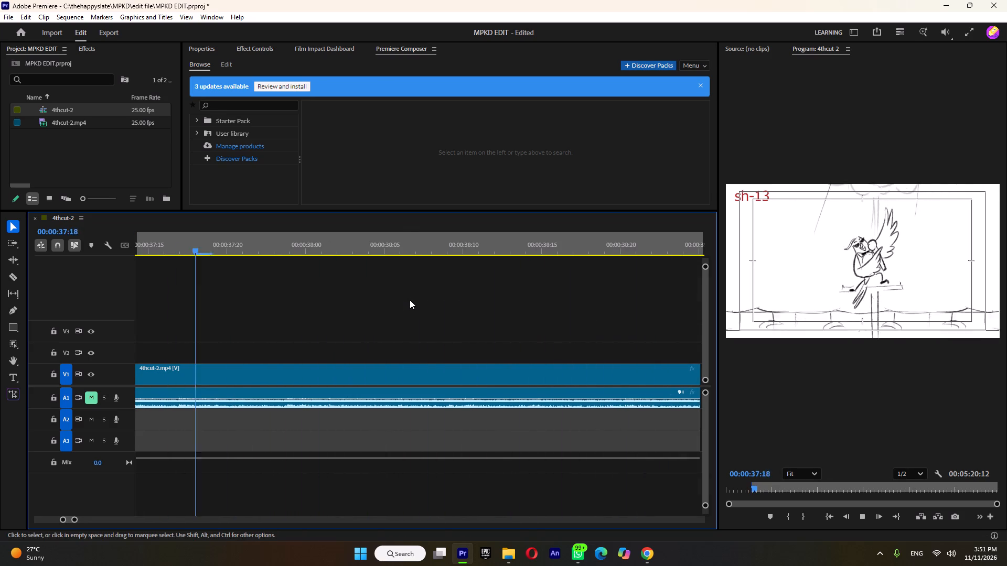
key("space")
key("space")
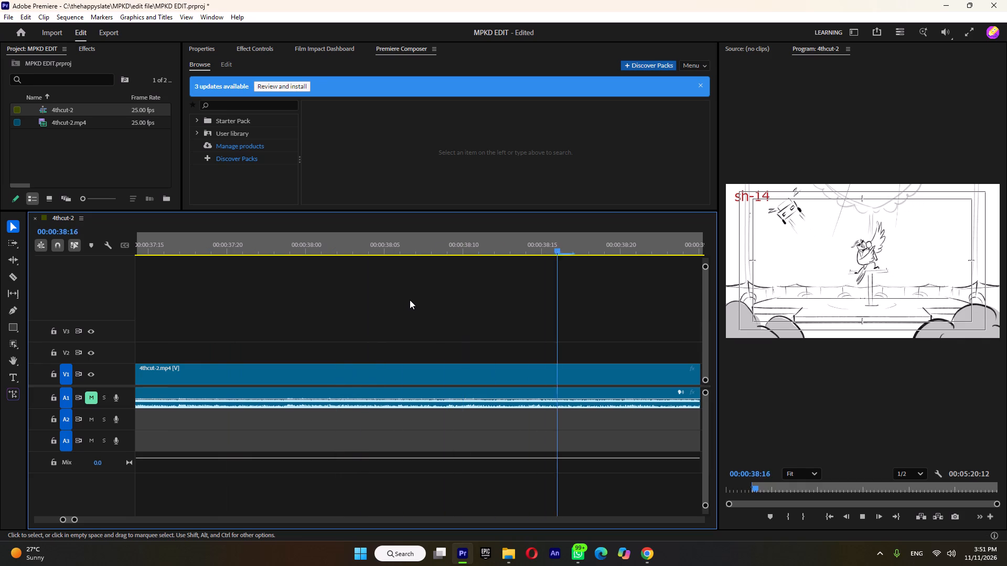
key("space")
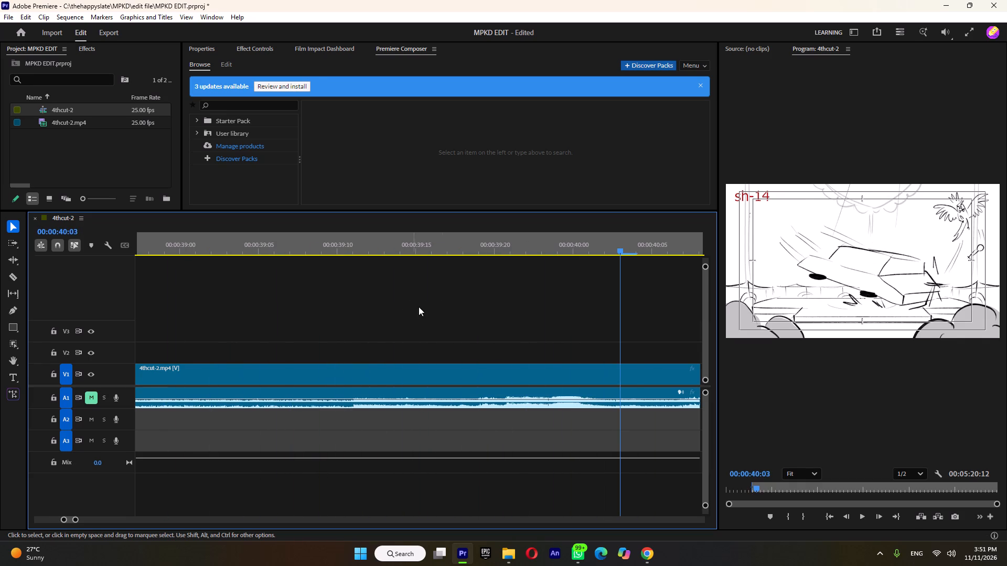
left_click(398, 251)
key("space")
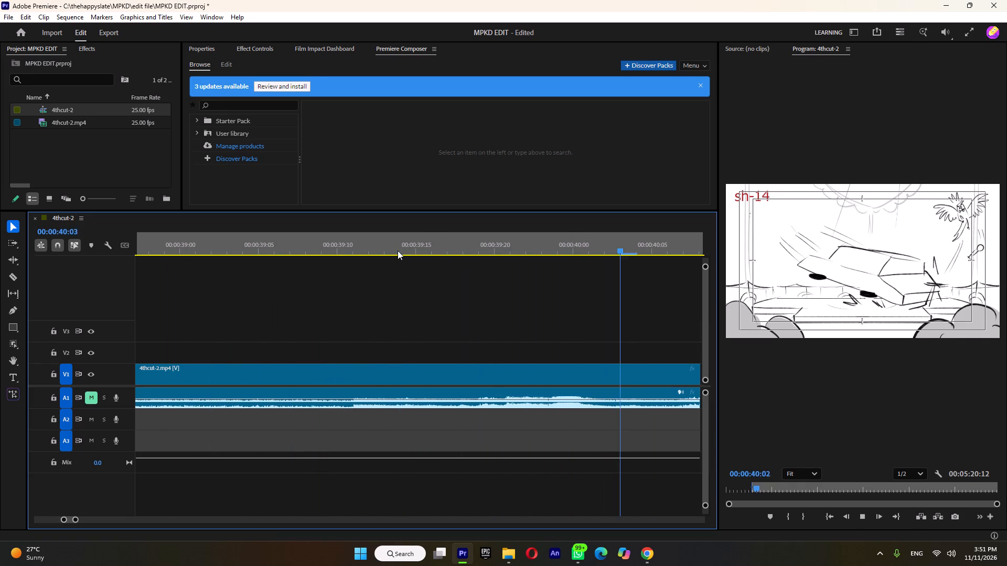
key("space")
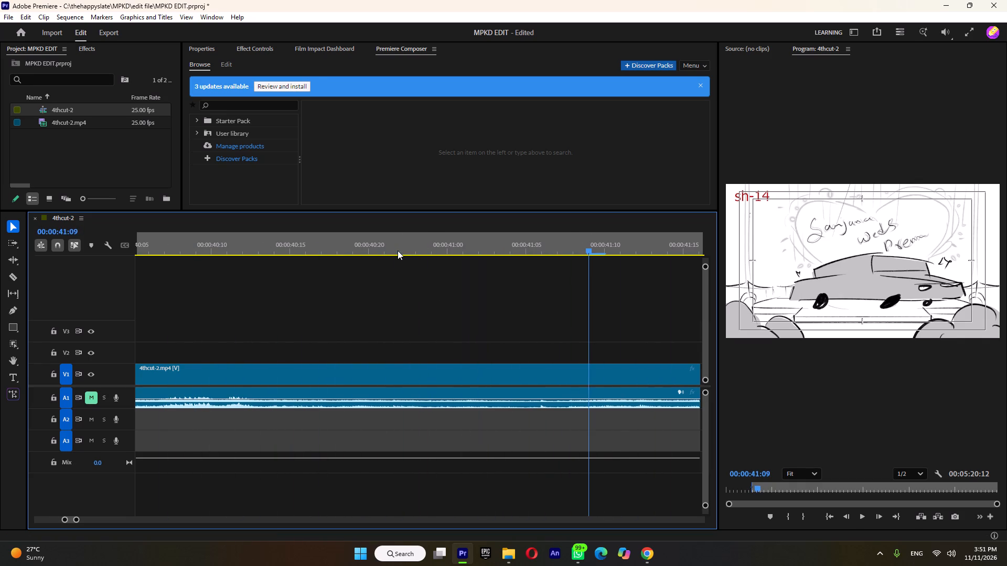
left_click(472, 245)
key("space")
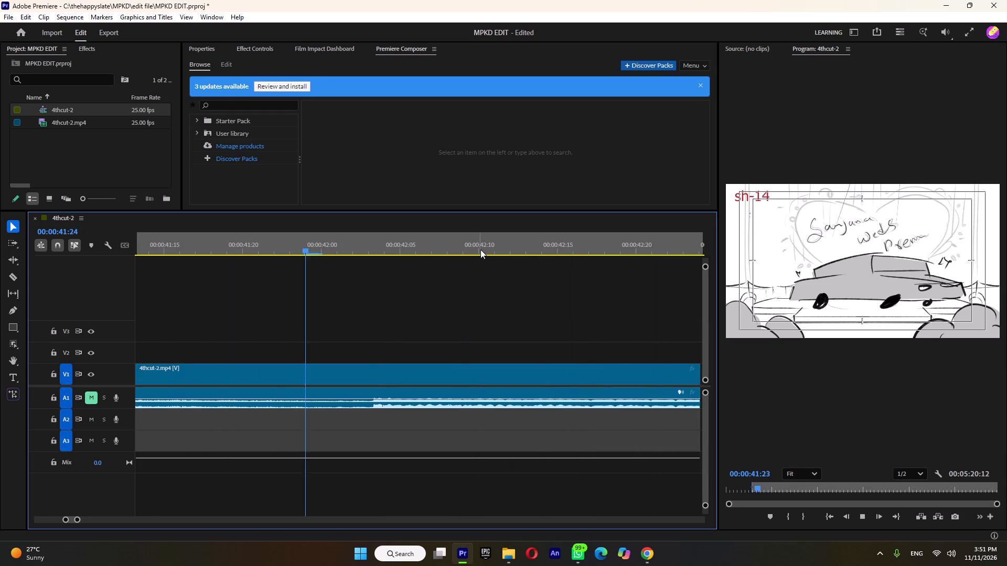
key("space")
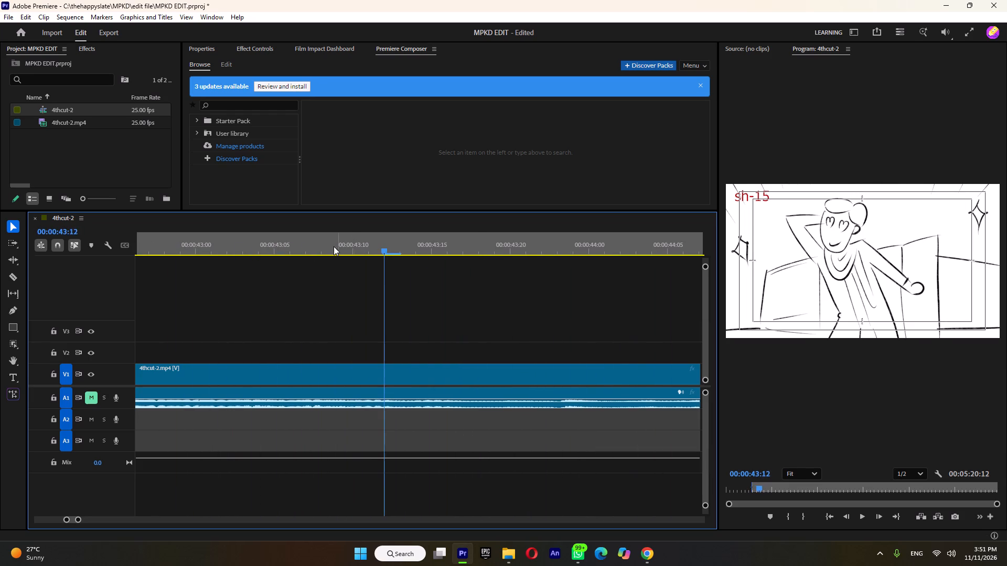
Find the cut from sh-14 to the sh-15 drawing and set the out point on the last sh-14 drawing frame at 00:00:43:02.
left_click_drag(379, 248, 271, 262)
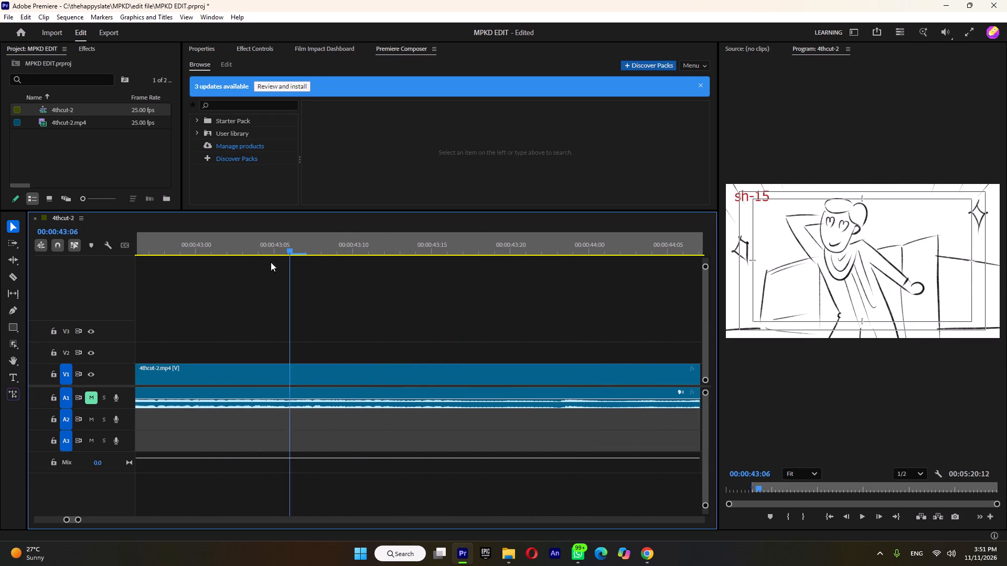
left_click_drag(271, 262, 232, 281)
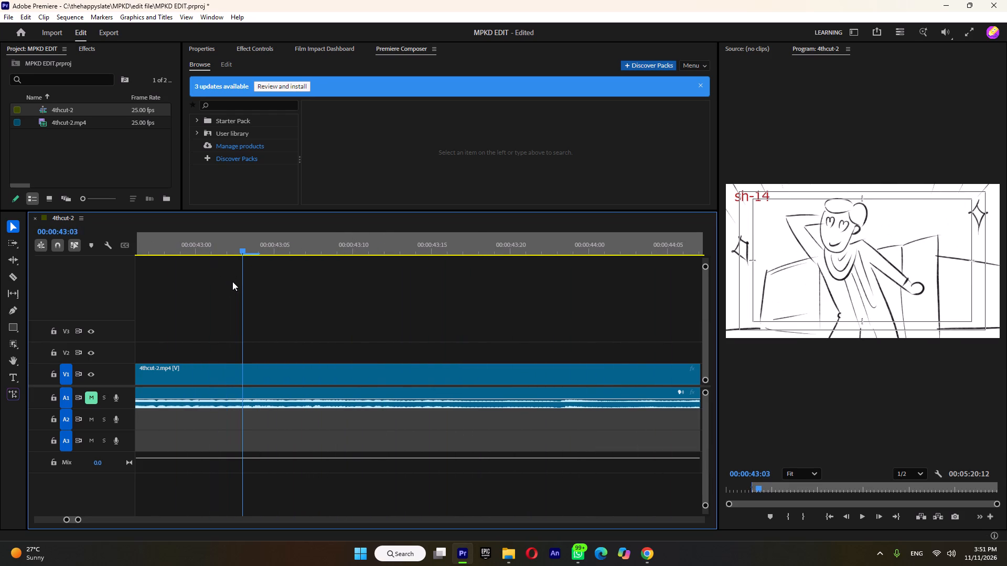
left_click_drag(232, 281, 465, 280)
left_click_drag(465, 280, 75, 289)
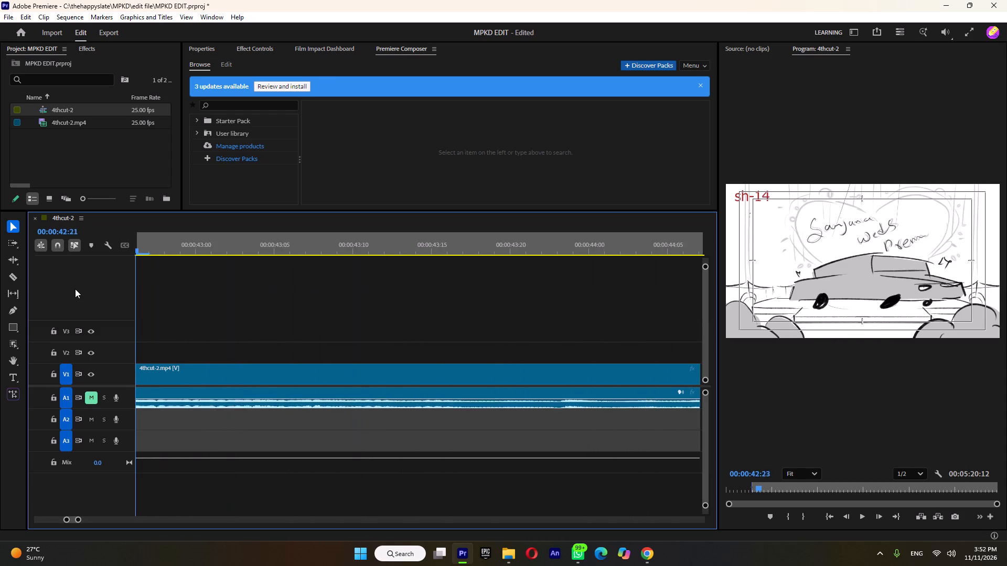
left_click_drag(75, 289, 666, 308)
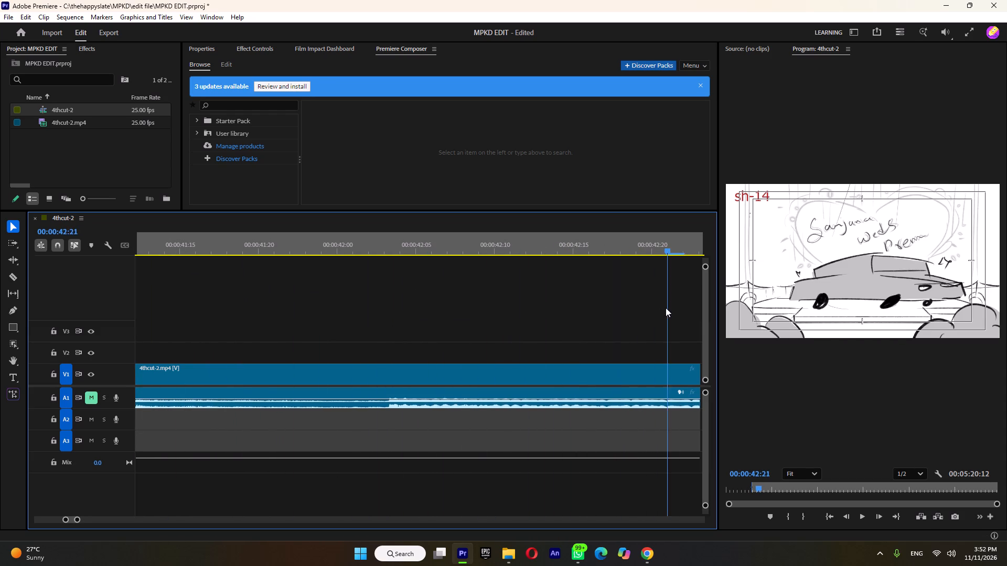
left_click_drag(666, 308, 301, 352)
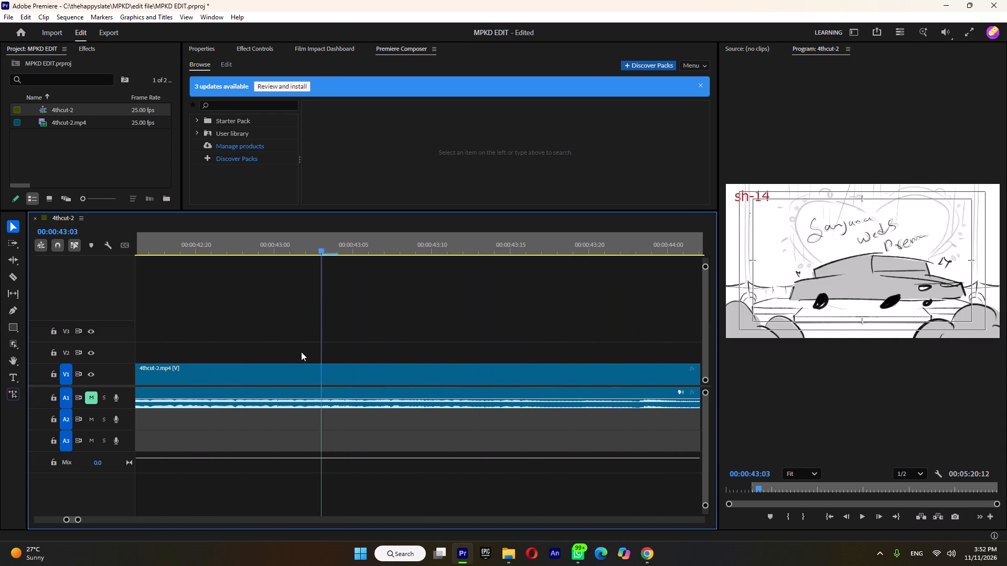
left_click_drag(301, 352, 304, 353)
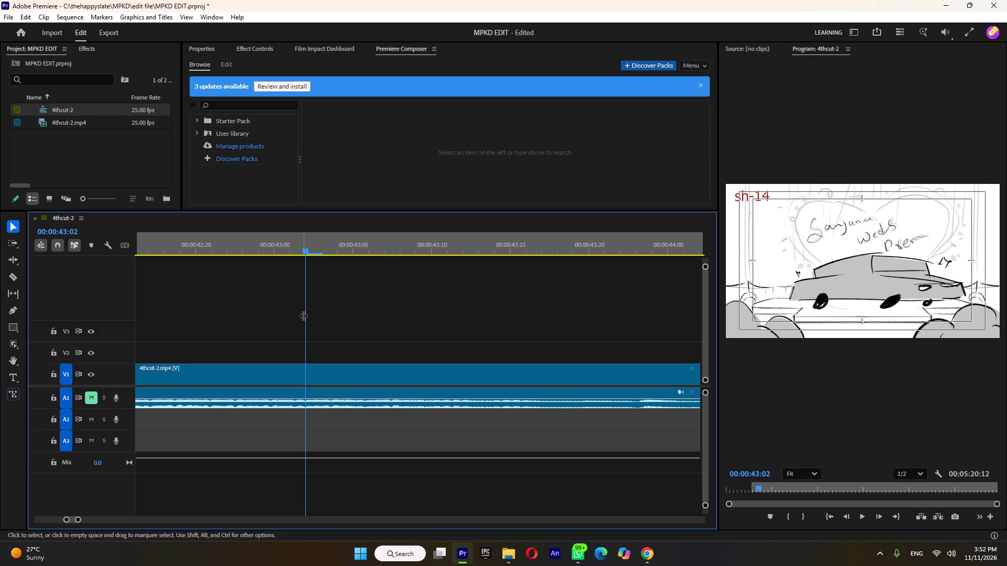
left_click_drag(299, 248, 290, 251)
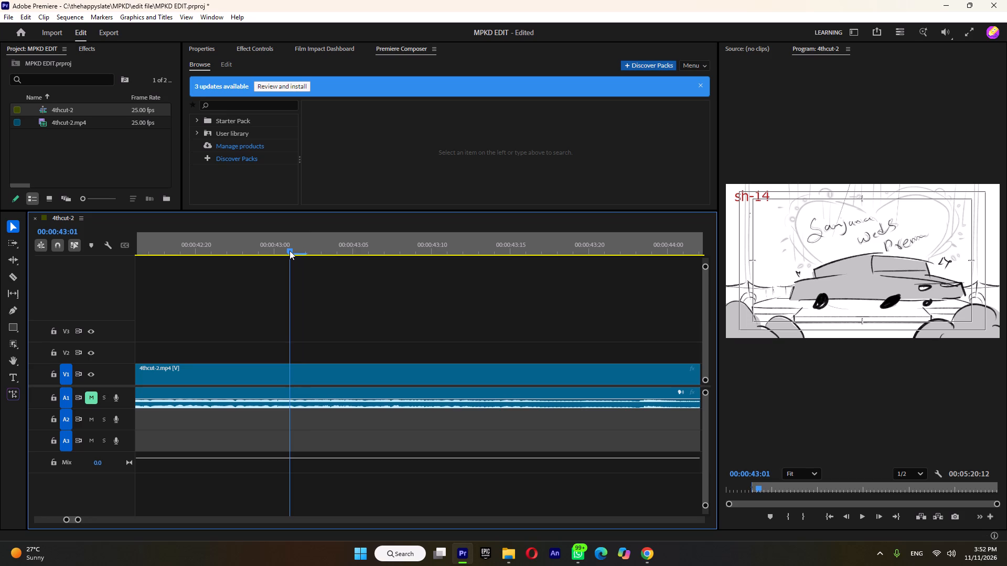
left_click_drag(290, 251, 323, 264)
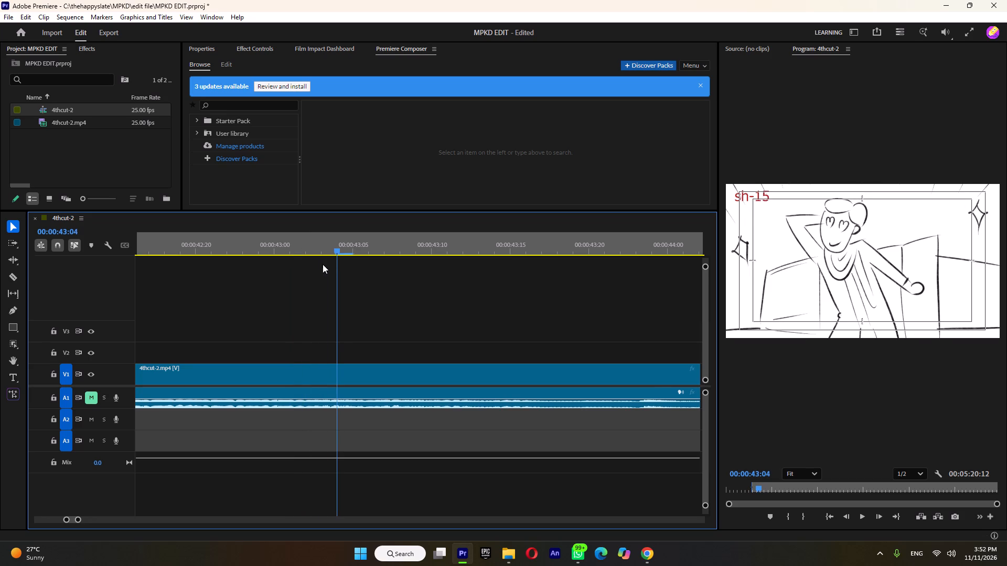
left_click_drag(323, 264, 320, 265)
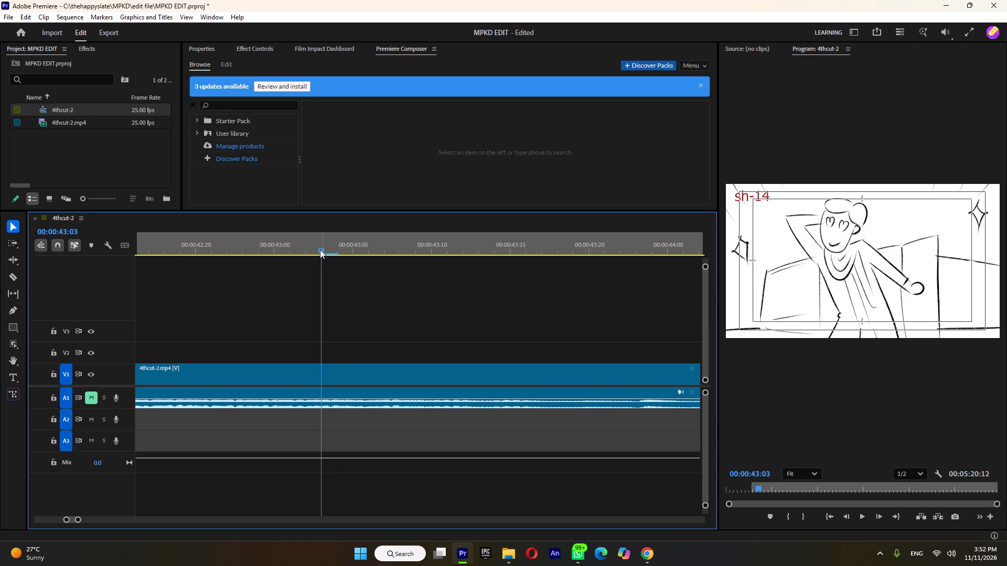
left_click_drag(323, 249, 355, 259)
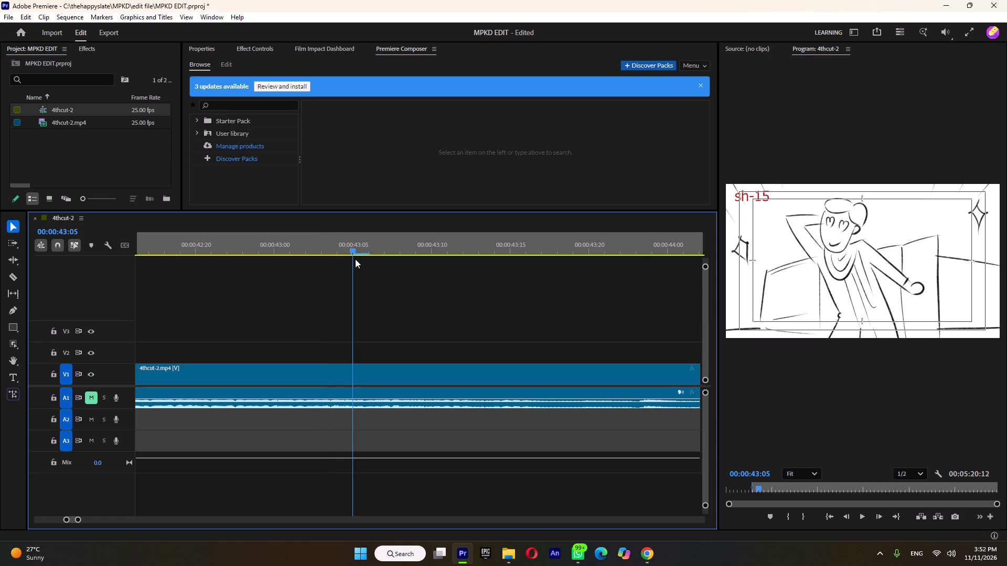
left_click_drag(355, 259, 316, 279)
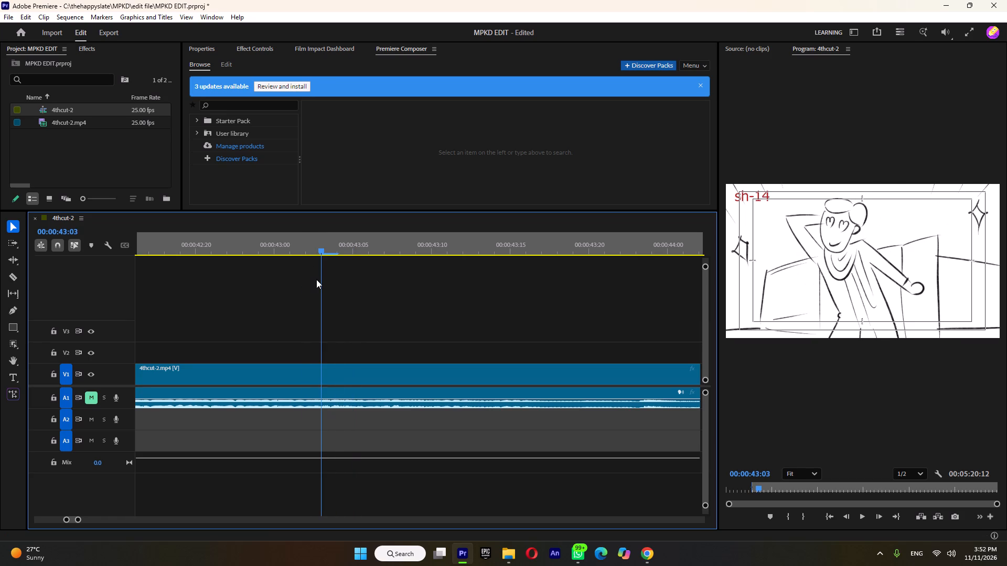
left_click_drag(316, 279, 320, 283)
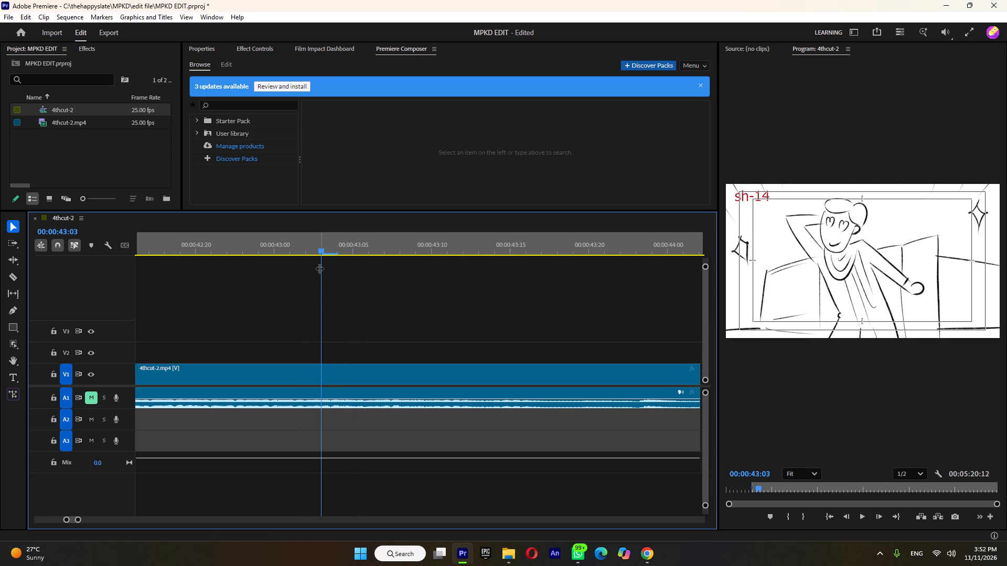
right_click(320, 251)
left_click(345, 269)
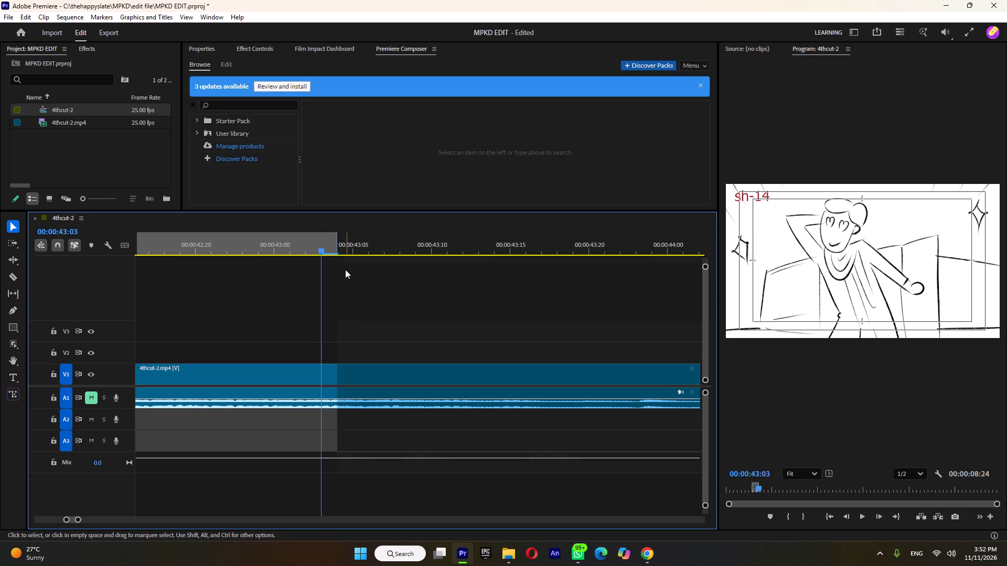
left_click_drag(337, 243, 325, 243)
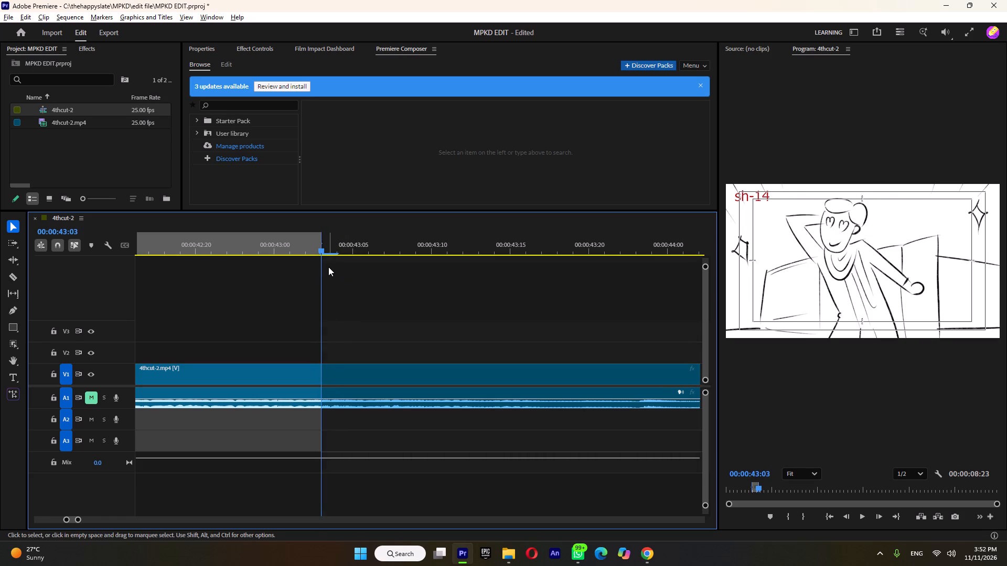
left_click(328, 267, "alt")
Export the marked sh-13 to sh-14 range to the shots folder as sh13-14 in H.264, Match Source - Adaptive High Bitrate.
scroll(328, 267, "down", 20, "alt")
scroll(328, 267, "down", 3, "alt")
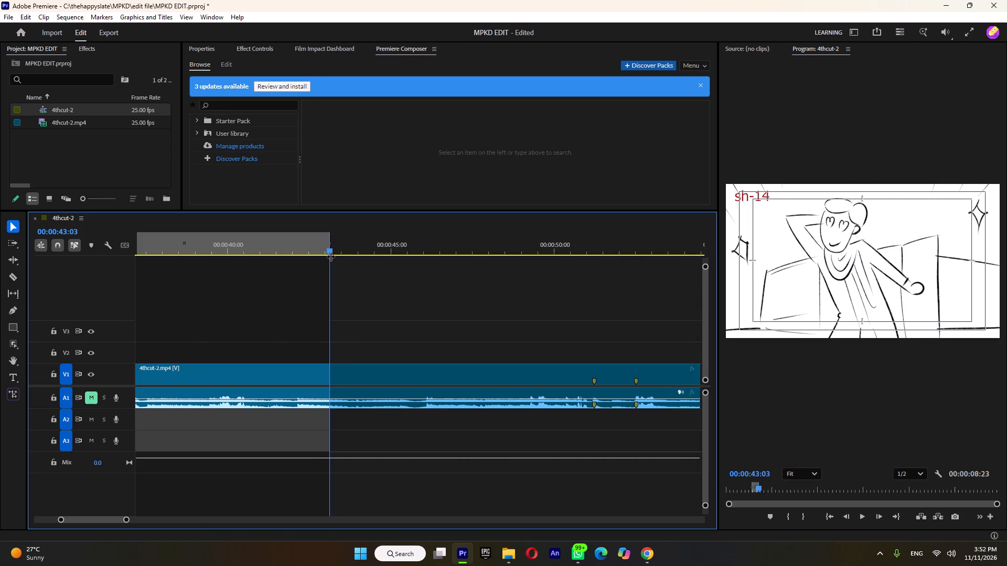
key("ctrl+m")
left_click(261, 108)
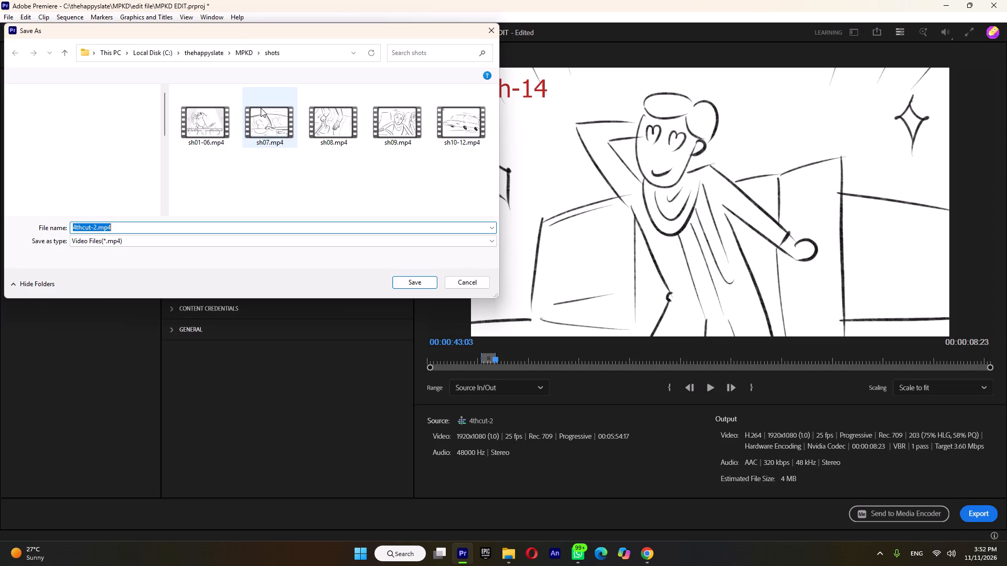
type("sh")
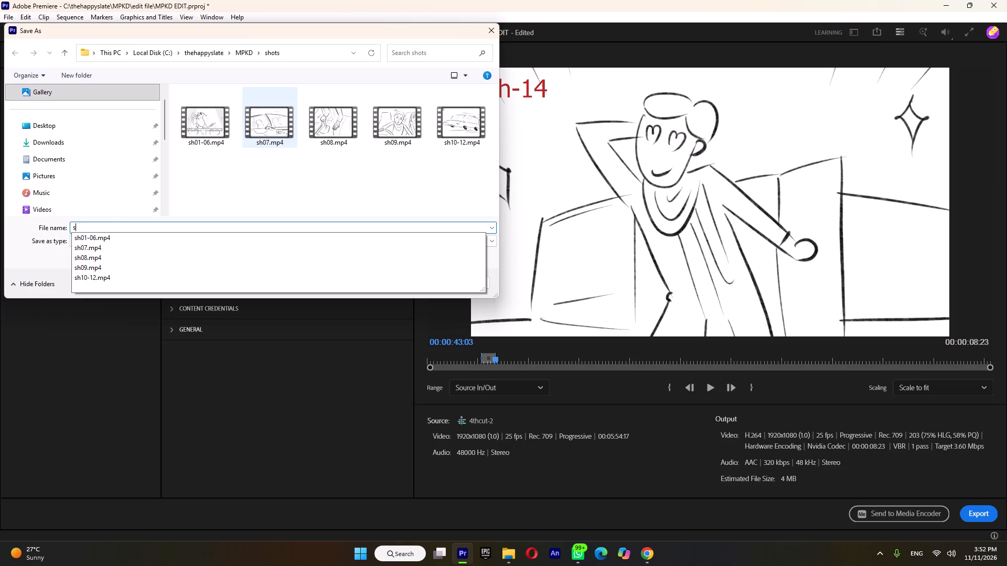
type("13-174")
key("BackSpace")
key("BackSpace")
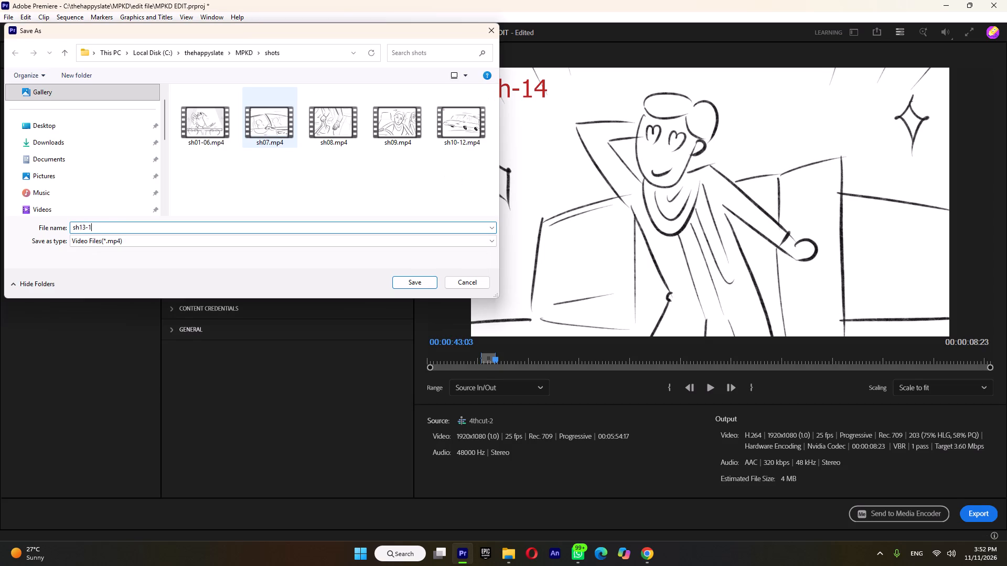
key("4")
key("Return")
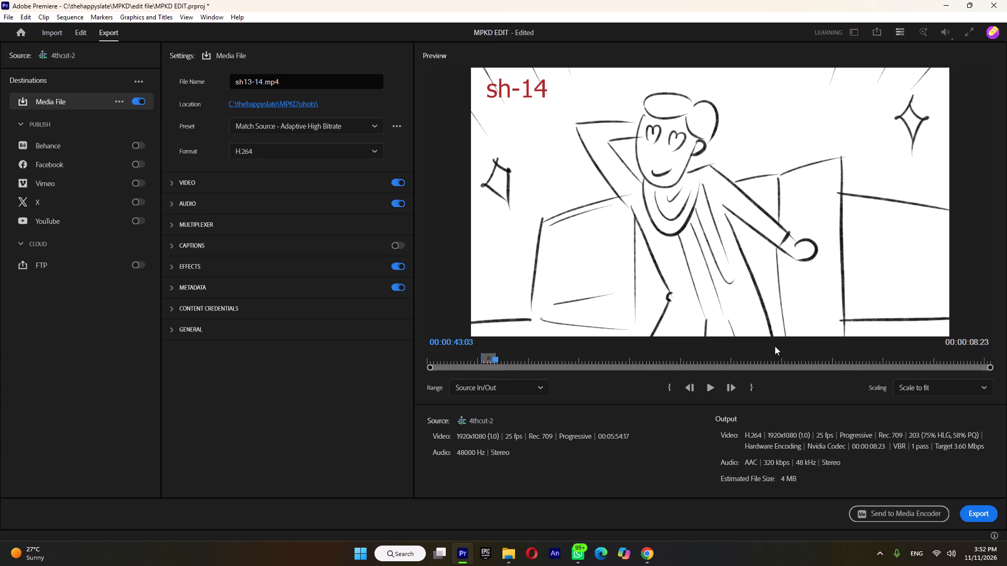
left_click(979, 512)
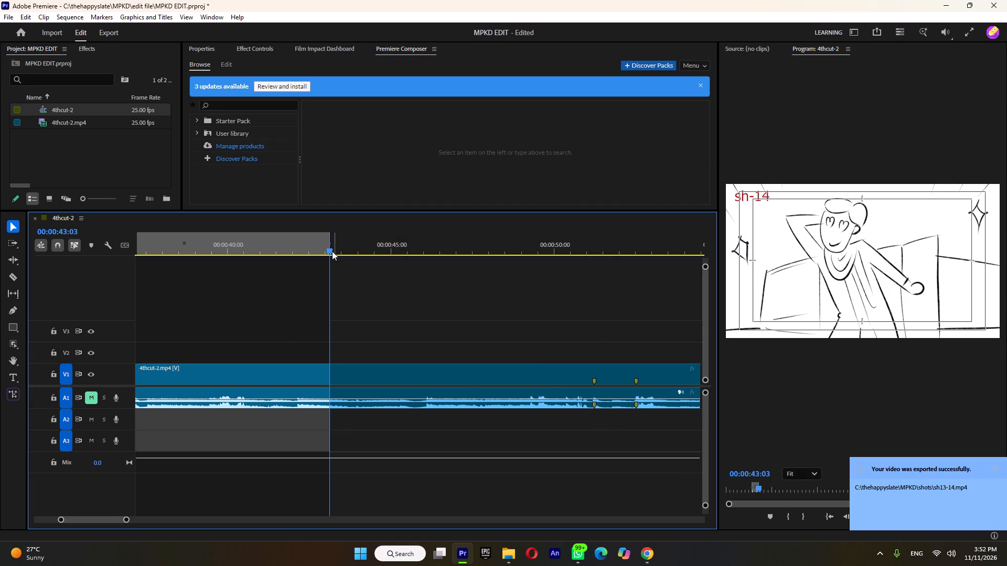
Mark the in point on the first frame of the sh-15 drawing at 00:00:43:03.
right_click(328, 251)
left_click(348, 258)
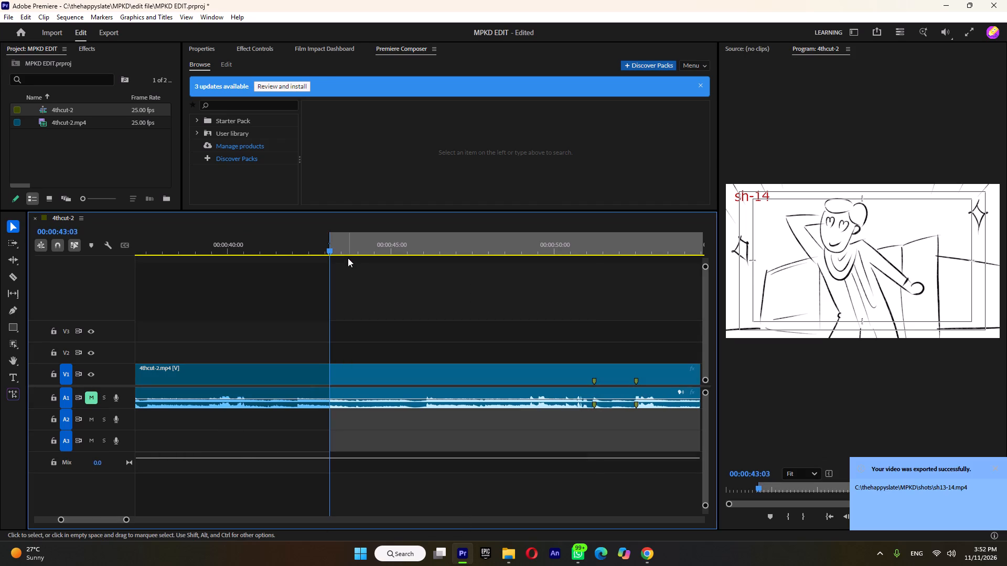
Play and scrub through sh-15 and sh-16, examining the drawings and where the shots change.
key("space")
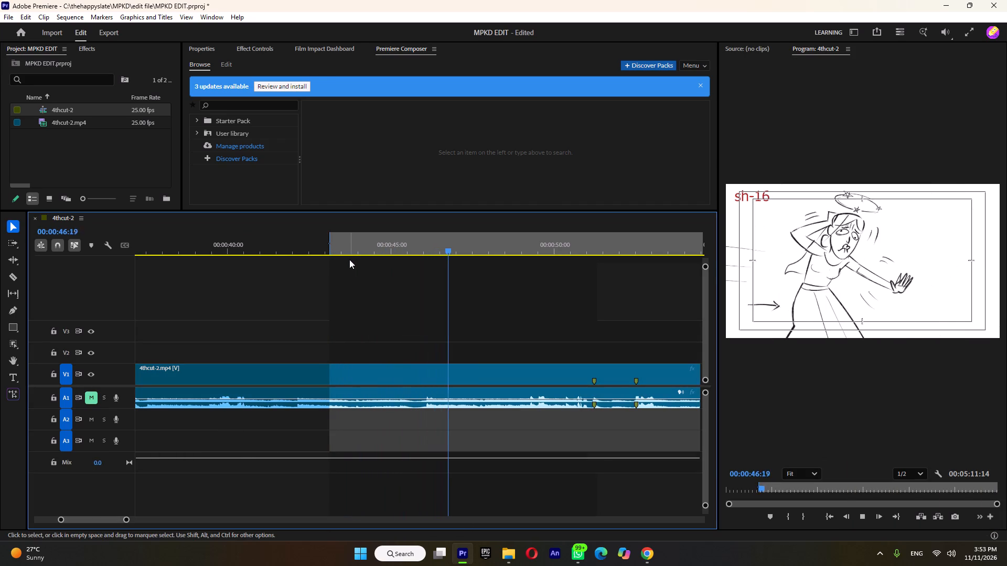
key("space")
key("space")
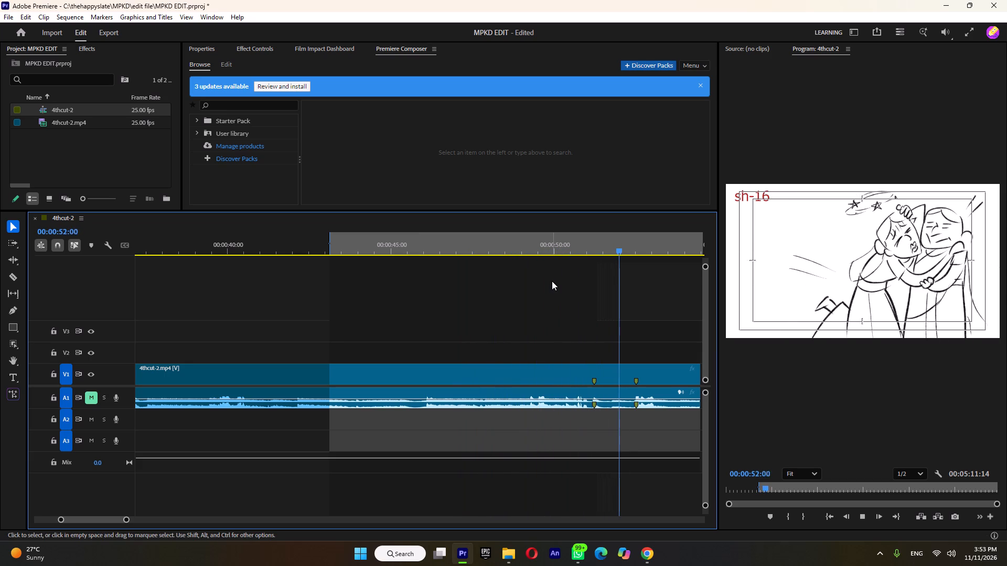
key("space")
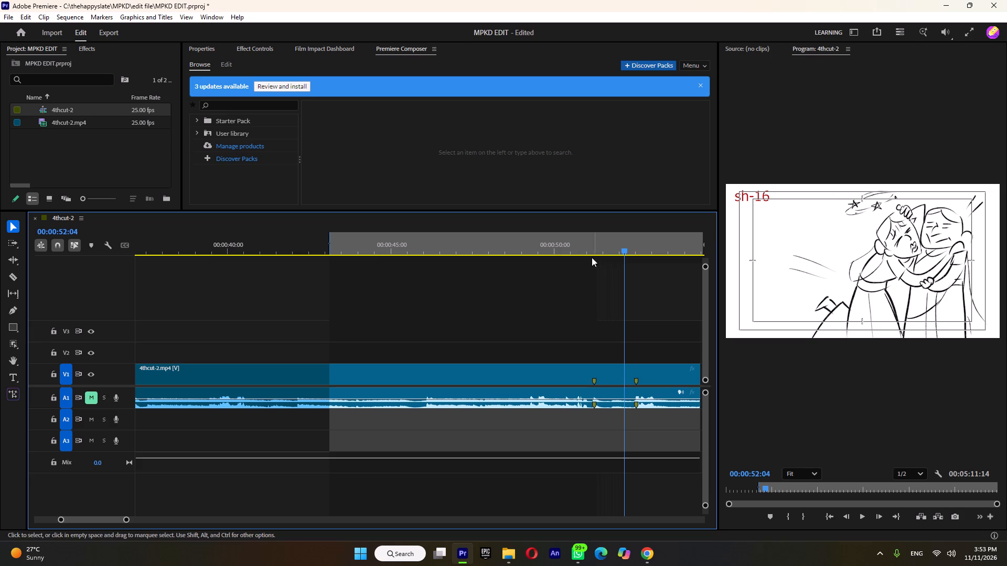
left_click_drag(559, 246, 463, 266)
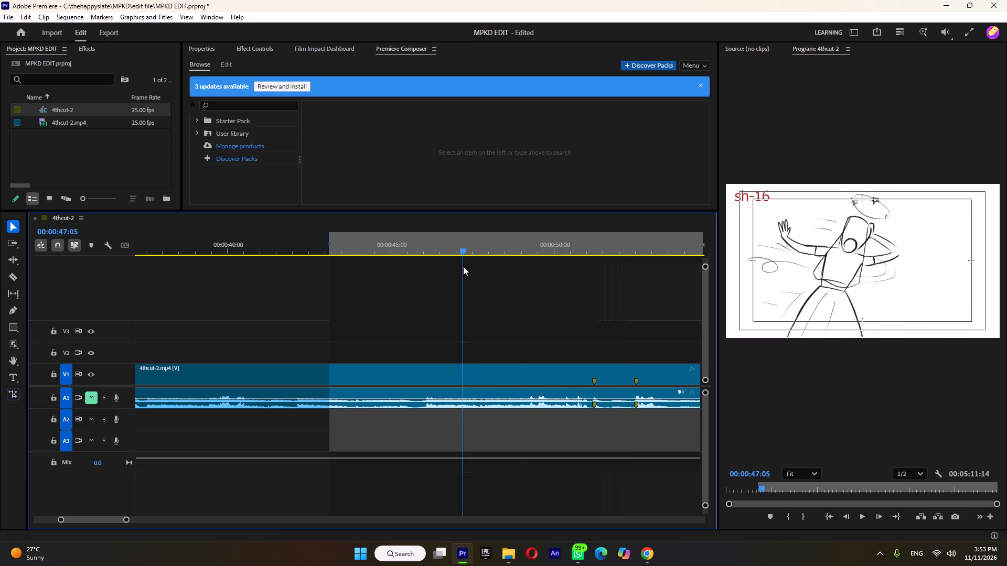
left_click_drag(463, 266, 481, 279)
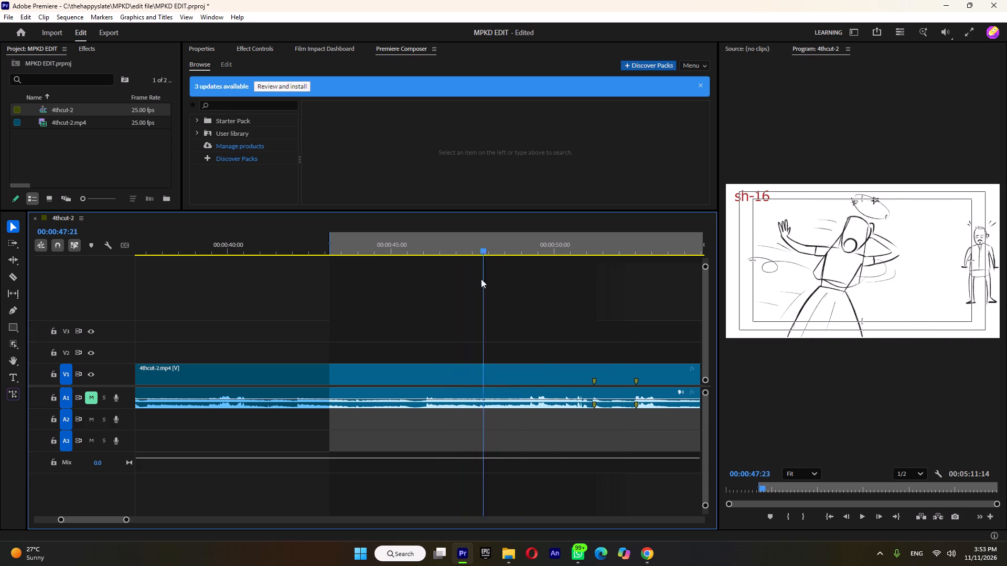
left_click_drag(481, 279, 481, 283)
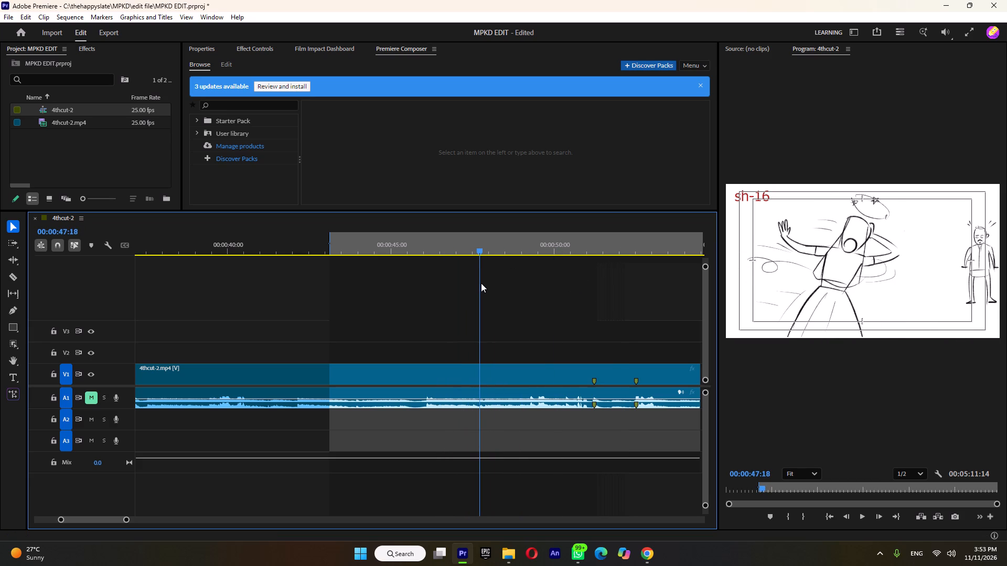
left_click_drag(481, 283, 534, 291)
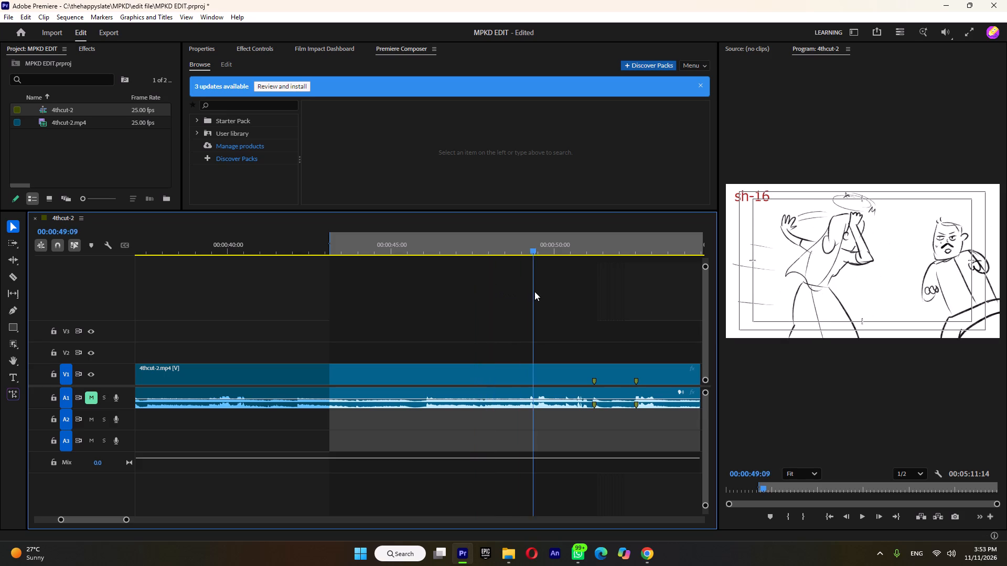
left_click_drag(534, 291, 516, 302)
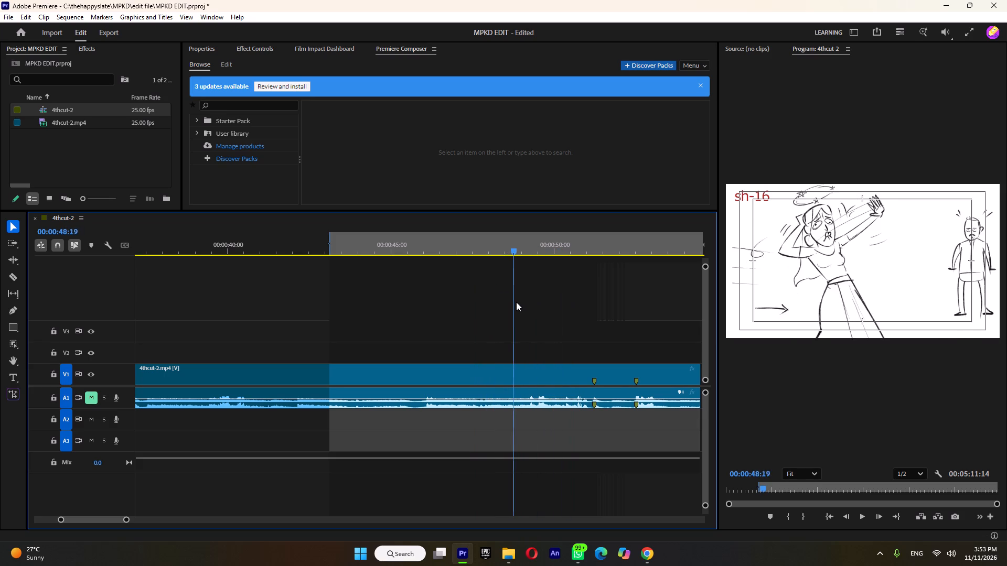
left_click_drag(516, 302, 537, 306)
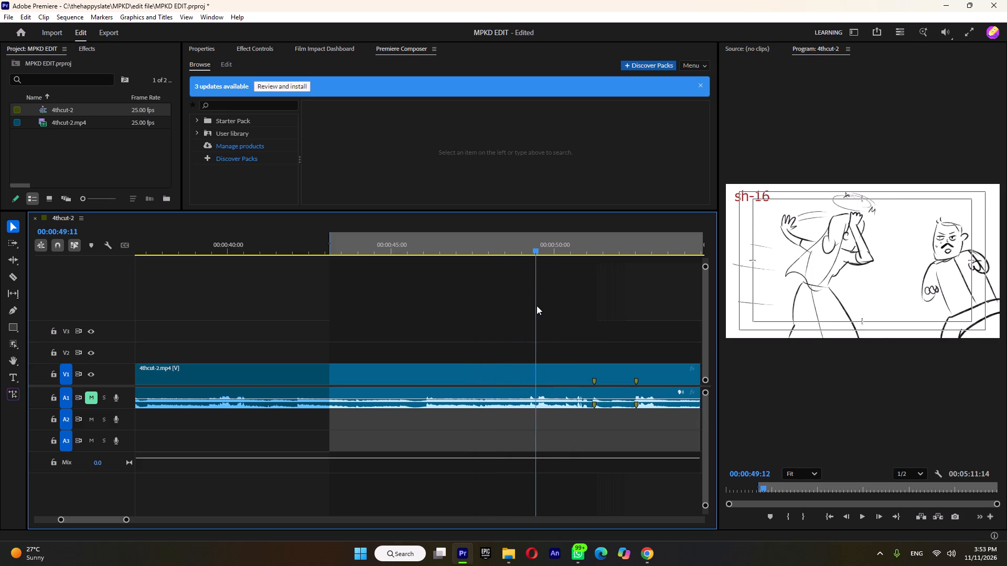
left_click_drag(537, 306, 518, 310)
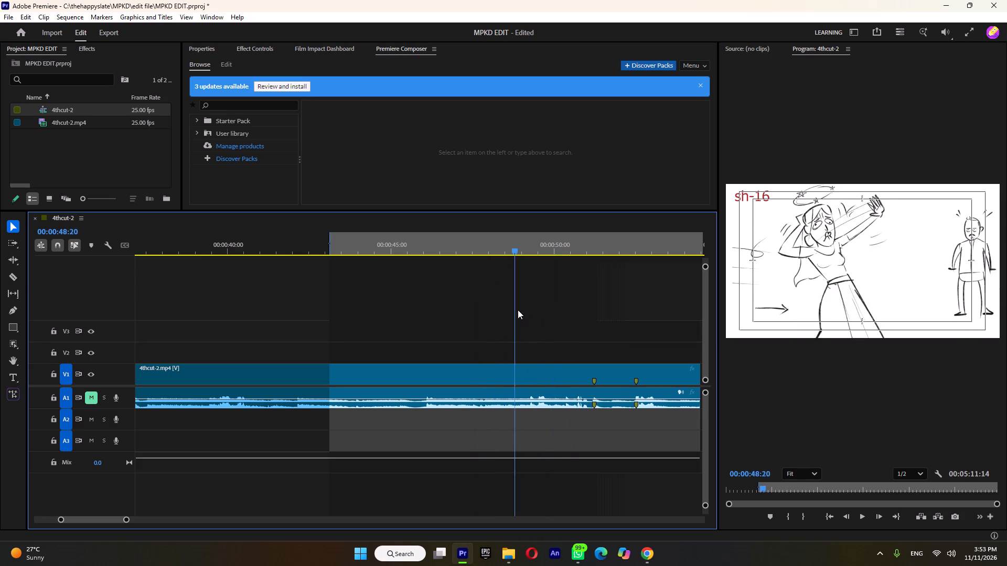
left_click_drag(518, 310, 599, 309)
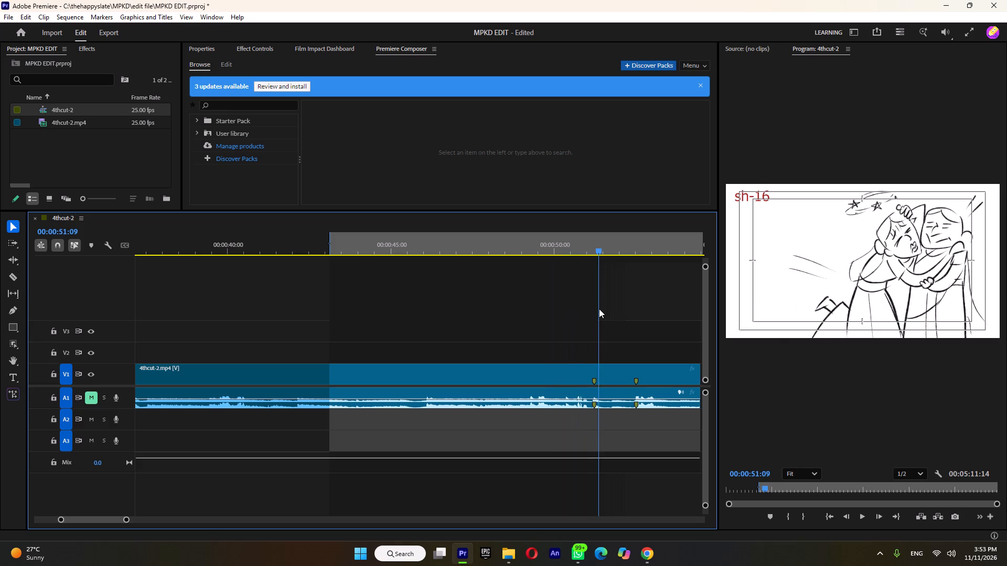
Find the cut from sh-16 to the sh-17 drawing and set the out point on the last sh-16 drawing frame at 00:00:52:10.
left_click_drag(599, 309, 629, 319)
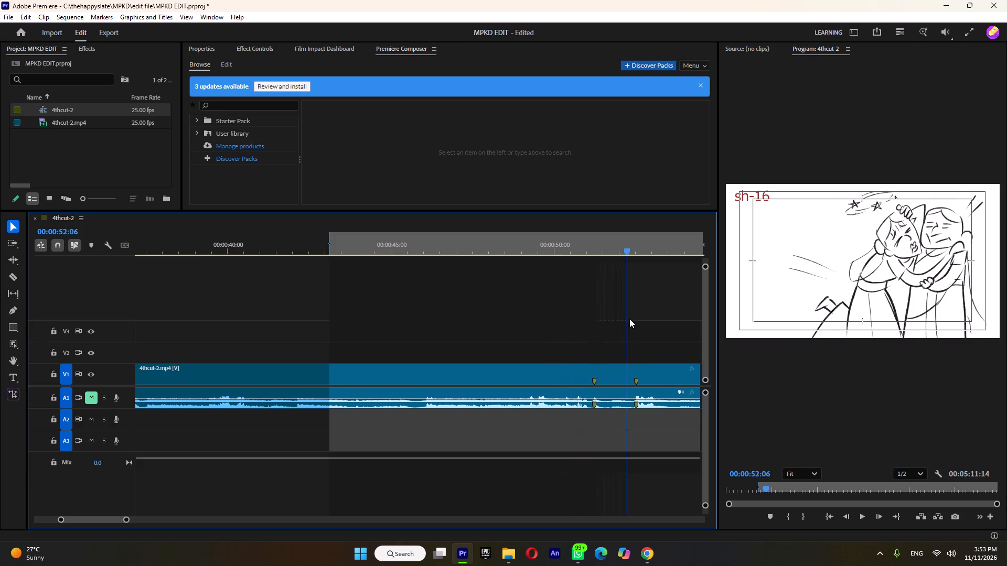
left_click_drag(629, 319, 640, 325)
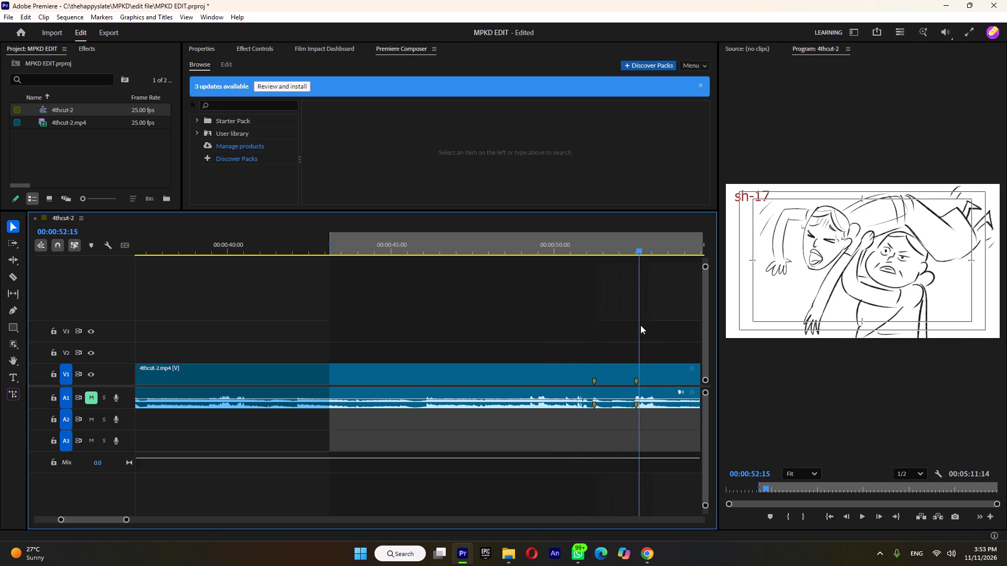
left_click_drag(640, 325, 630, 328)
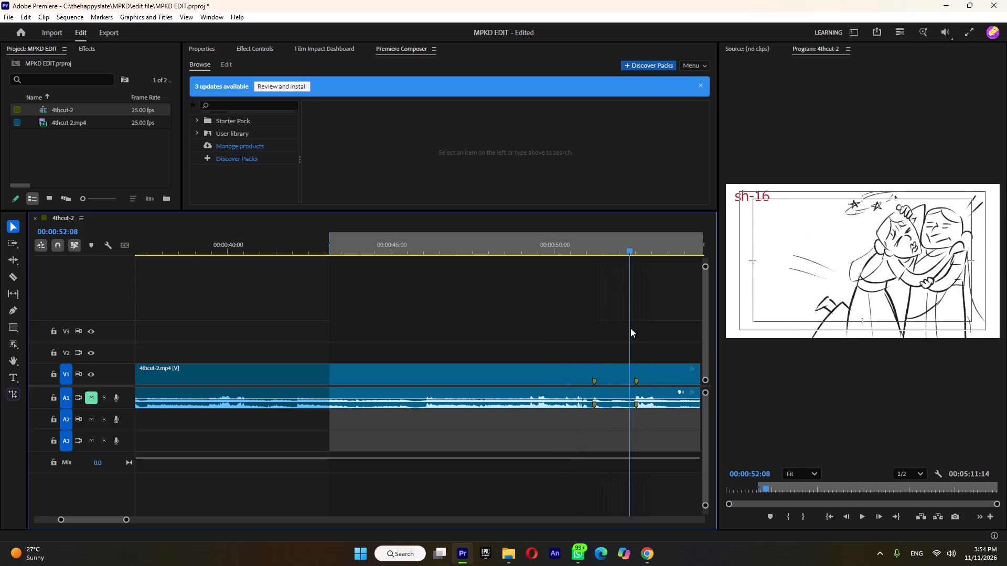
left_click_drag(630, 328, 634, 329)
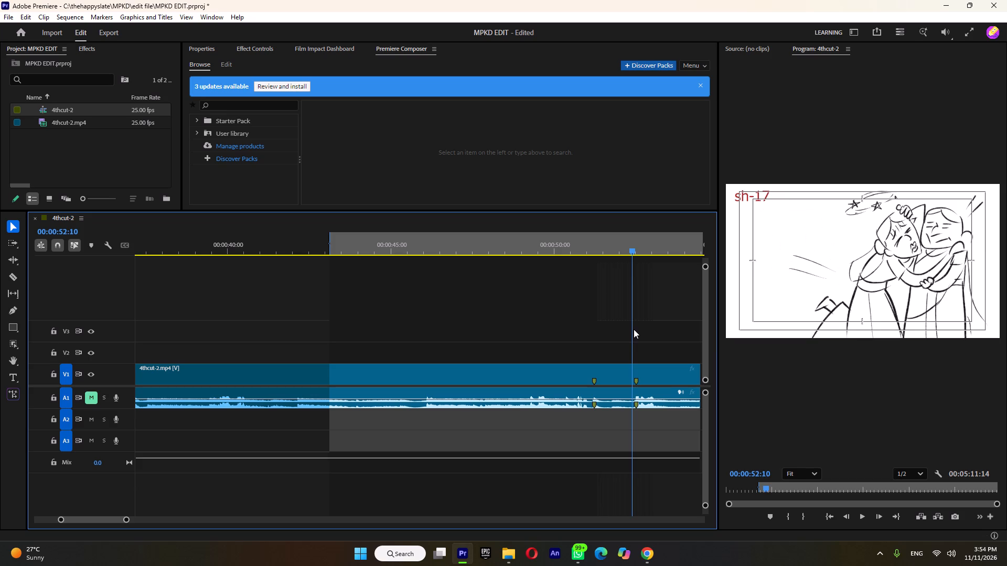
left_click_drag(634, 329, 635, 329)
scroll(639, 255, "up", 4, "alt")
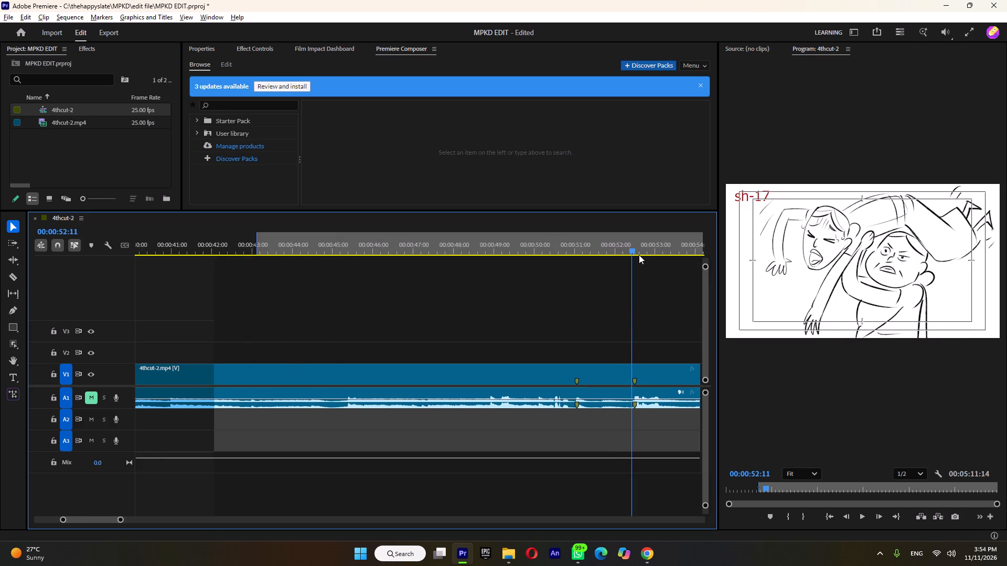
scroll(637, 254, "up", 5, "alt")
left_click_drag(624, 250, 622, 253)
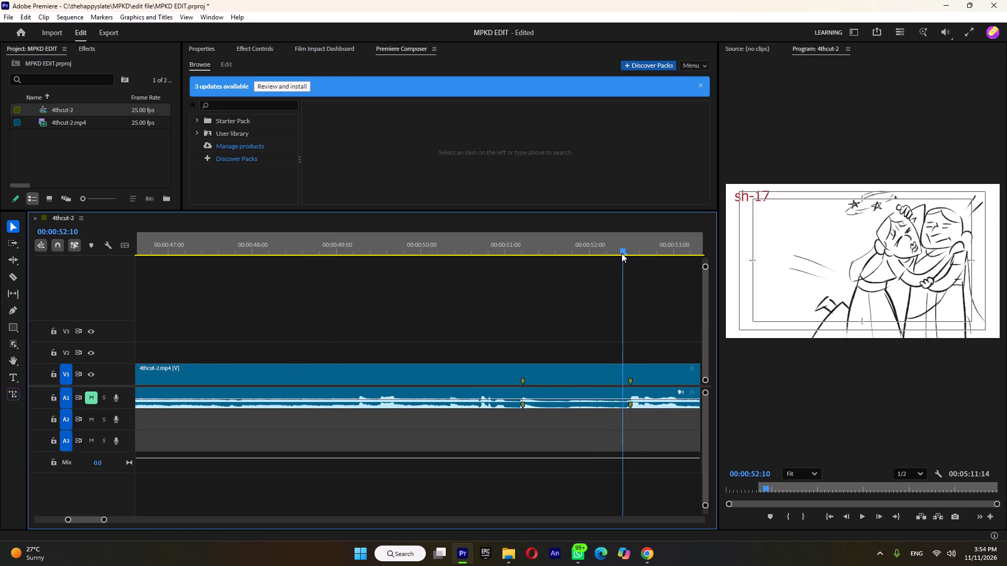
left_click_drag(622, 253, 621, 254)
left_click_drag(621, 254, 623, 256)
scroll(625, 254, "up", 13, "alt")
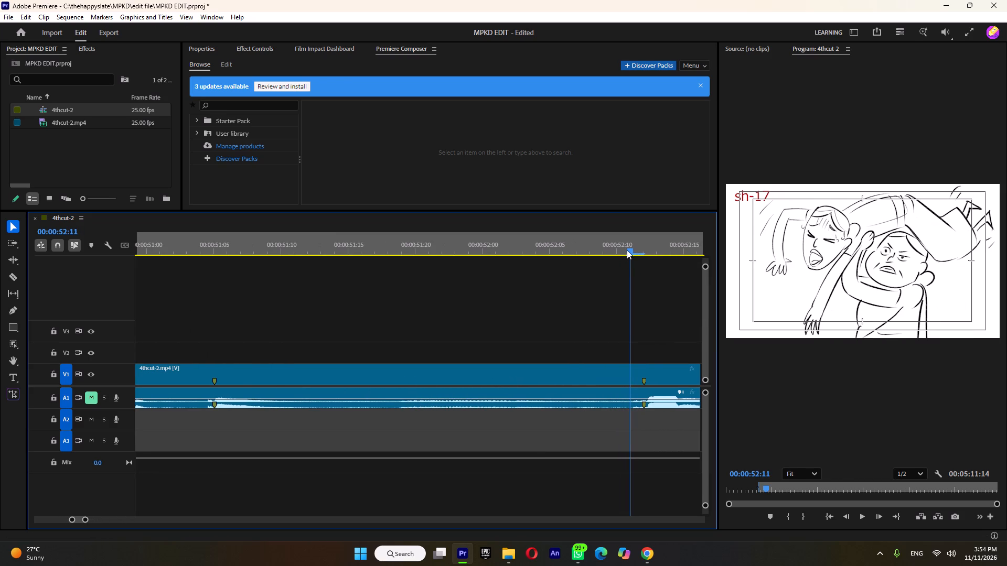
left_click(628, 250)
scroll(631, 269, "down", 4, "alt")
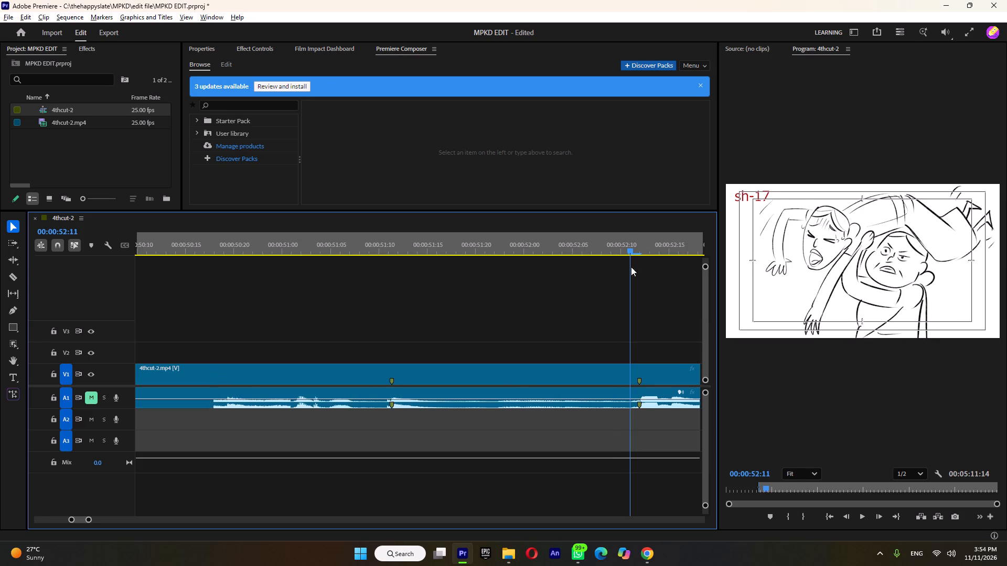
scroll(631, 267, "down", 12, "alt")
right_click(629, 251)
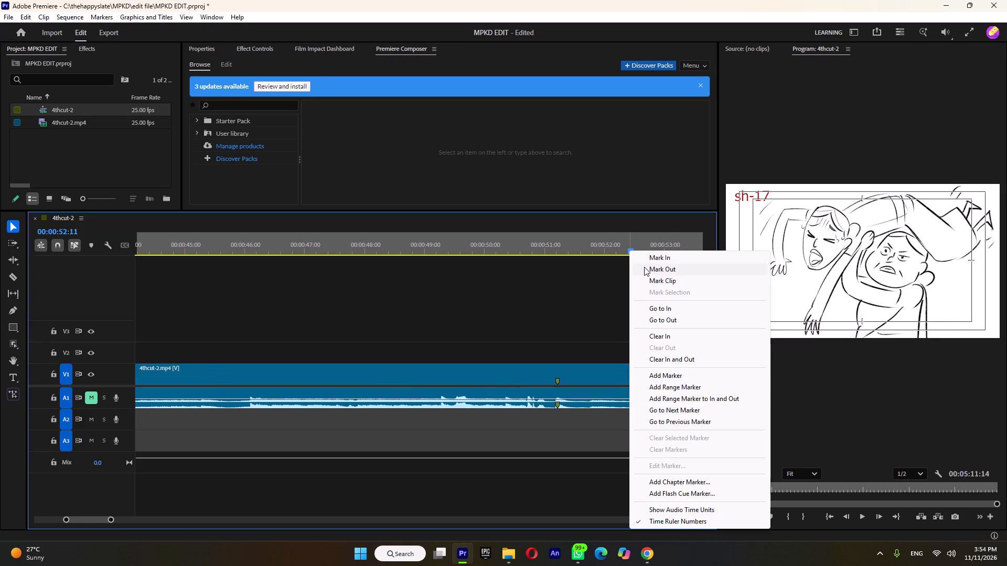
left_click(644, 267)
left_click_drag(634, 240, 629, 242)
left_click(613, 249)
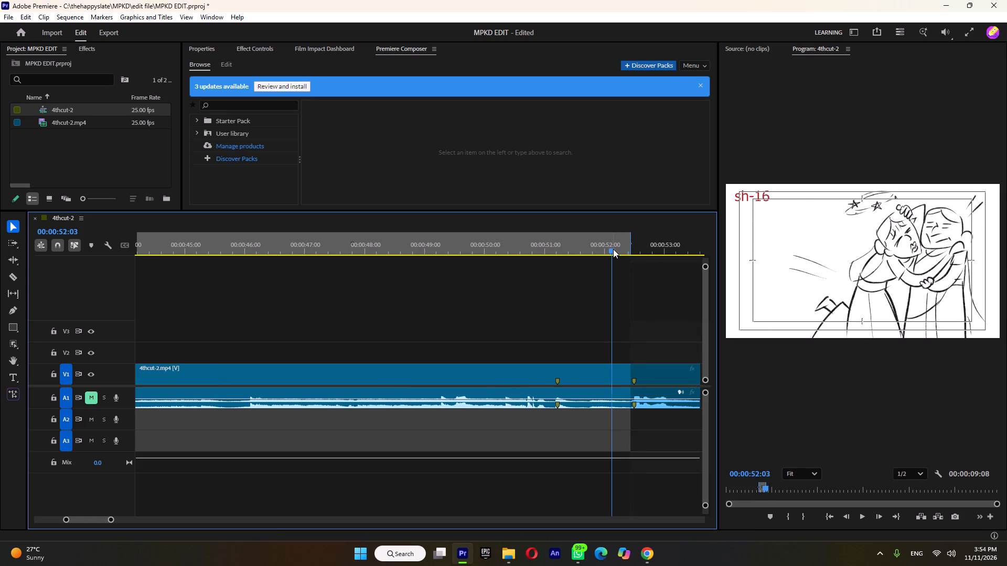
Export the marked sh-15 to sh-16 range to the shots folder as sh15-16 in H.264, Match Source - Adaptive High Bitrate.
scroll(618, 279, "down", 12, "alt")
key("ctrl+m")
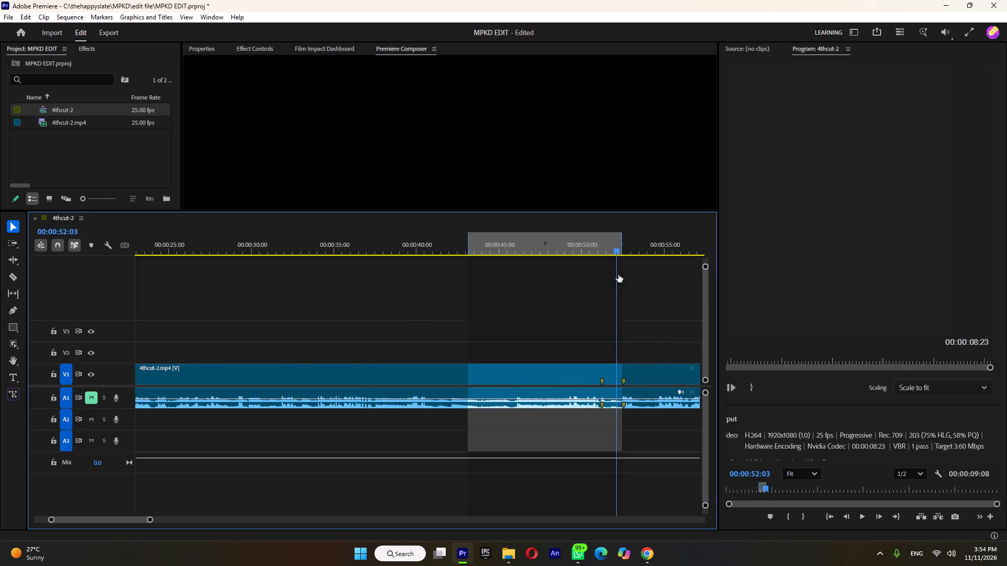
left_click(280, 104)
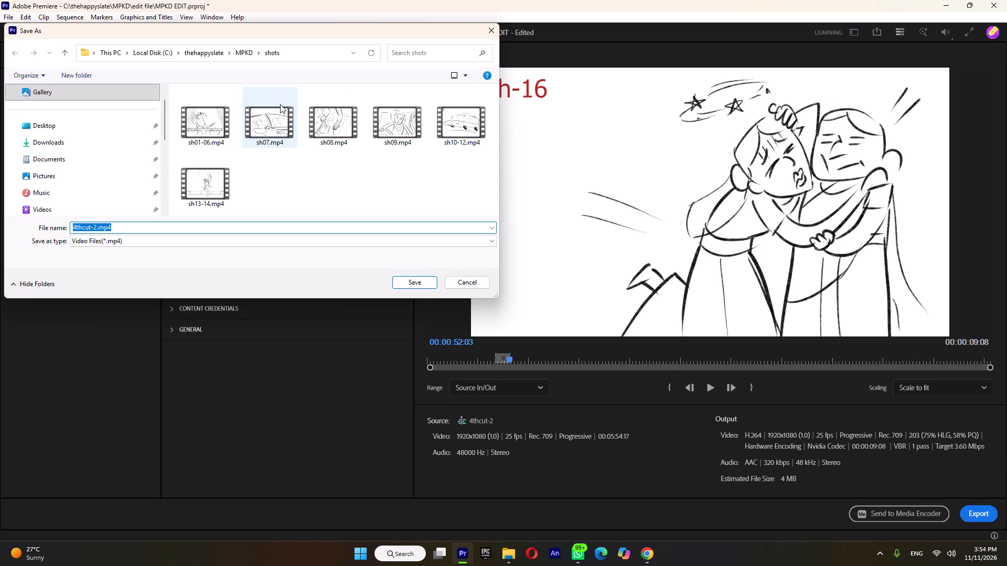
type("sh")
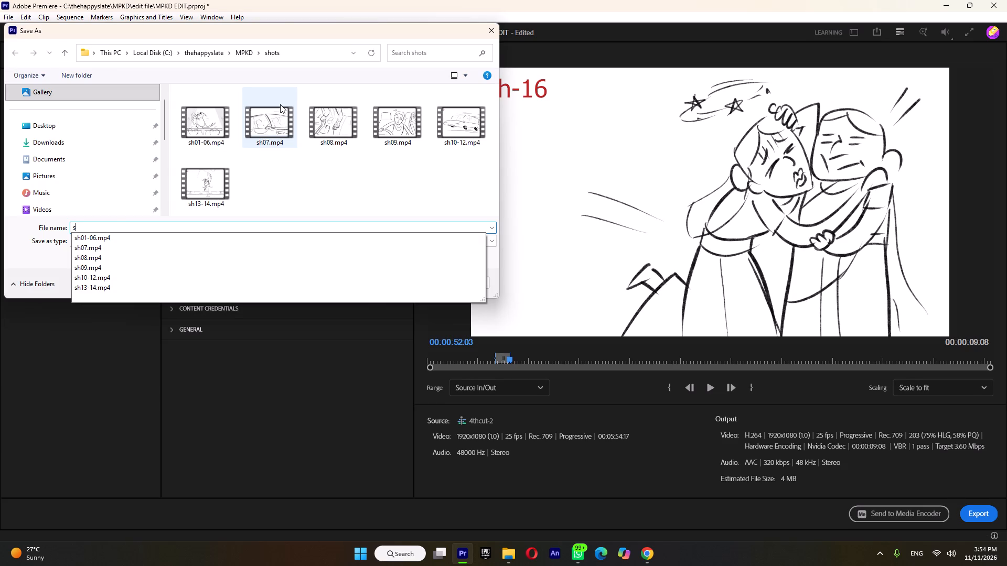
type("15-16")
key("Return")
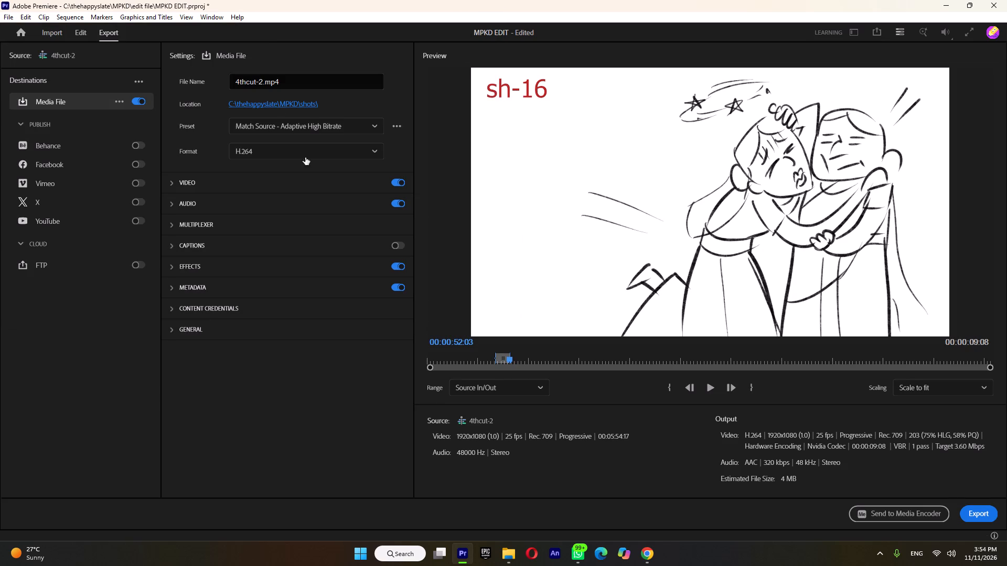
left_click(982, 515)
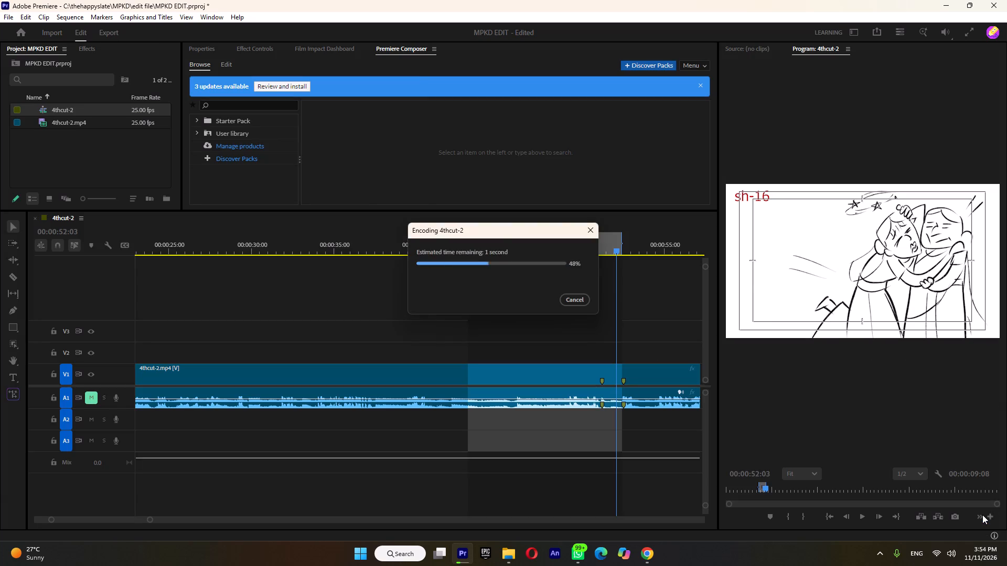
Mark the in point on the first frame of the sh-17 drawing at 00:00:52:11.
scroll(630, 276, "up", 7, "alt")
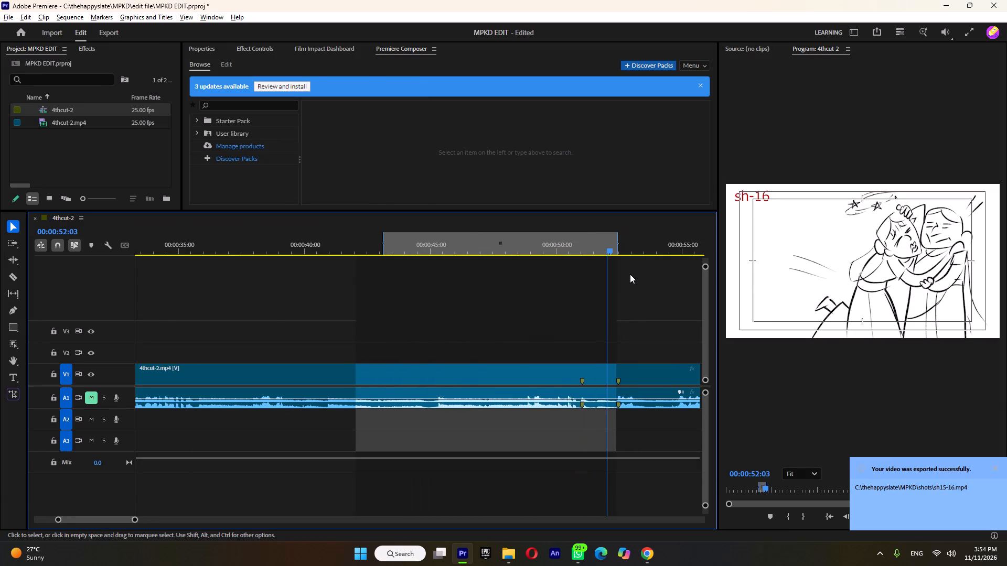
scroll(630, 274, "up", 14, "alt")
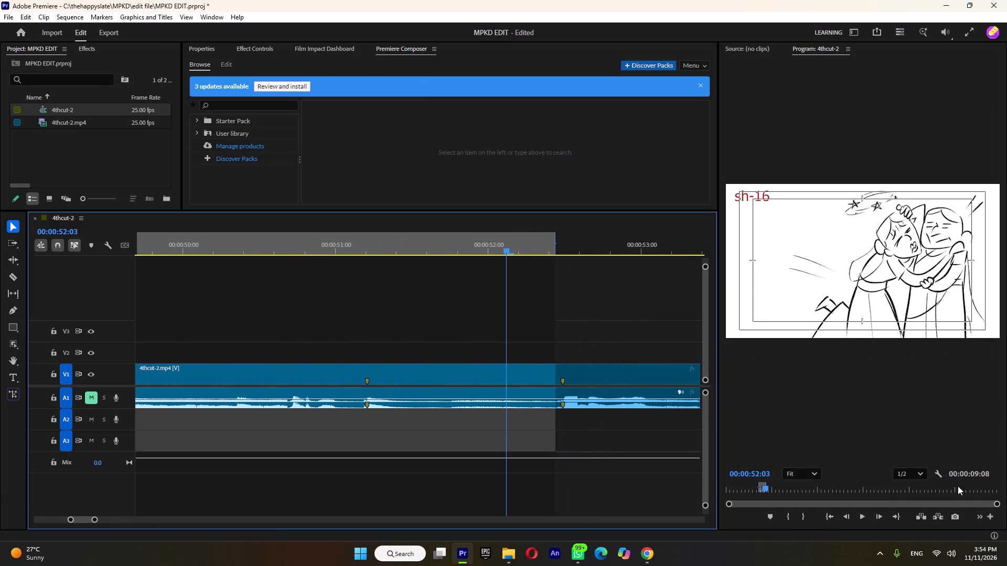
left_click_drag(521, 248, 556, 257)
left_click(554, 250)
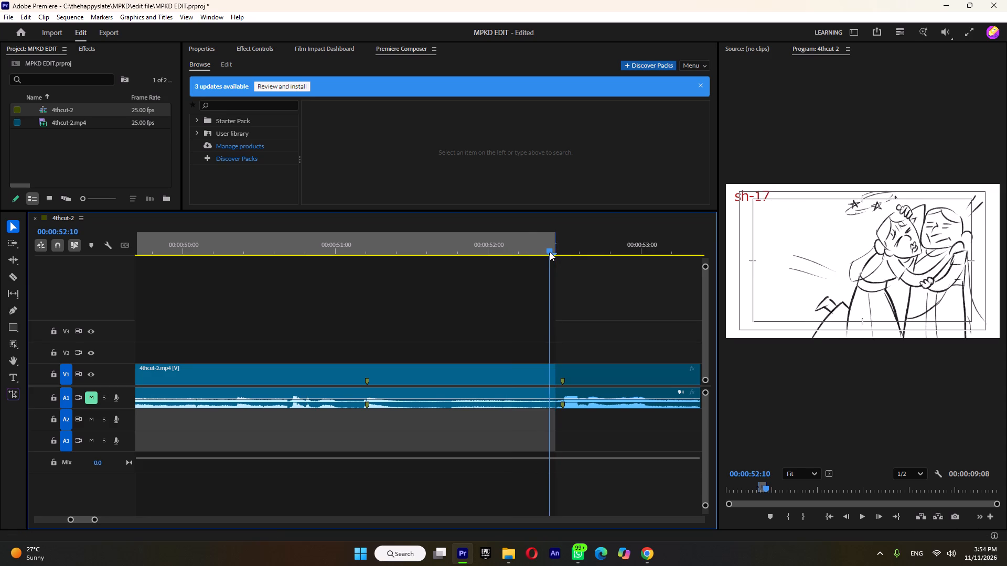
right_click(554, 252)
left_click(584, 257)
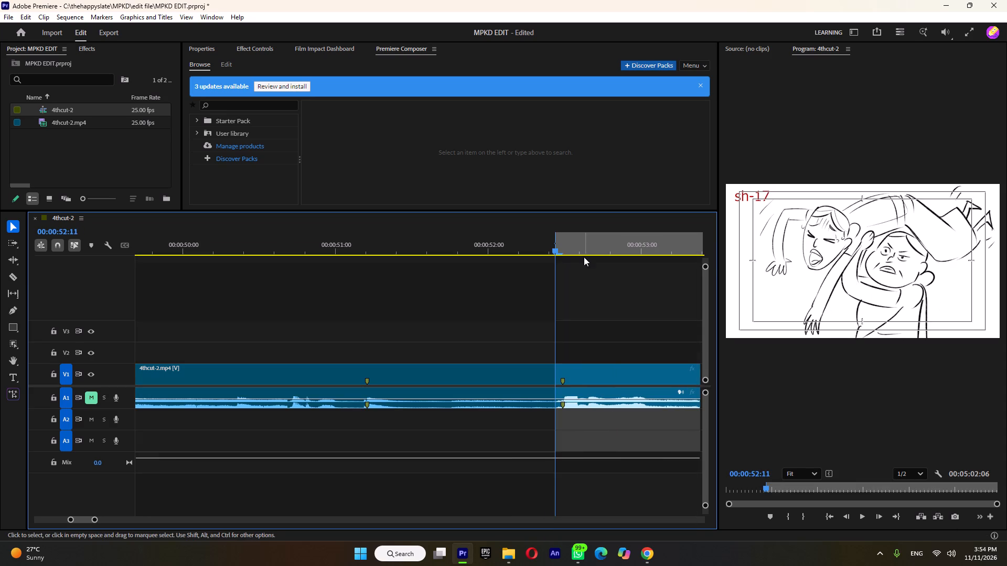
Play the animatic from the sh-17 in point into sh-18, examining the drawings.
scroll(594, 295, "down", 9)
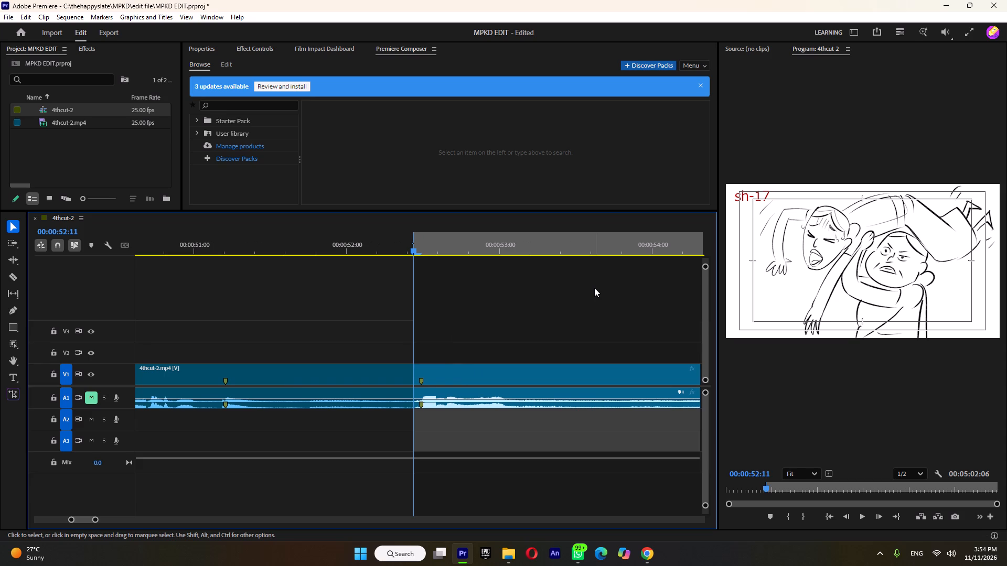
key("space")
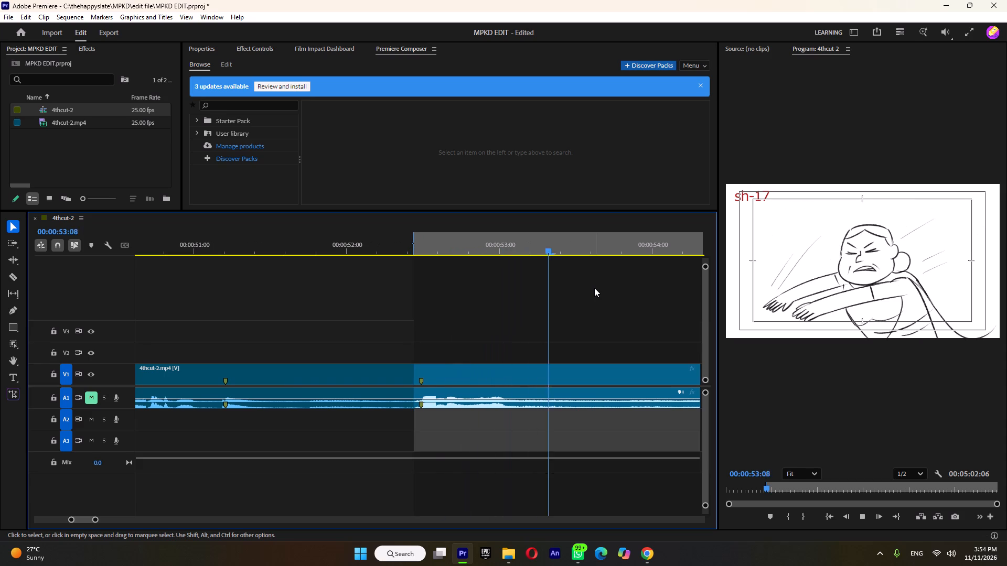
key("space")
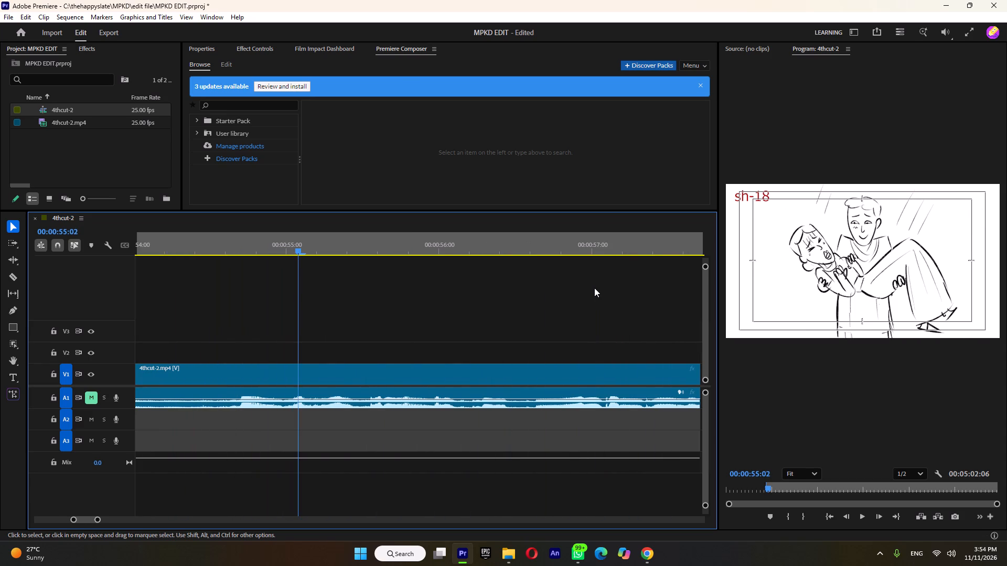
key("space")
key("space")
scroll(549, 289, "up", 9)
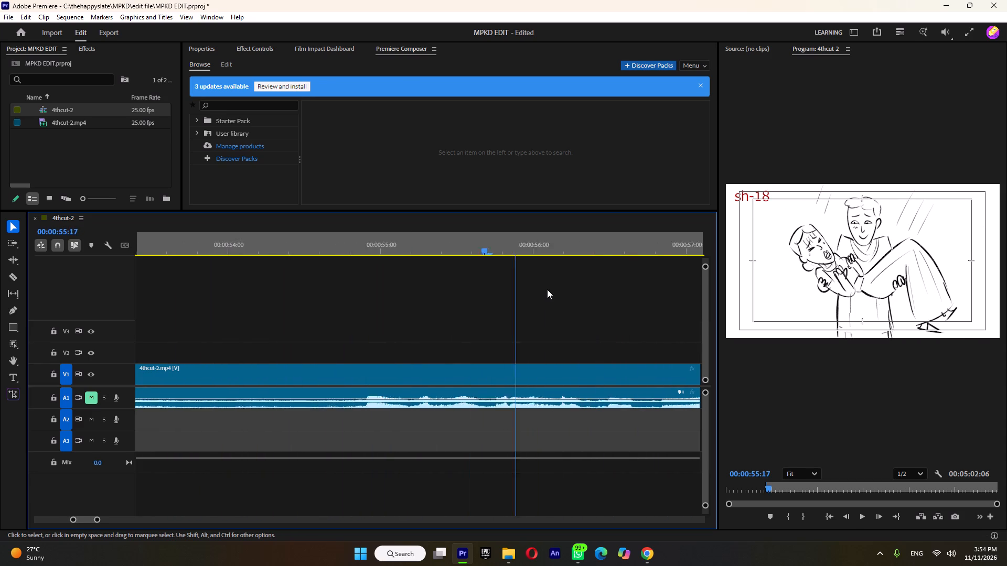
scroll(547, 289, "up", 9)
Scrub back and forth over the sh-17 and sh-18 drawings and play on to sh-19, examining where the shots change.
left_click_drag(209, 242, 256, 255)
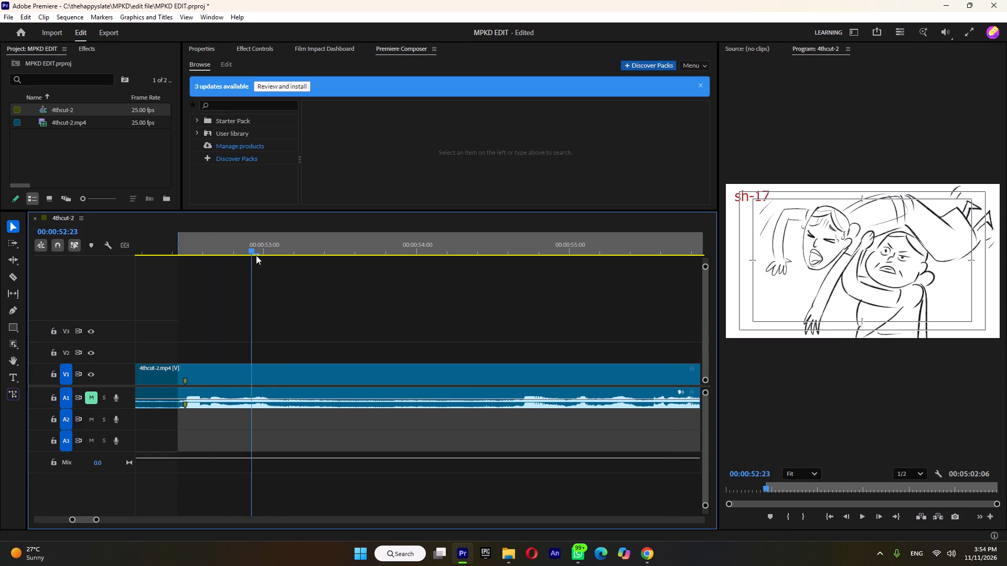
left_click_drag(256, 255, 149, 288)
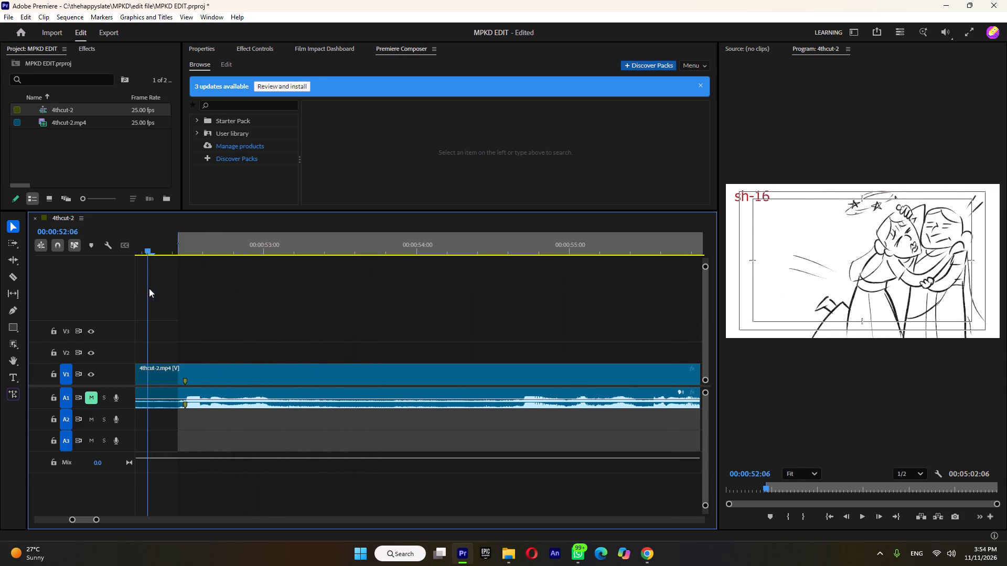
left_click_drag(149, 288, 456, 311)
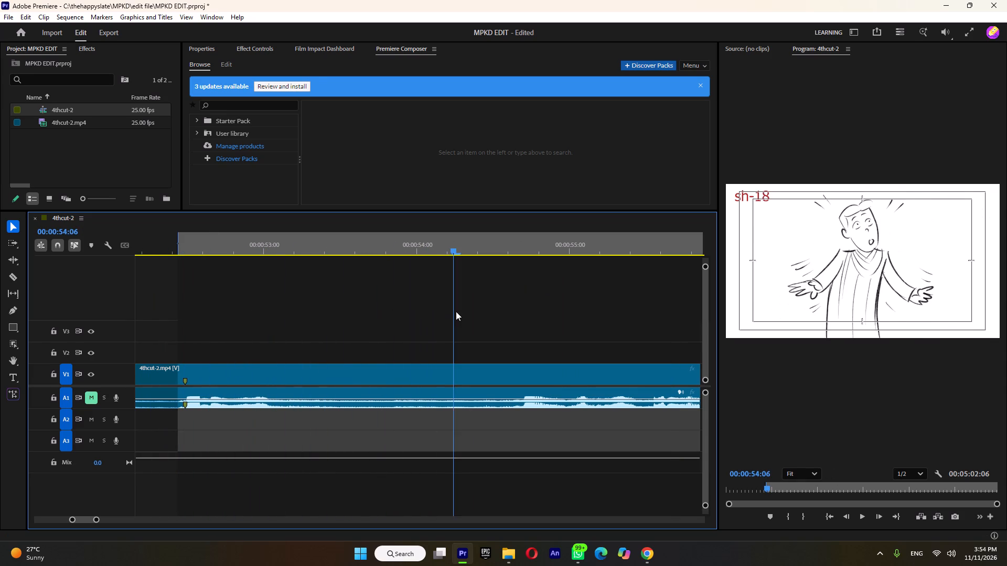
left_click_drag(456, 311, 336, 324)
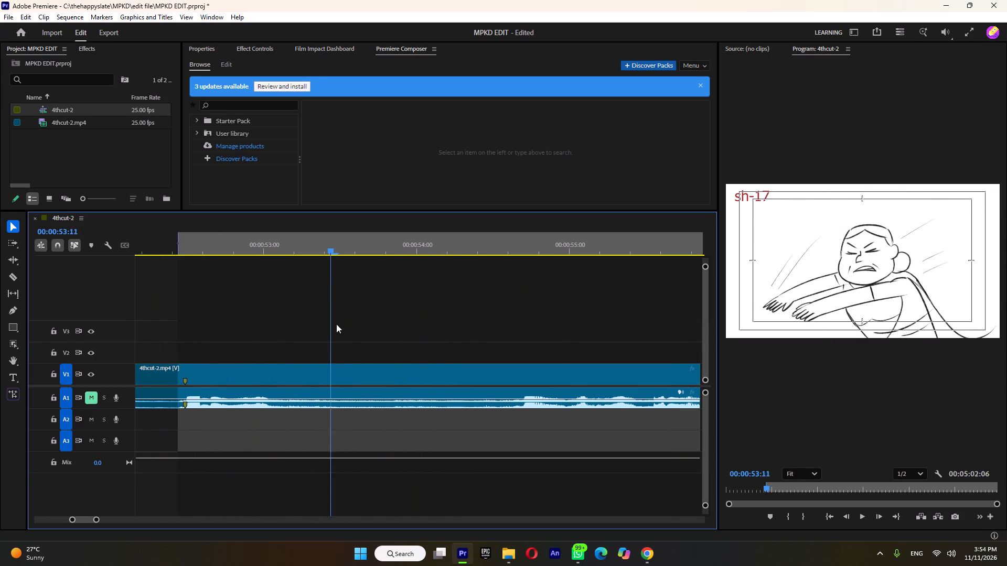
left_click_drag(336, 324, 531, 324)
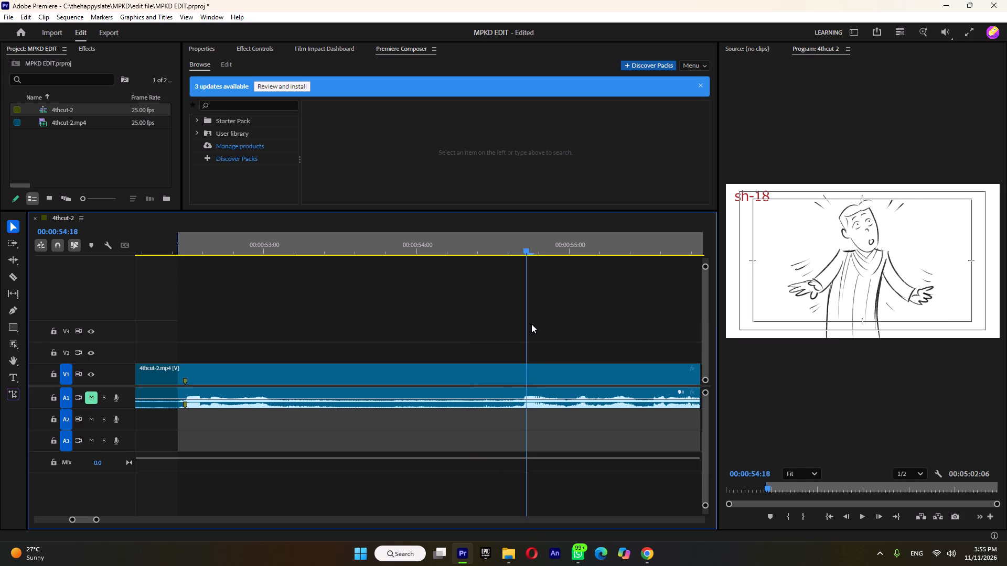
left_click_drag(531, 324, 547, 328)
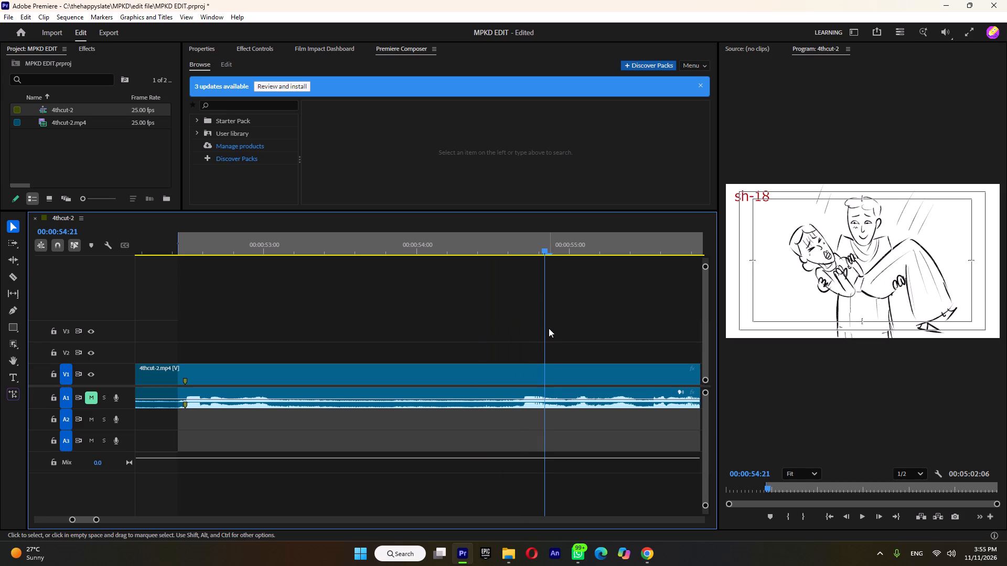
key("space")
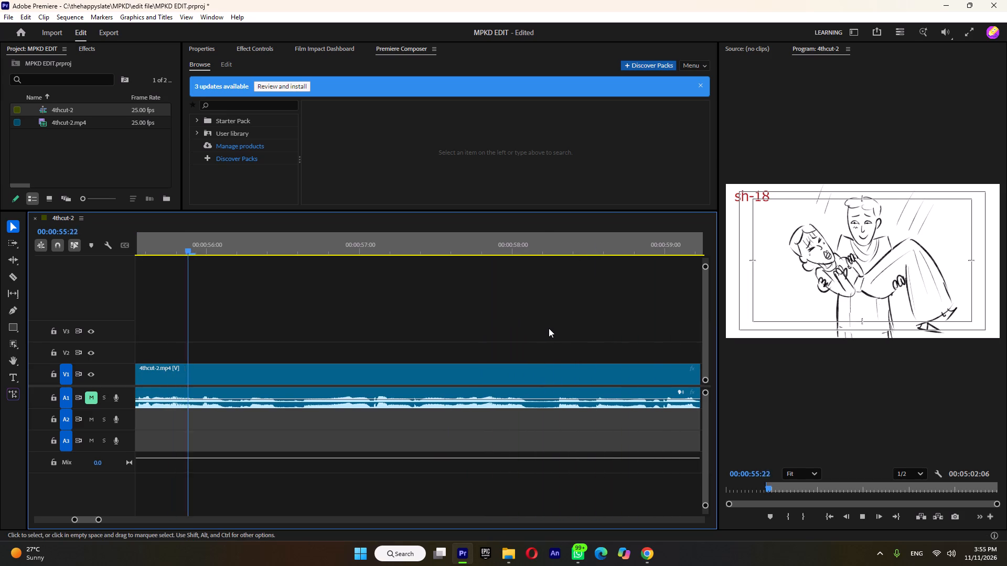
key("space")
scroll(505, 339, "up", 5)
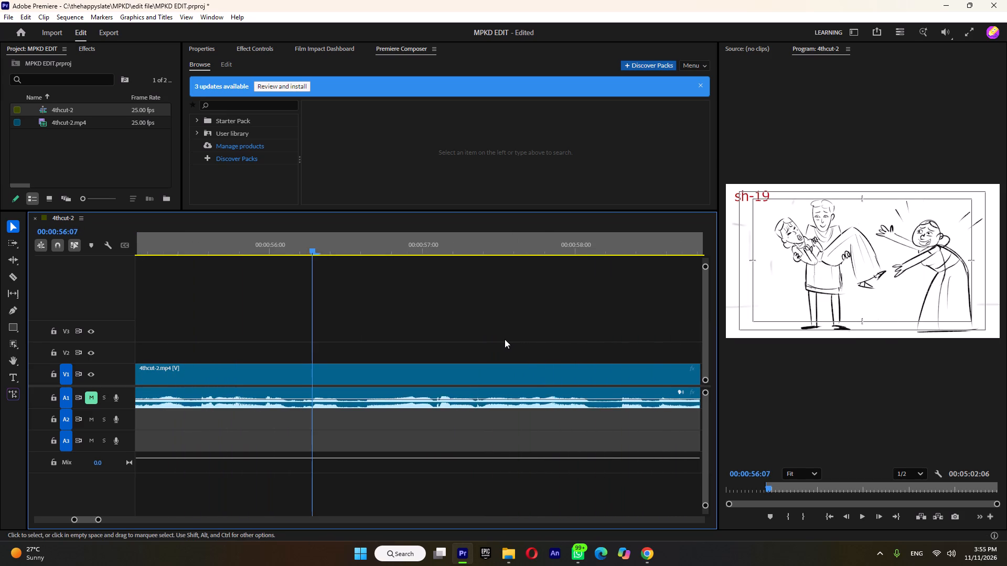
scroll(505, 339, "up", 7)
scroll(521, 335, "down", 12, "alt")
Replay the sequence from the start of sh-17 through sh-18 and into sh-19, examining how the action runs across the shots.
left_click(339, 245)
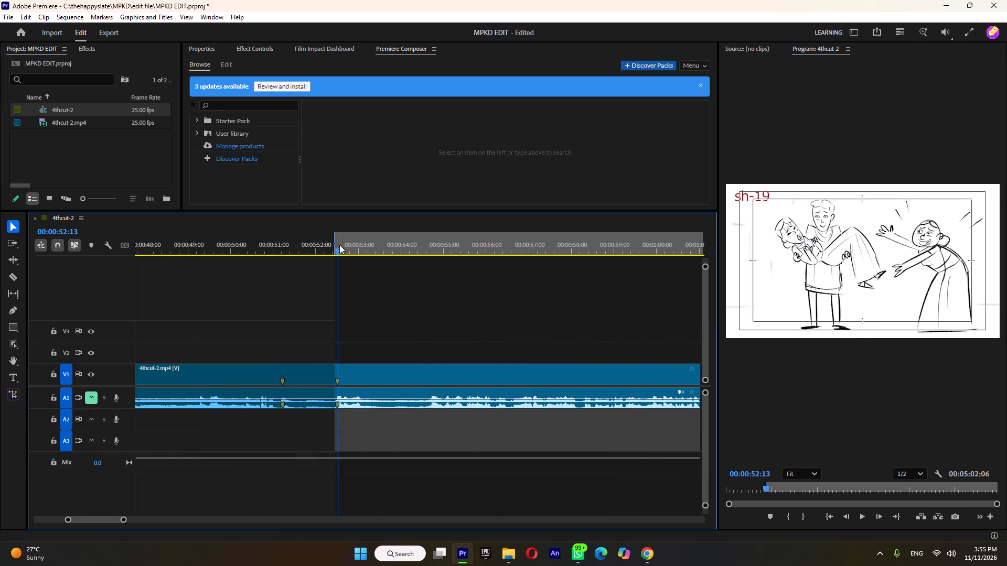
key("space")
key("space")
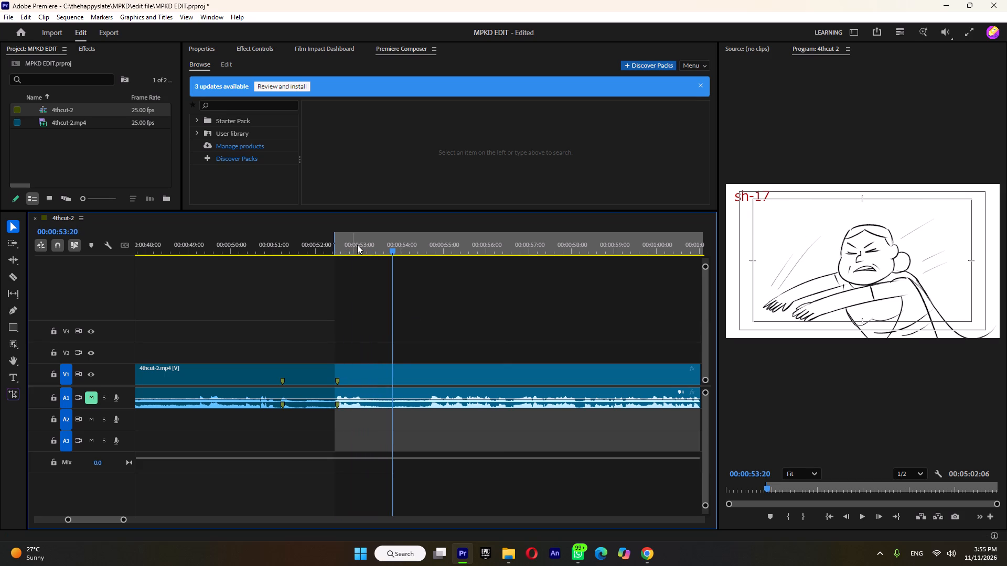
left_click(346, 251)
key("space")
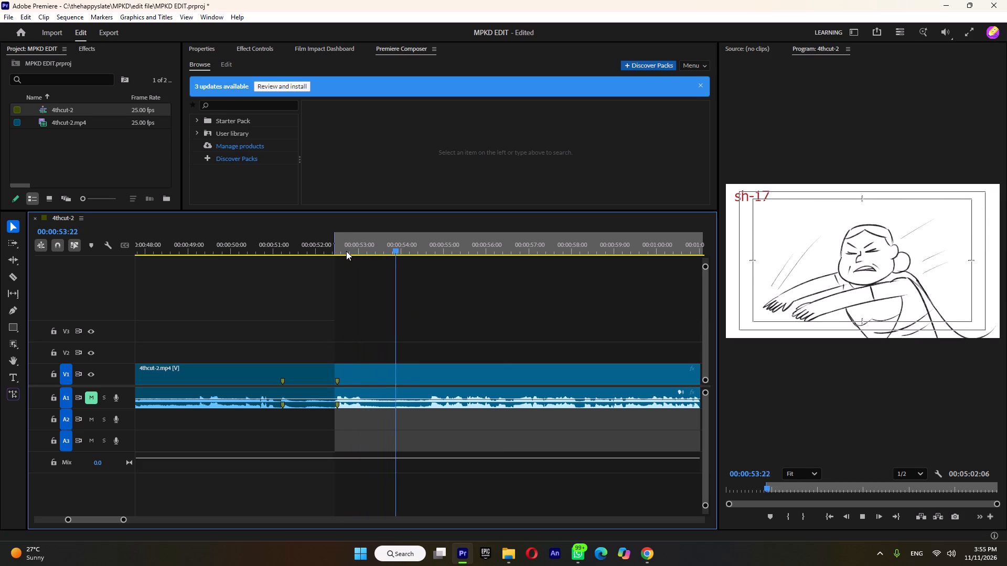
key("space")
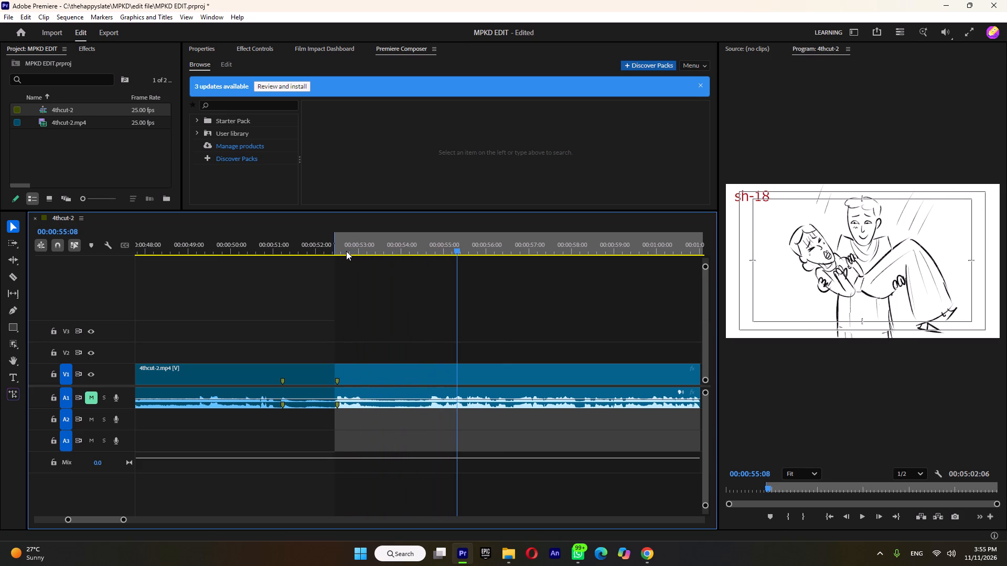
key("space")
key("space")
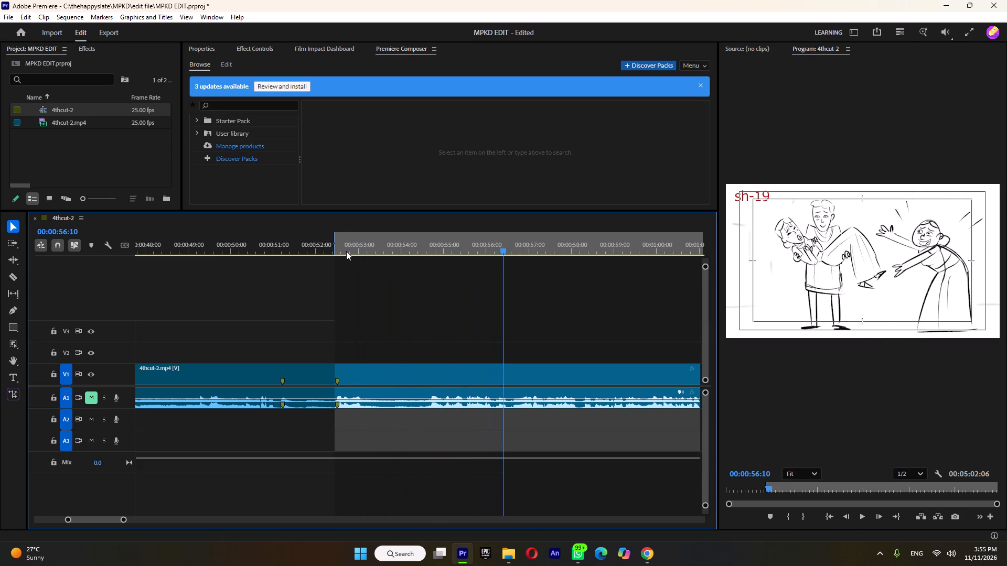
key("space")
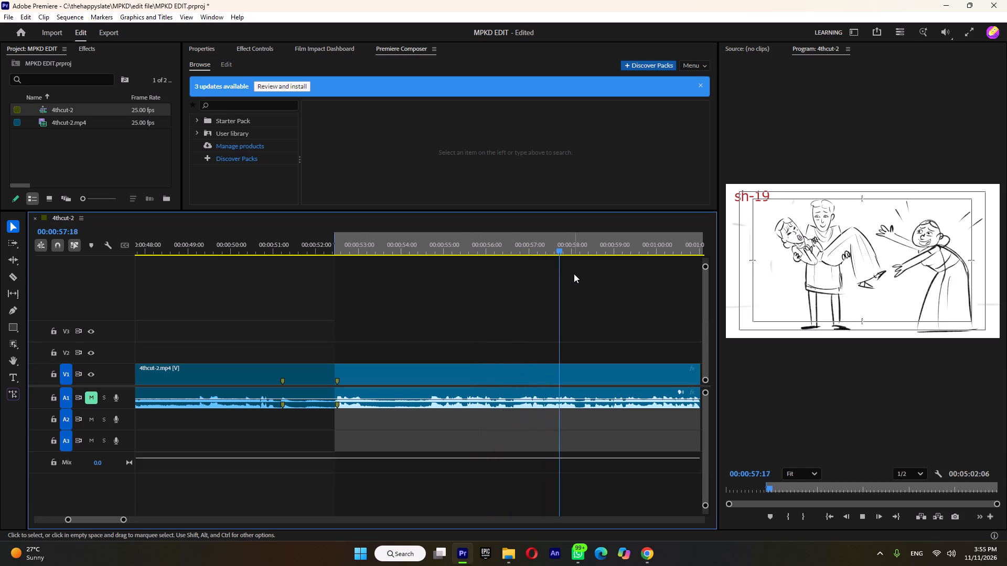
key("space")
key("space")
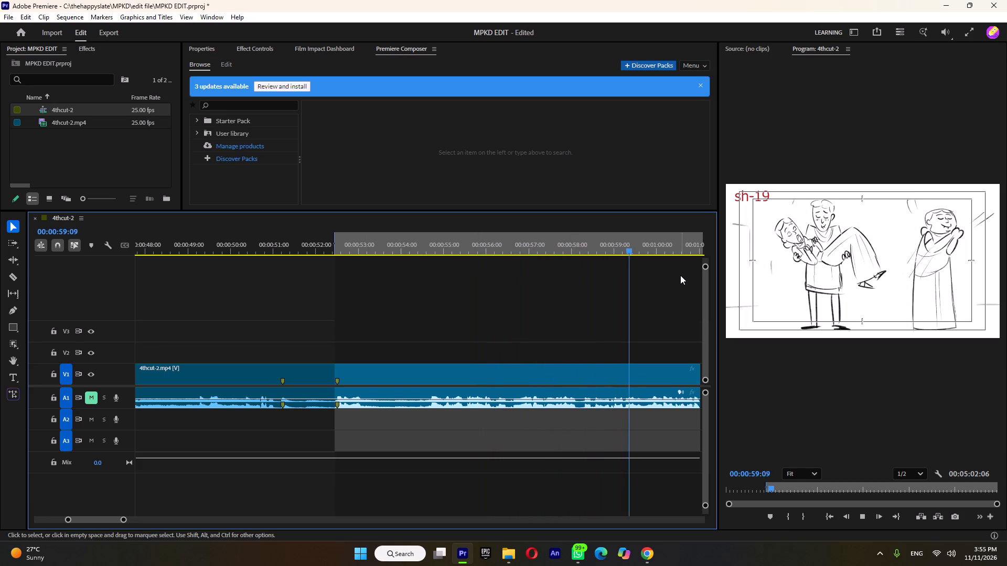
key("space")
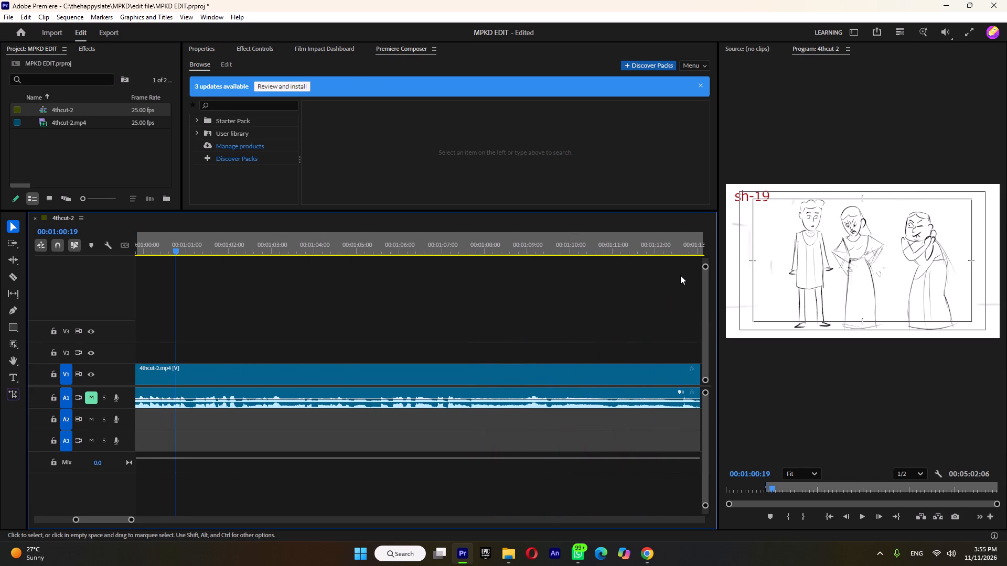
Find the cut from sh-19 to sh-20 and set the out point on the last sh-19 drawing frame at 00:01:04:15.
left_click_drag(178, 249, 177, 267)
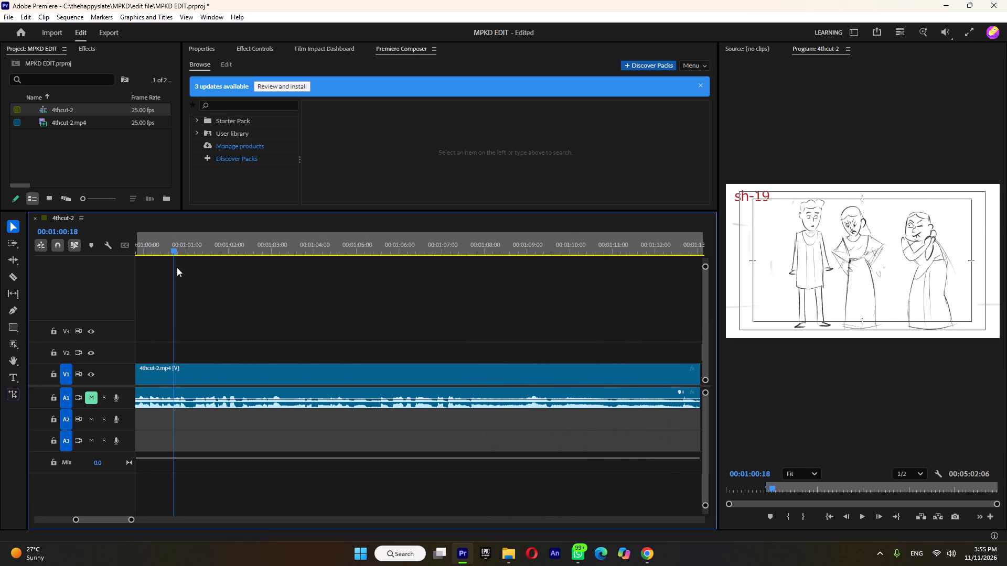
left_click_drag(177, 267, 318, 297)
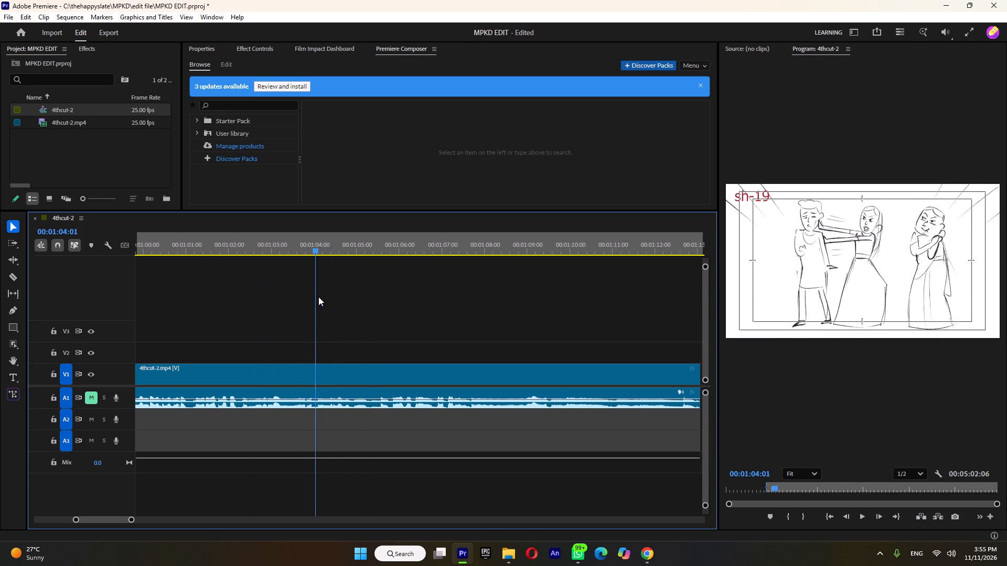
left_click_drag(318, 297, 349, 300)
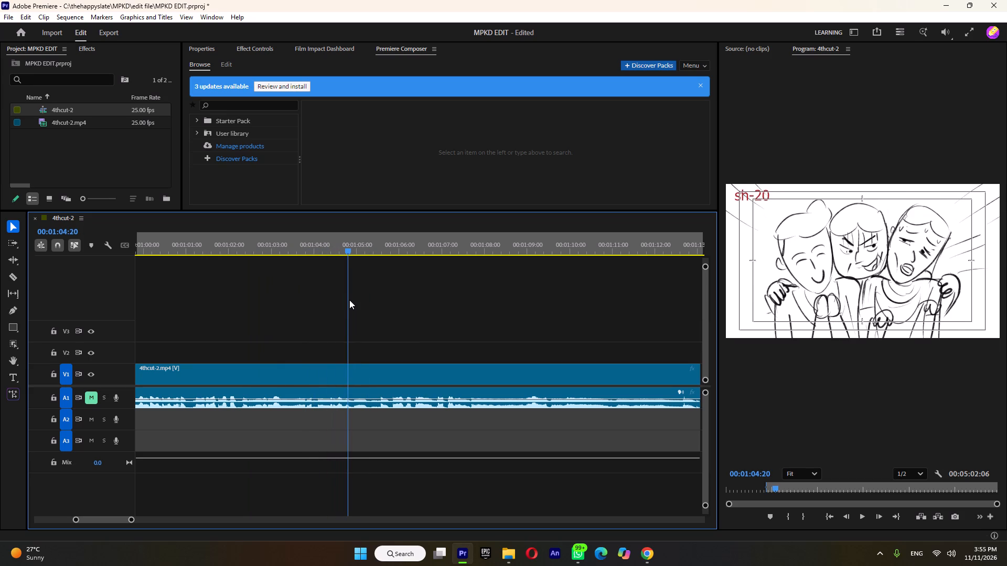
left_click_drag(349, 300, 341, 300)
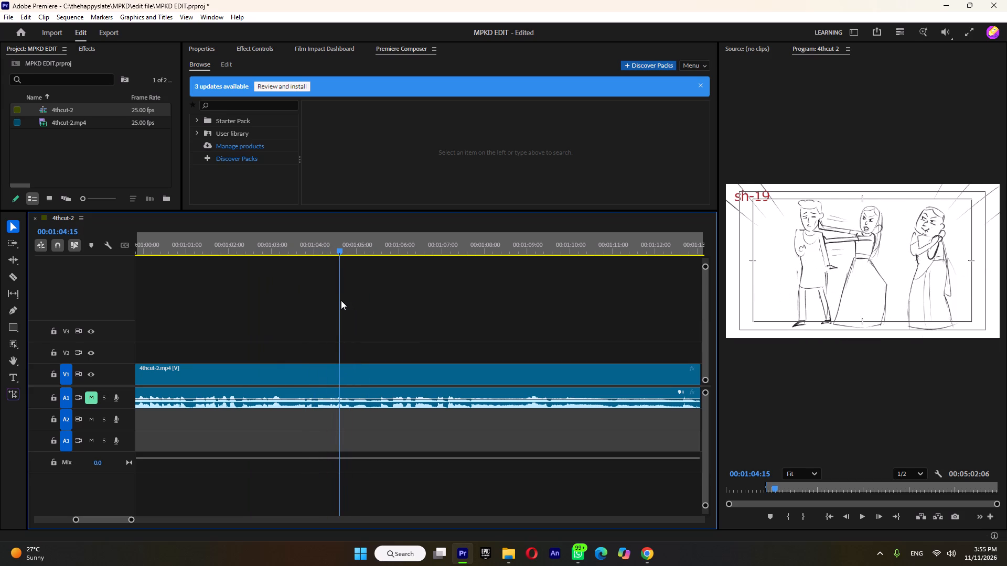
left_click_drag(341, 300, 282, 310)
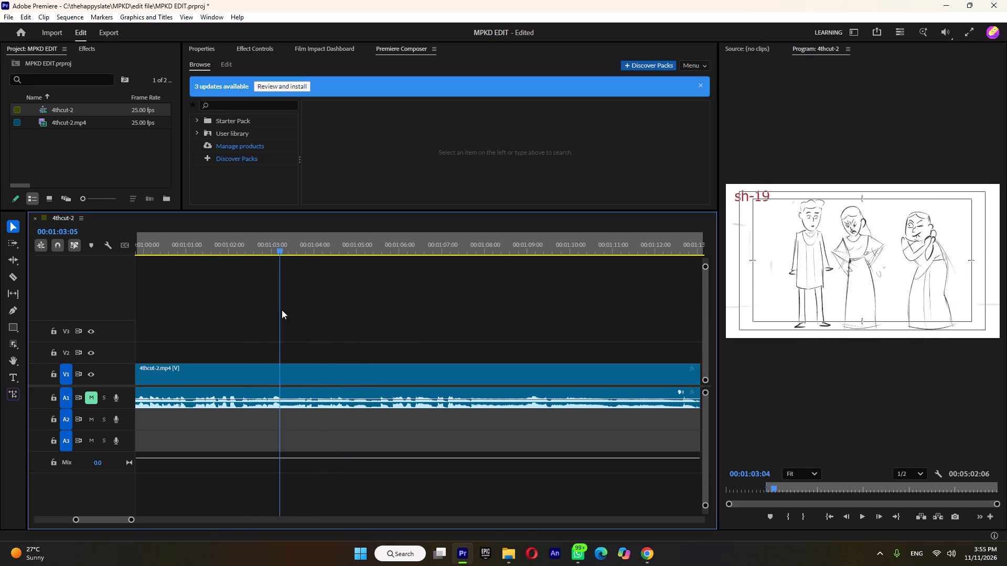
left_click_drag(282, 310, 345, 313)
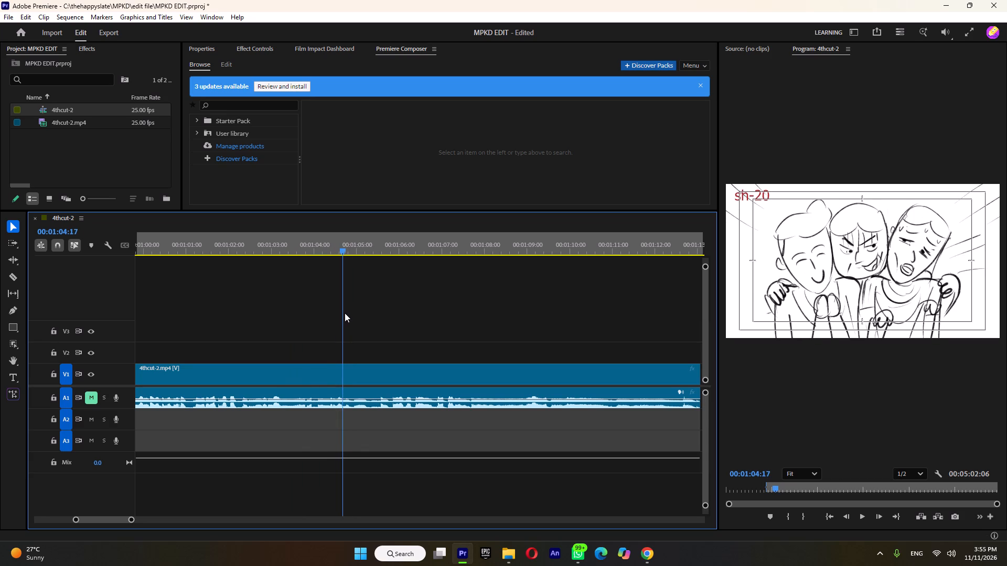
left_click_drag(345, 313, 341, 314)
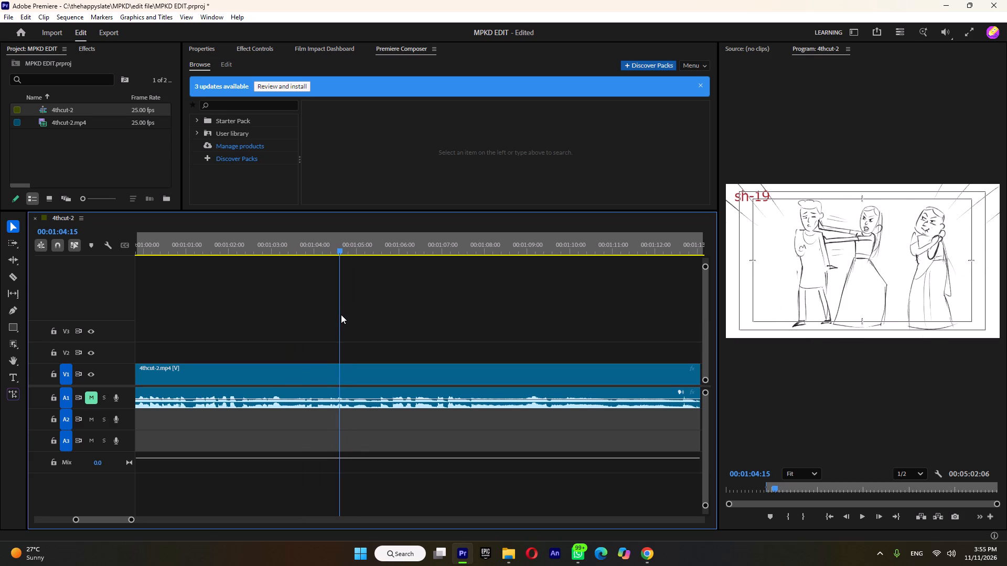
left_click_drag(341, 314, 340, 314)
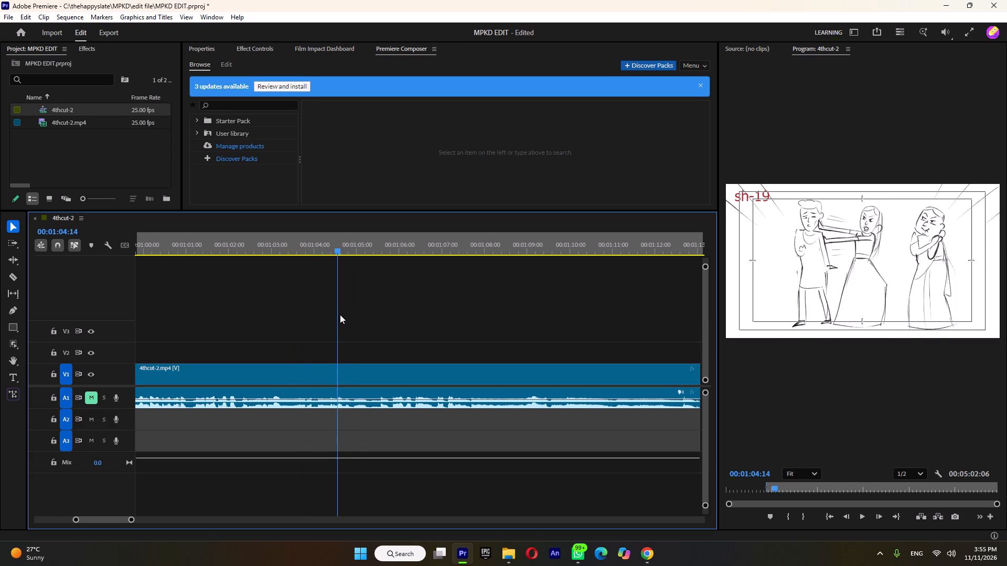
left_click_drag(340, 314, 342, 315)
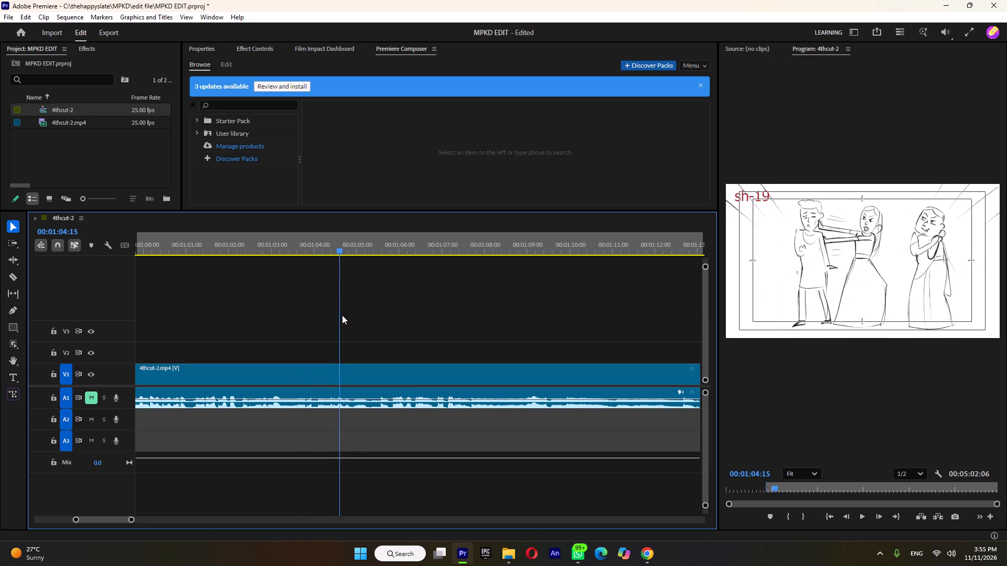
left_click_drag(342, 315, 343, 315)
scroll(339, 257, "up", 18, "alt")
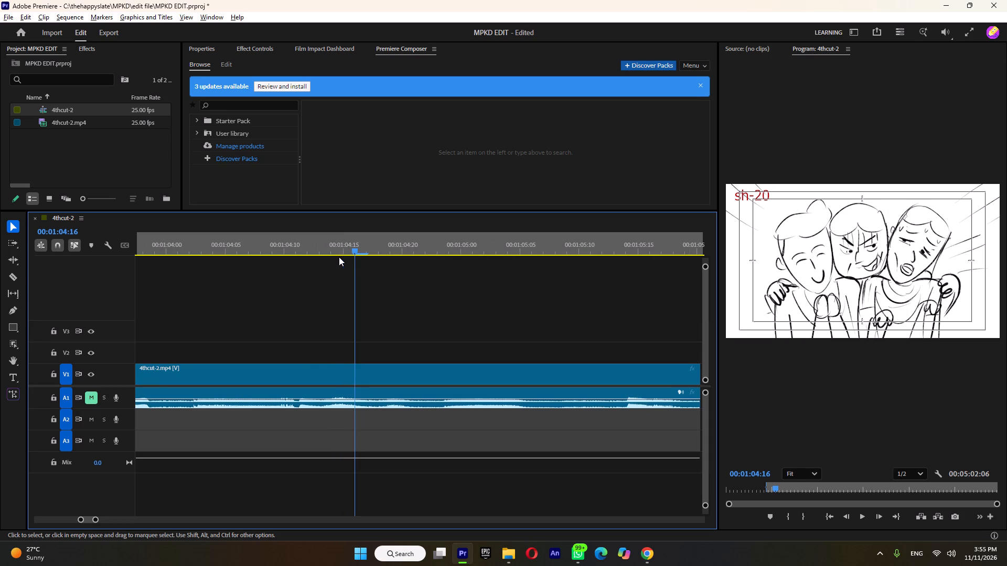
left_click_drag(345, 251, 355, 256)
right_click(354, 249)
left_click(372, 266)
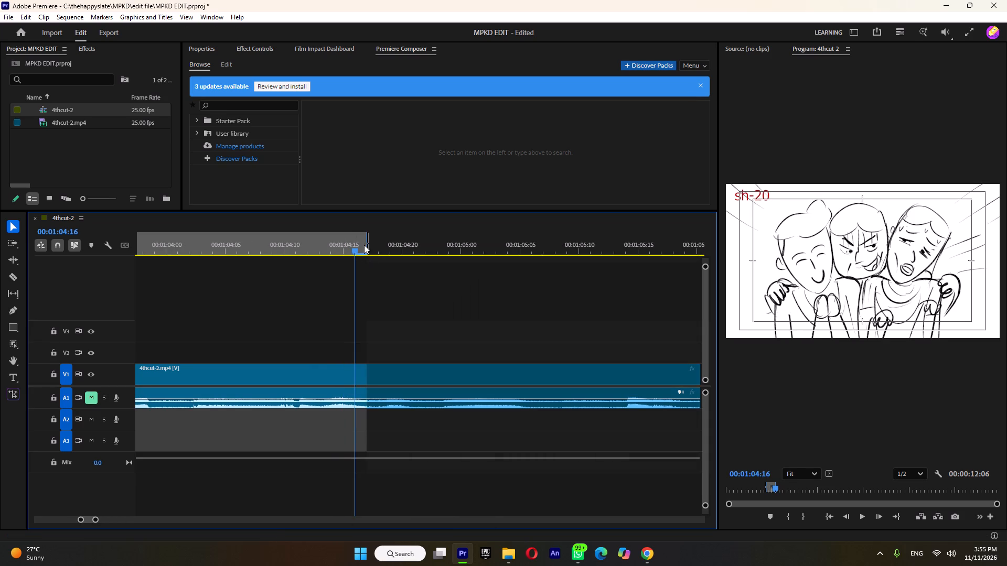
left_click_drag(368, 243, 358, 244)
left_click_drag(354, 250, 349, 251)
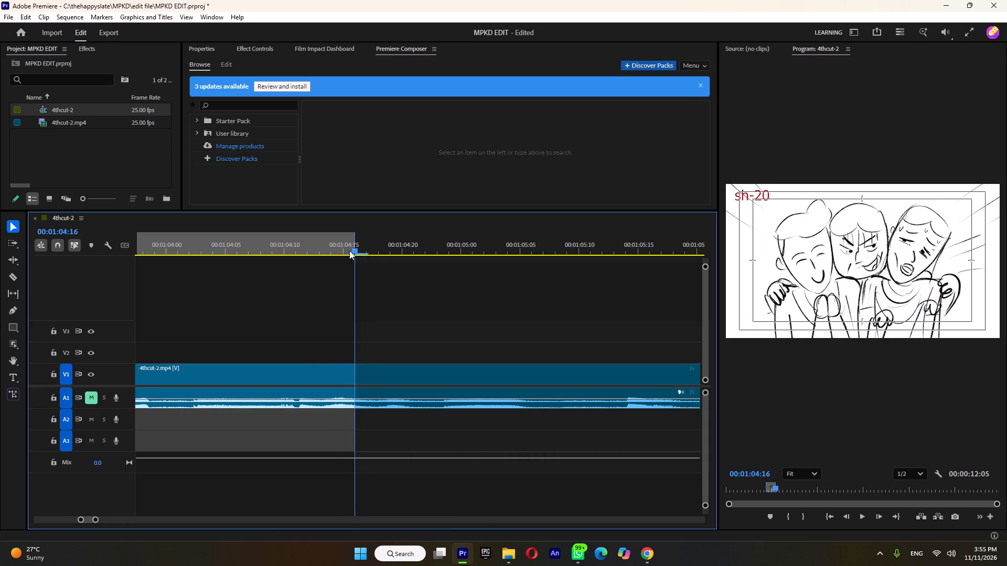
left_click_drag(349, 251, 345, 252)
Export the marked sh-17 to sh-19 range to the MPKD shots folder as sh17-19.mp4.
key("ctrl+m")
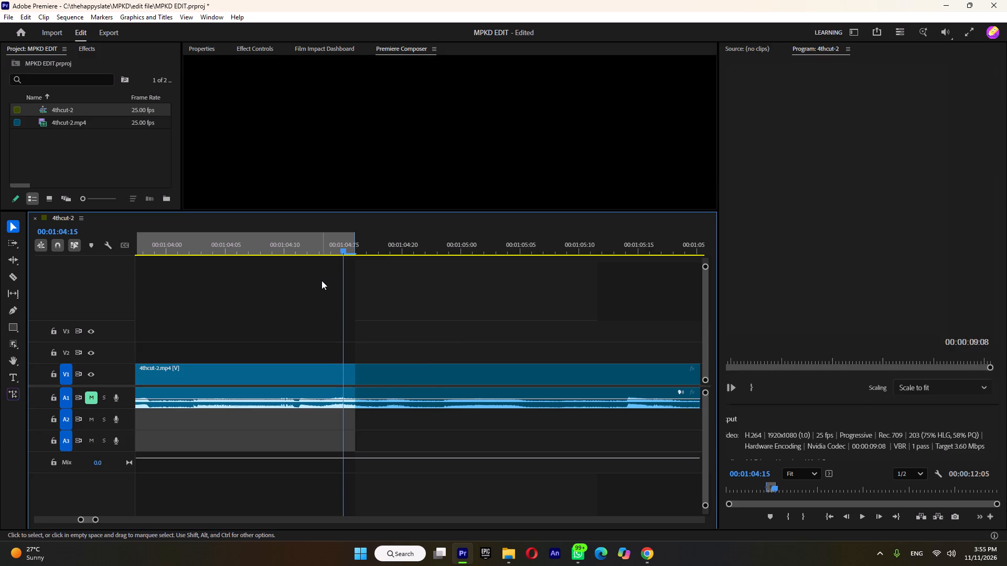
left_click(289, 102)
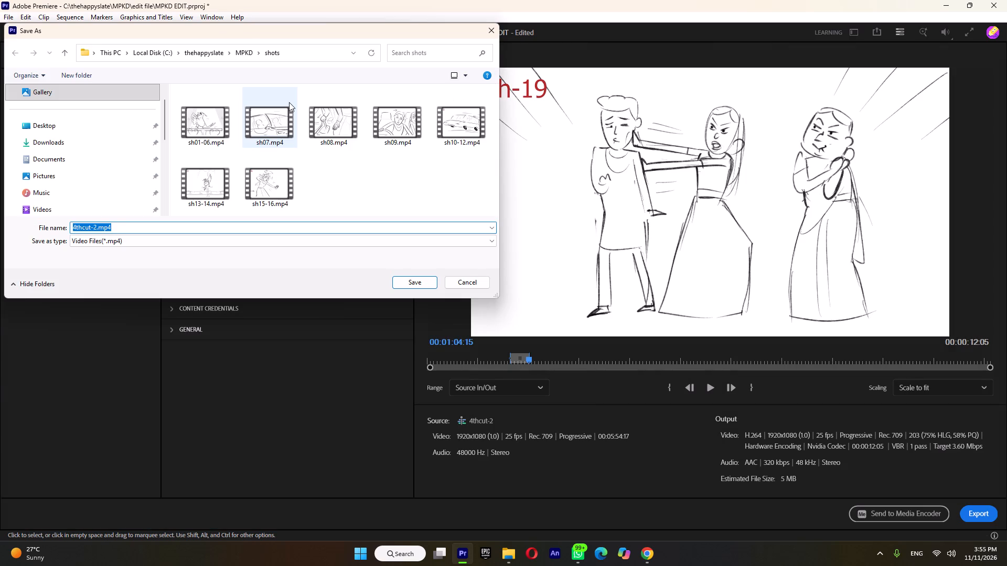
type("sh")
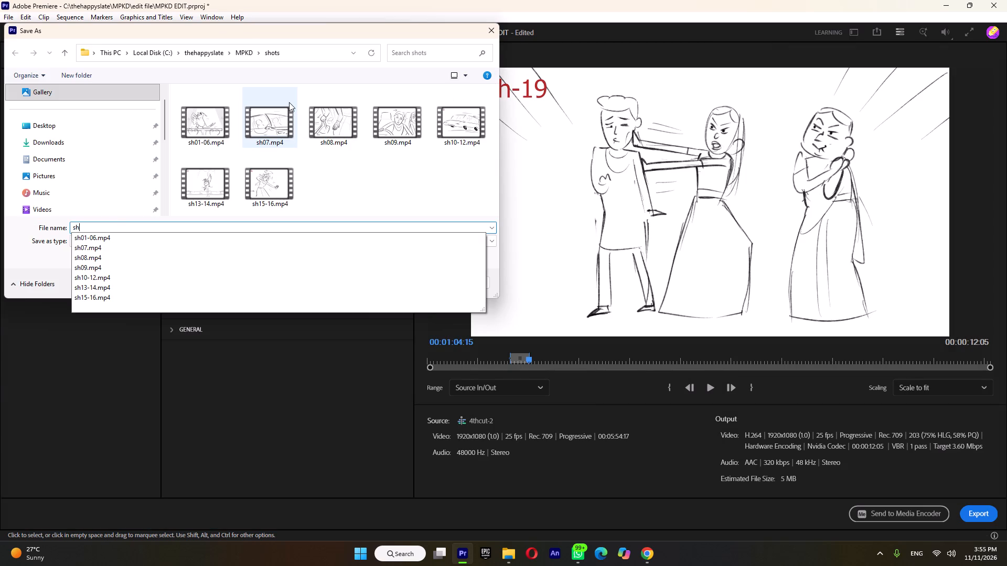
type("17-")
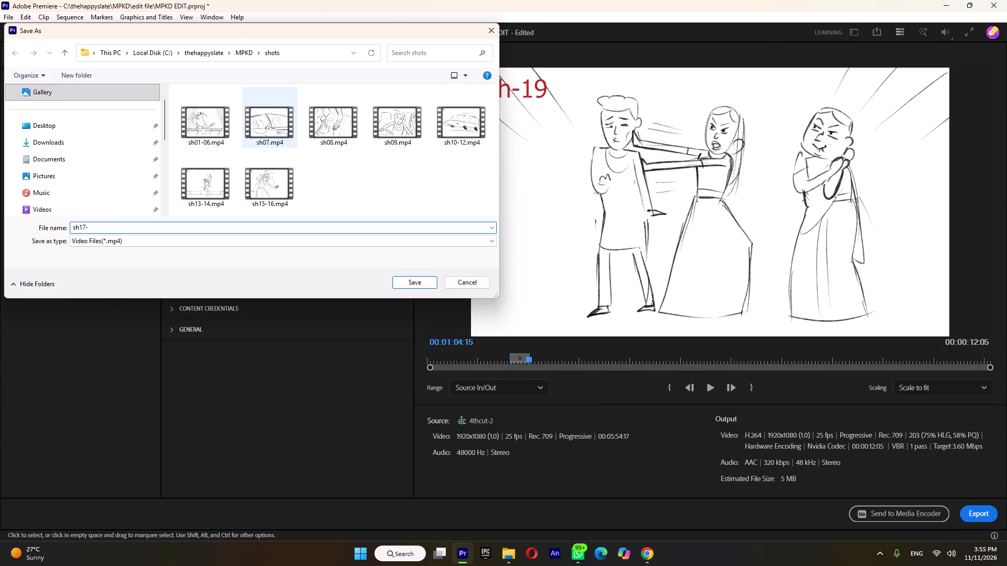
type("19")
key("Return")
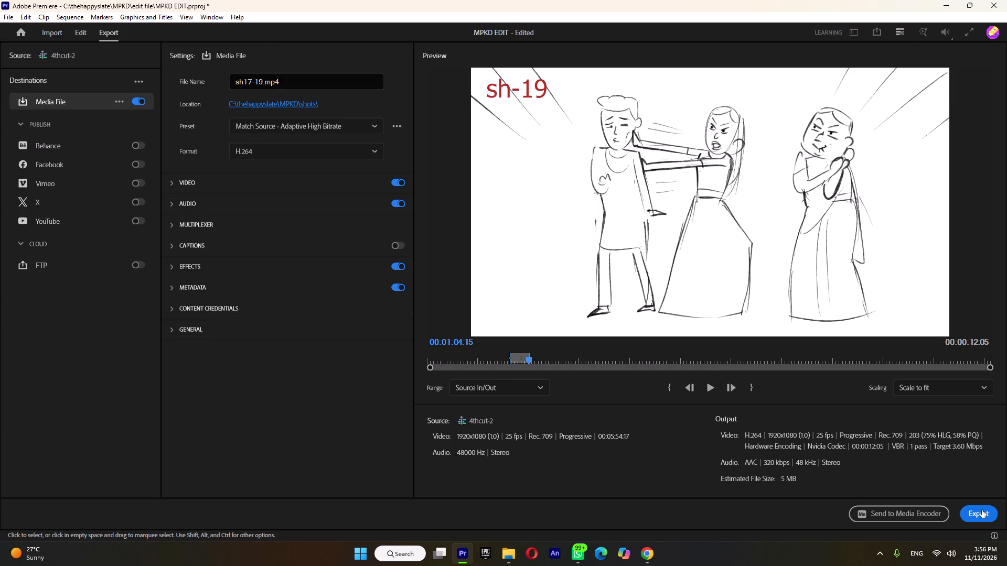
left_click(981, 510)
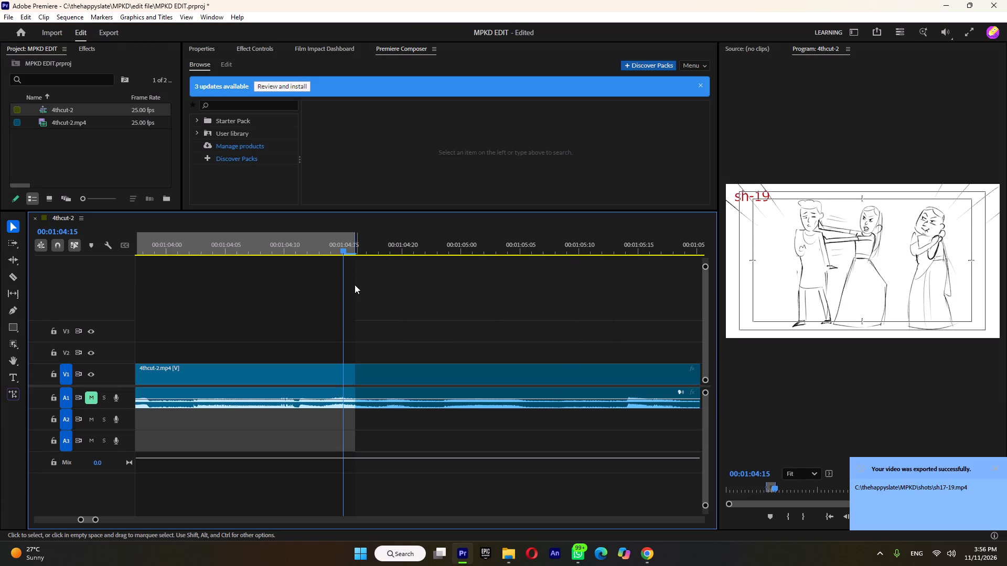
Set the in point on the first sh-20 frame at 00:01:04:16.
left_click_drag(344, 252, 353, 253)
right_click(354, 252)
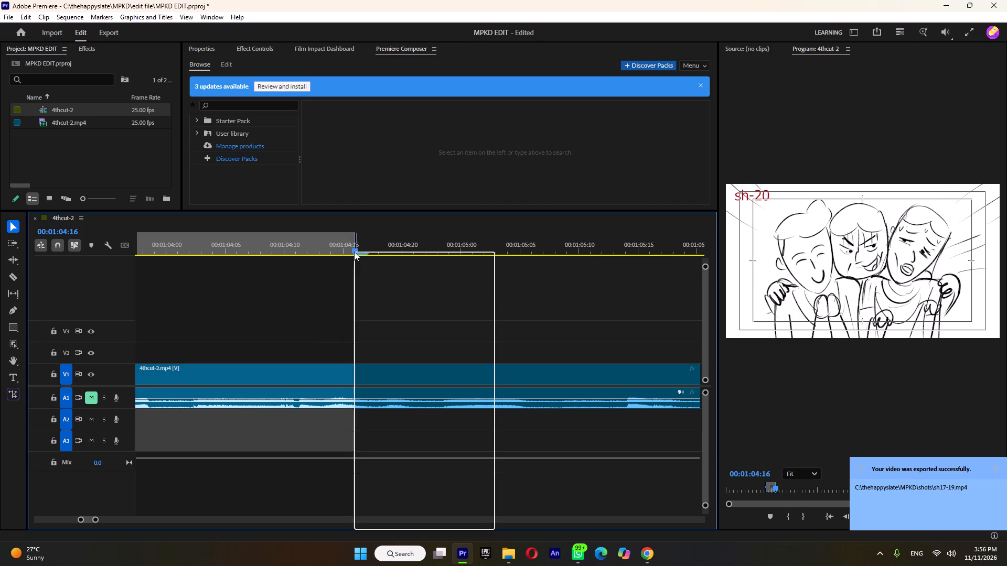
left_click(373, 258)
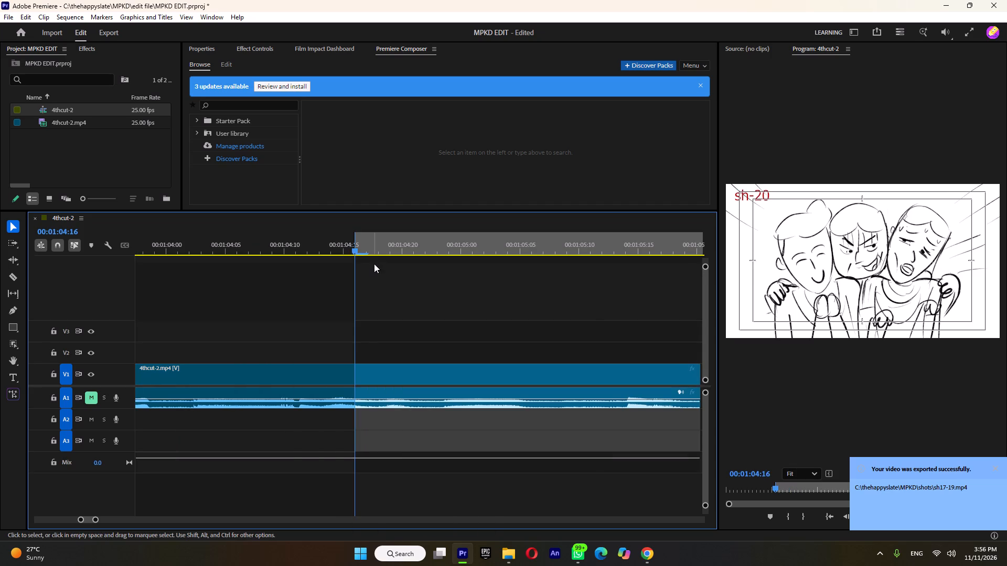
Play the animatic from the sh-20 in point into sh-21 and scrub back towards the cut, examining the drawings.
key("space")
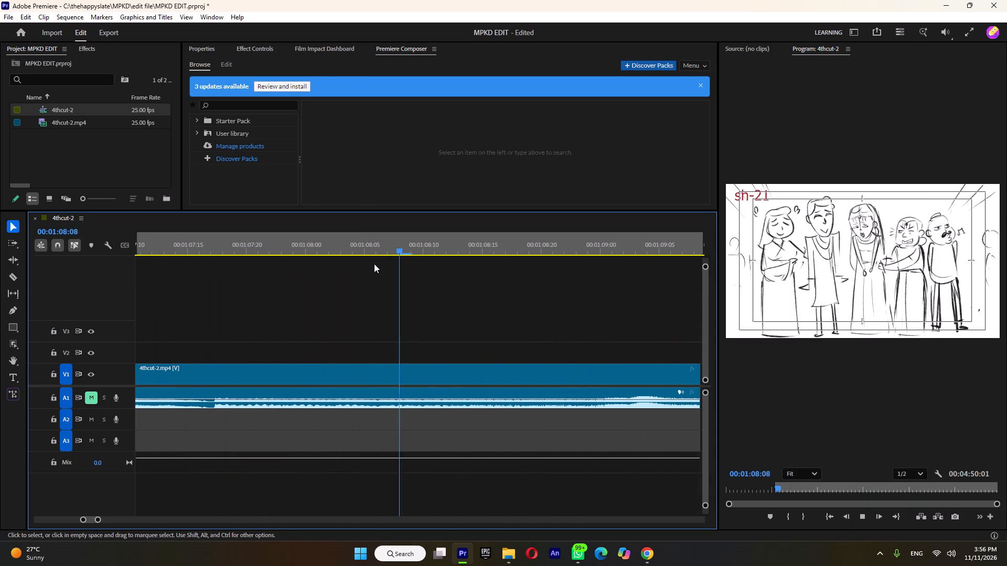
key("space")
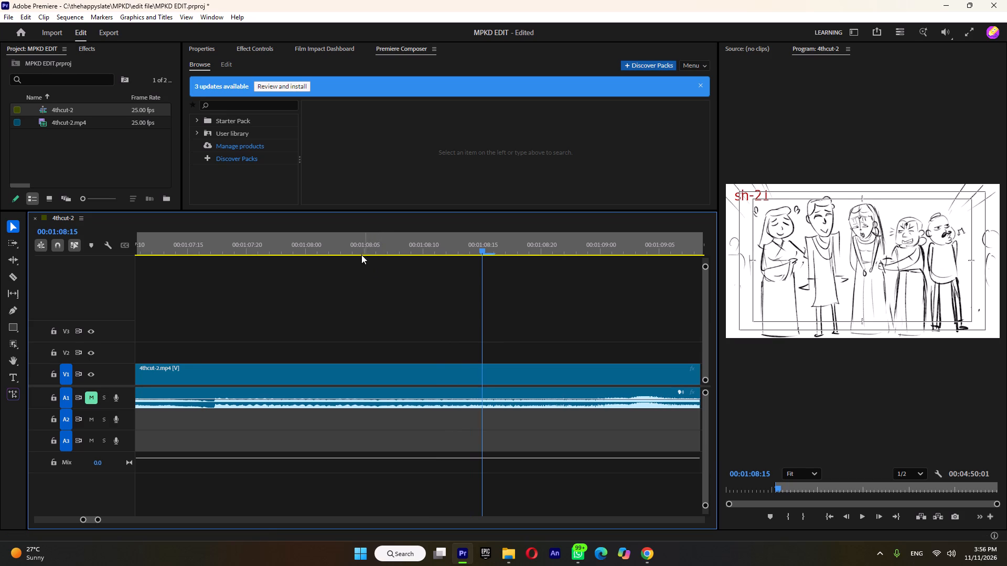
left_click_drag(363, 245, 208, 267)
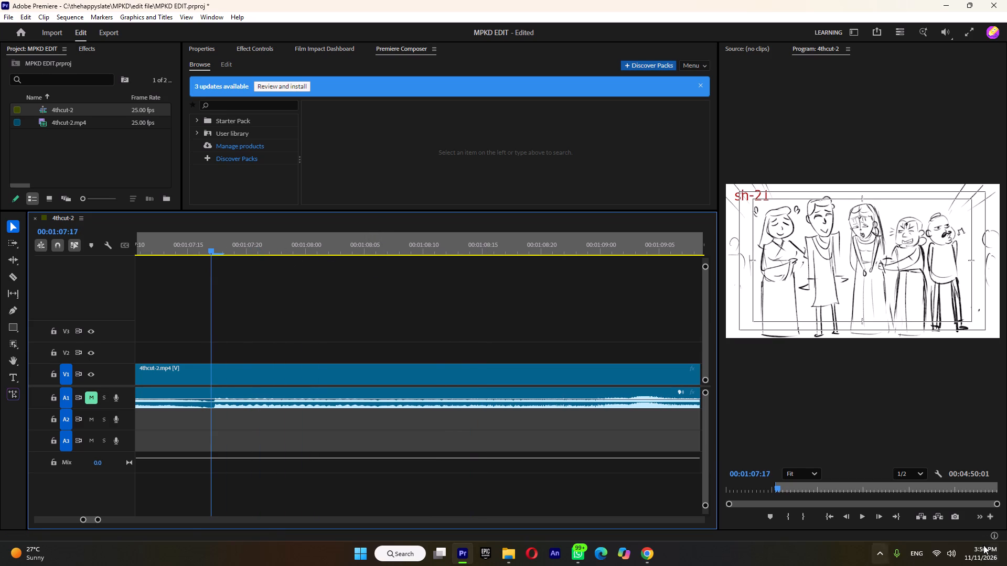
Unmute audio track A1 and go back into sh-20 to play a short part with sound.
left_click(87, 399)
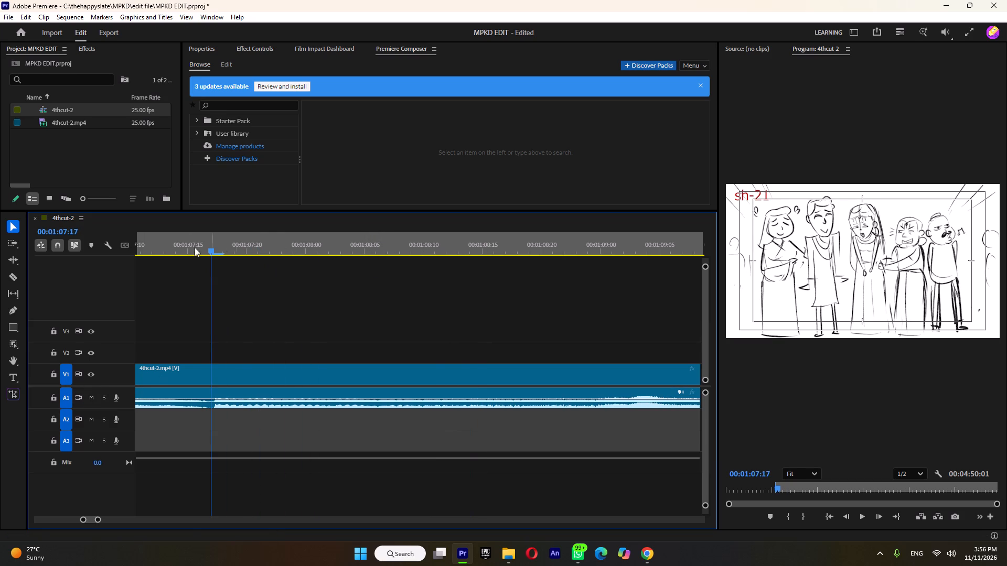
left_click_drag(184, 245, 71, 260)
key("space")
key("space")
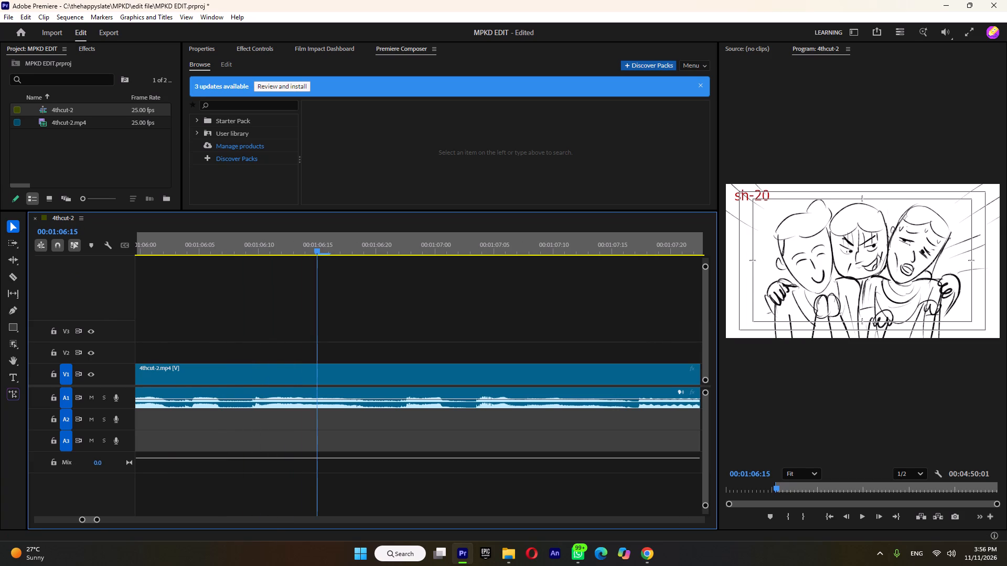
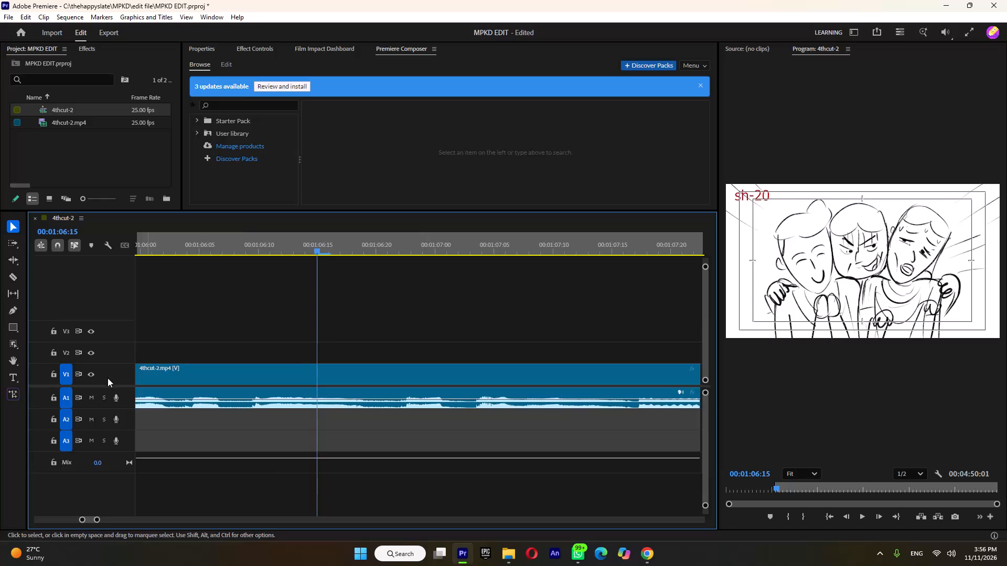
Scrub back over the end of sh-19 and play sh-20 with sound into sh-21, examining the cuts.
left_click(188, 244)
key("space")
key("space")
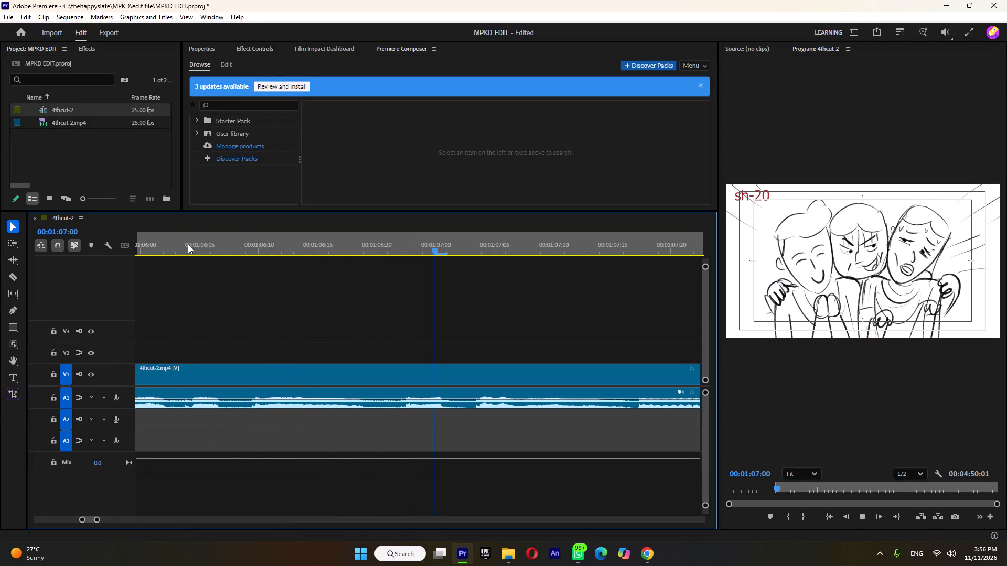
left_click_drag(188, 244, 387, 298)
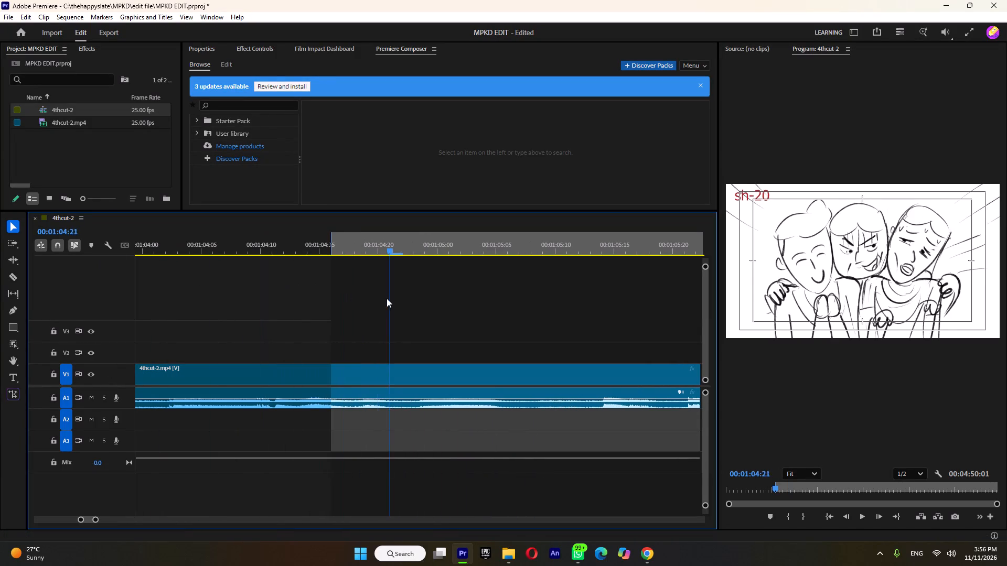
left_click_drag(387, 298, 251, 309)
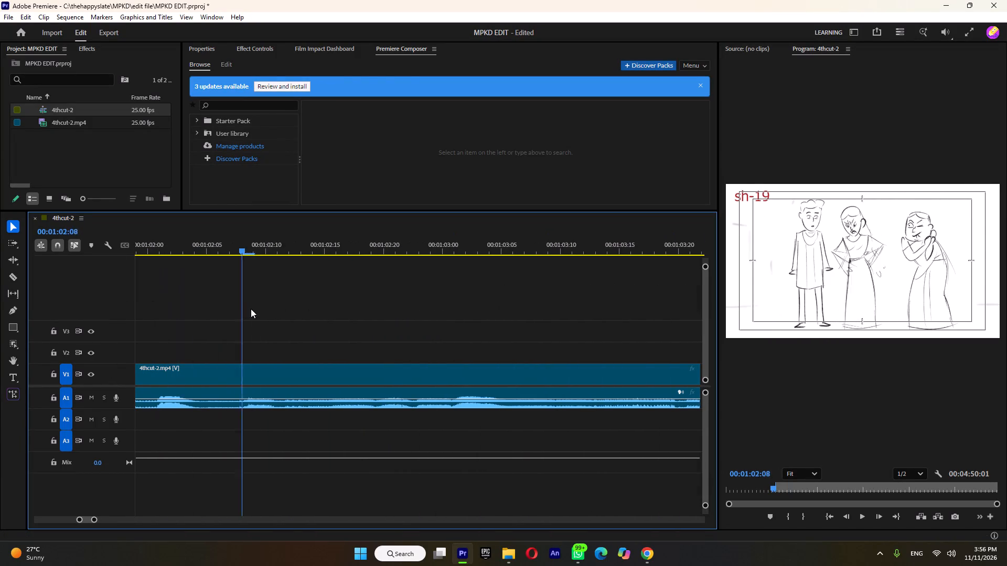
left_click_drag(251, 309, 579, 316)
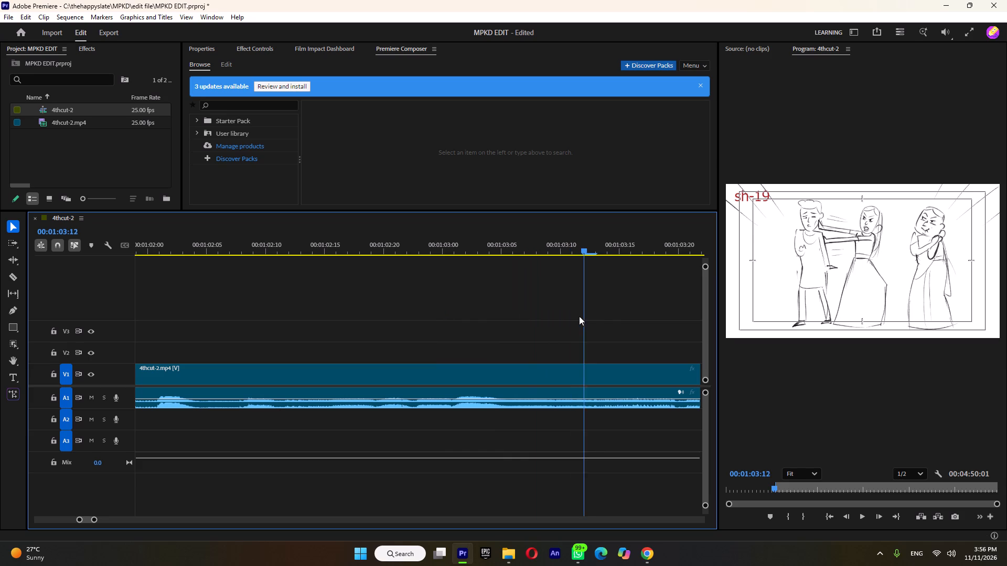
left_click_drag(579, 316, 355, 331)
key("space")
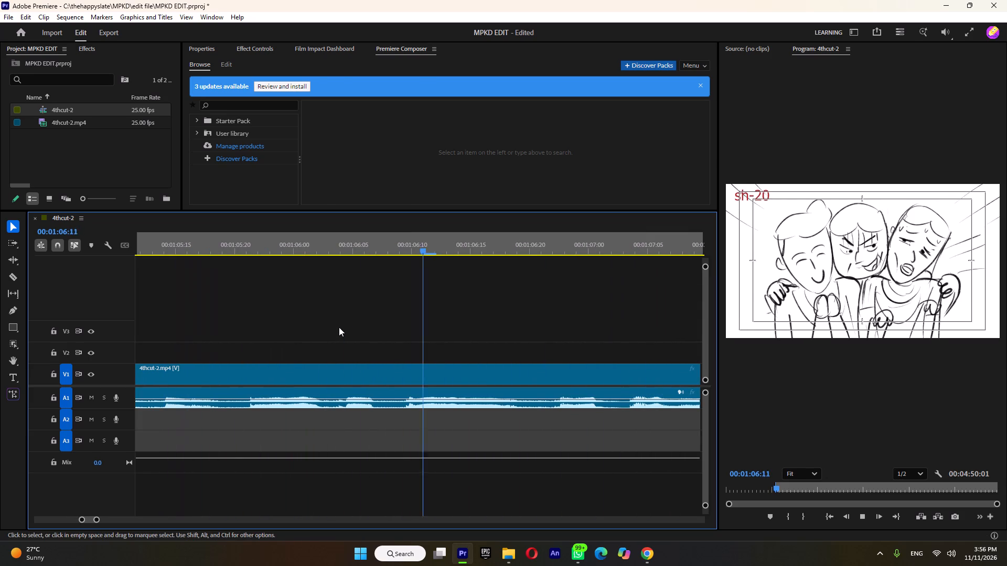
key("space")
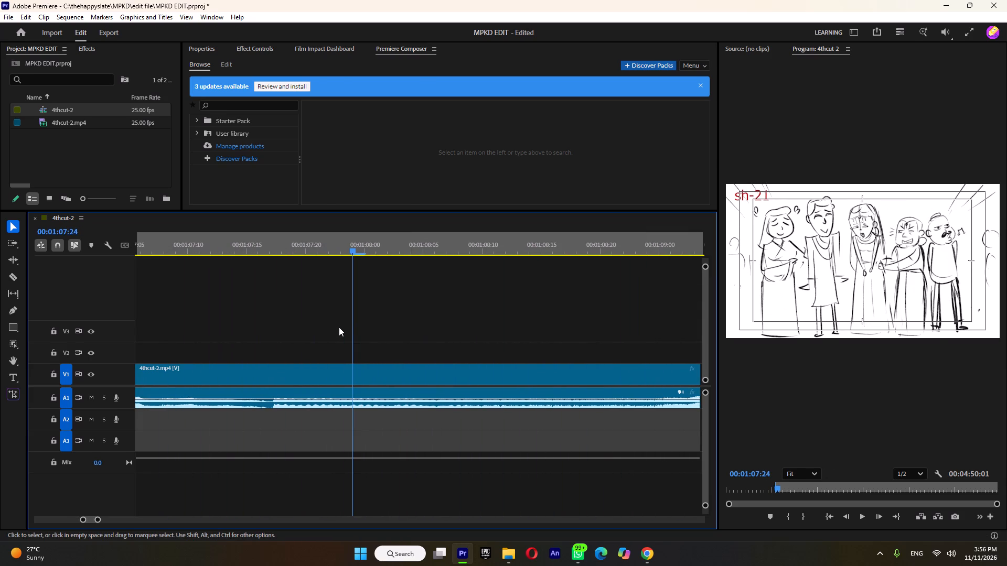
Scrub back across the sh-19 to sh-20 cut and replay sh-20 with sound up to the start of sh-21.
left_click_drag(337, 249, 84, 290)
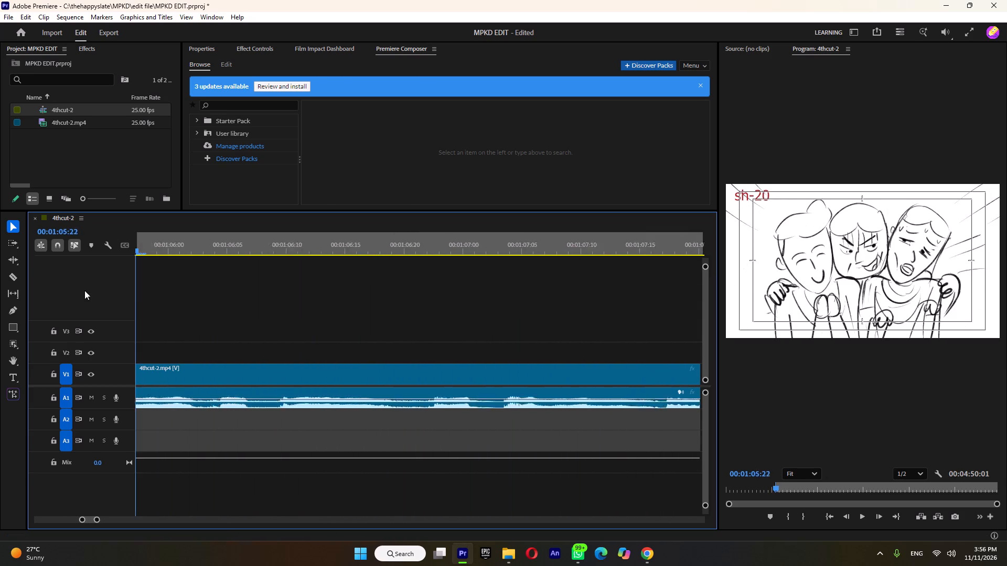
left_click_drag(84, 290, 369, 325)
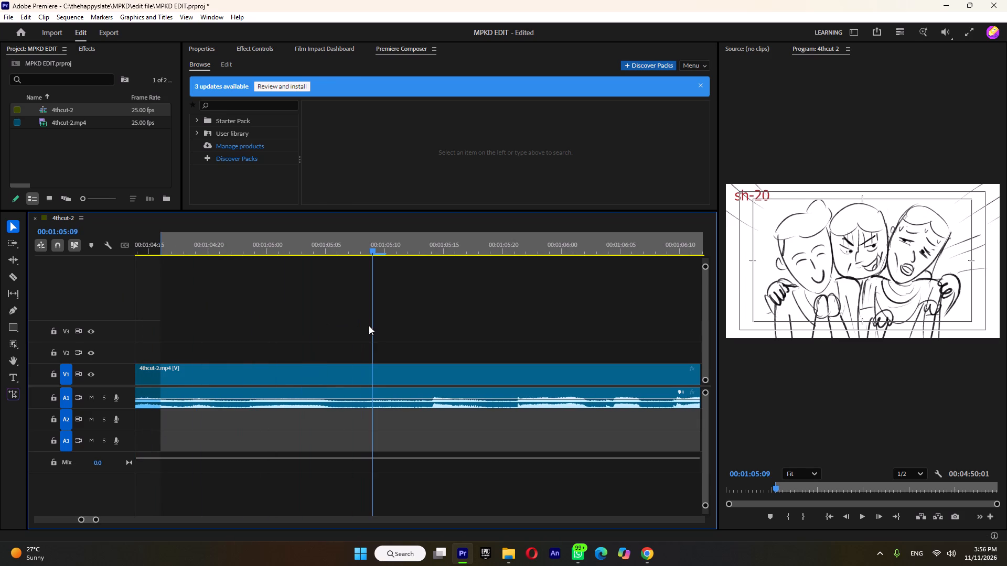
left_click_drag(369, 325, 315, 351)
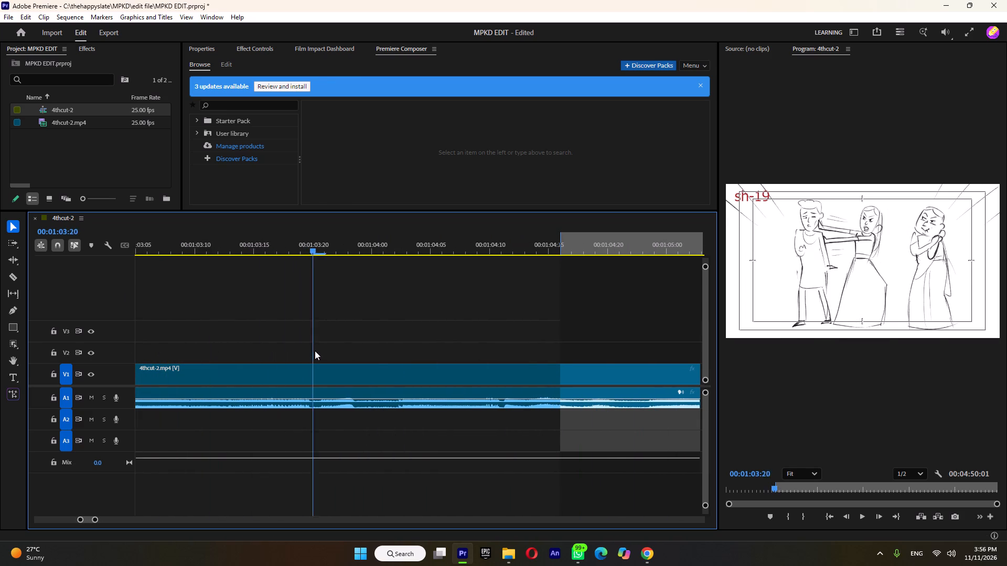
left_click_drag(315, 351, 530, 354)
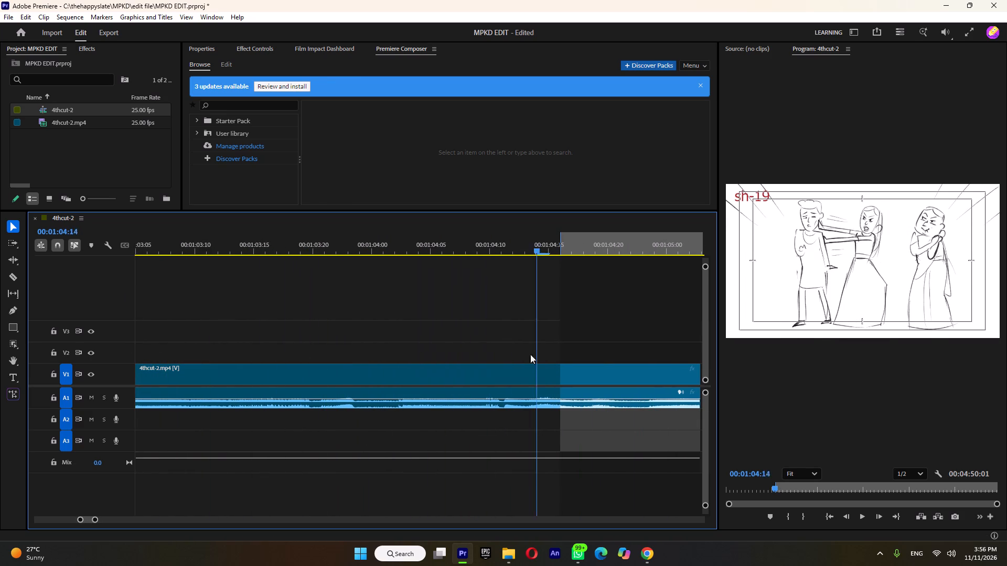
left_click_drag(530, 354, 600, 361)
key("space")
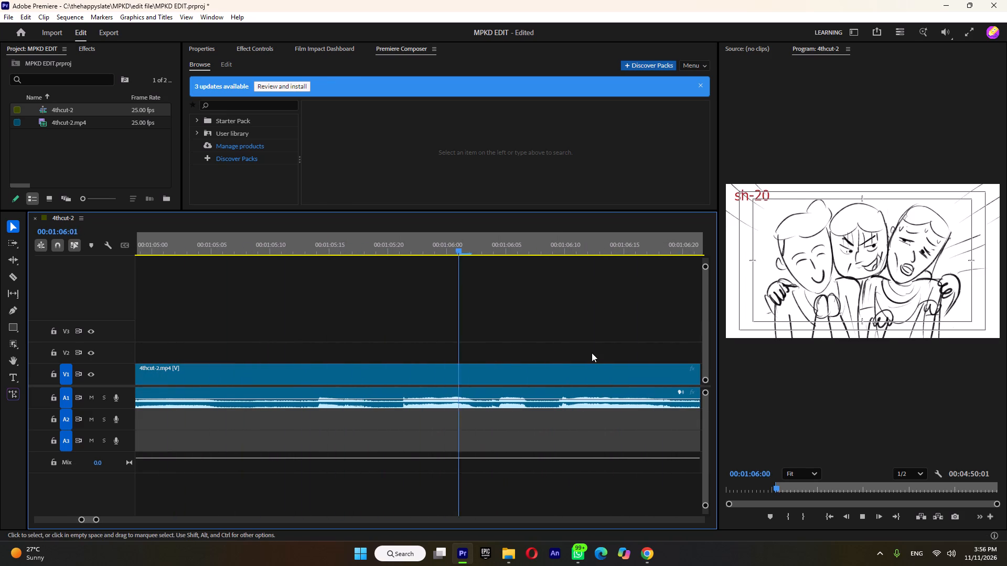
key("space")
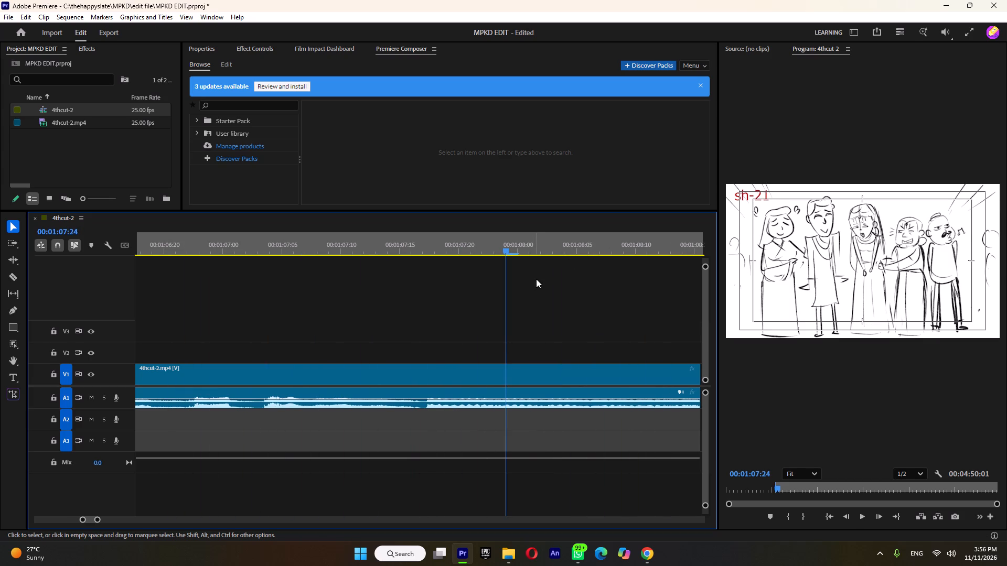
Set the out point on the last sh-20 frame at 00:01:07:16, just before the cut to sh-21.
left_click_drag(497, 248, 447, 266)
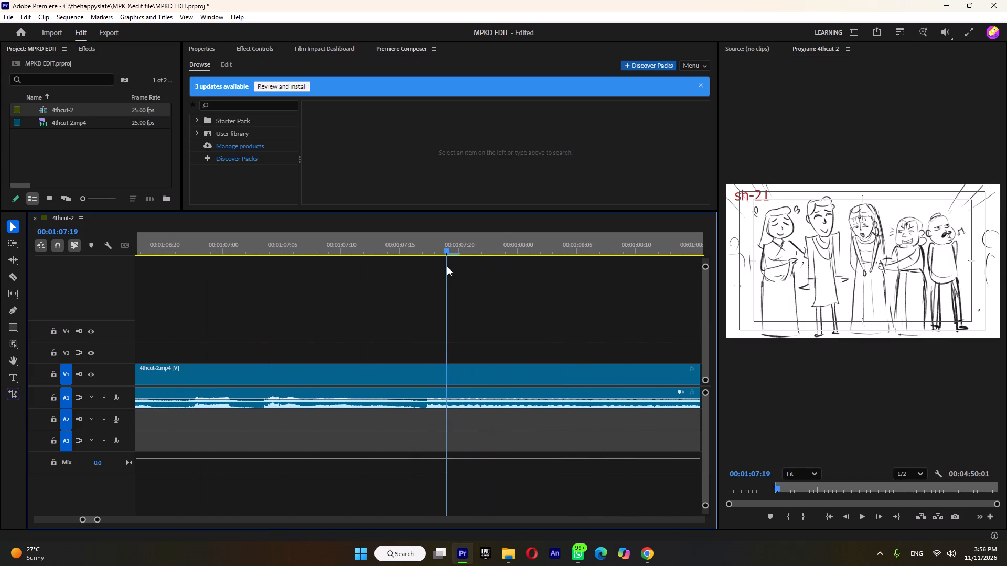
left_click_drag(447, 266, 410, 289)
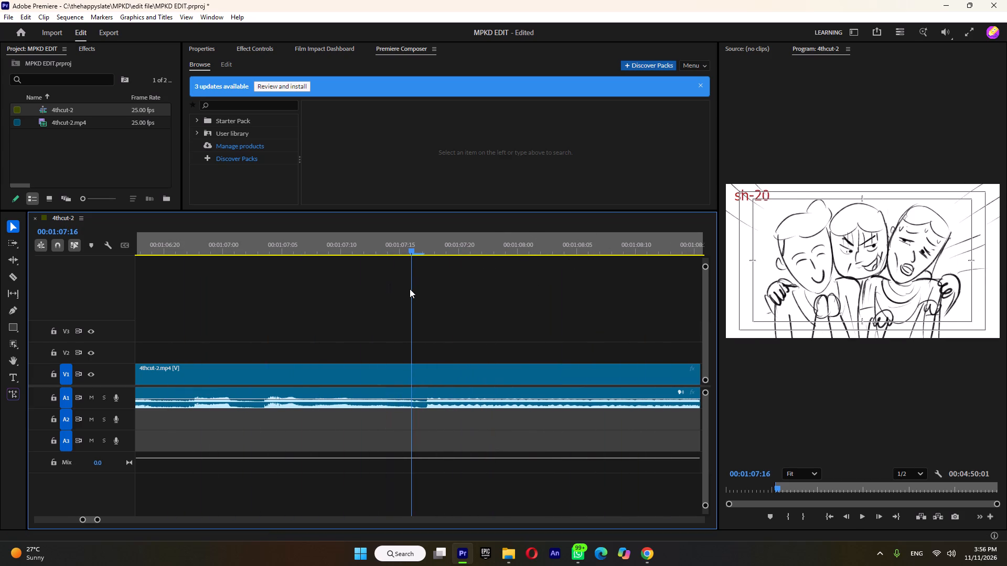
left_click_drag(410, 289, 424, 295)
right_click(423, 249)
left_click(448, 267)
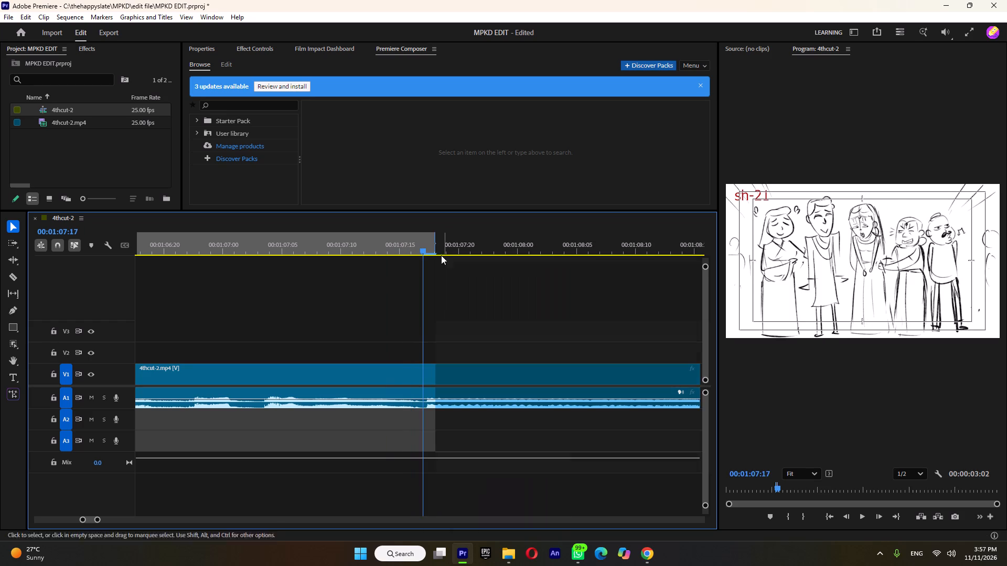
left_click_drag(435, 244, 424, 244)
left_click(421, 252)
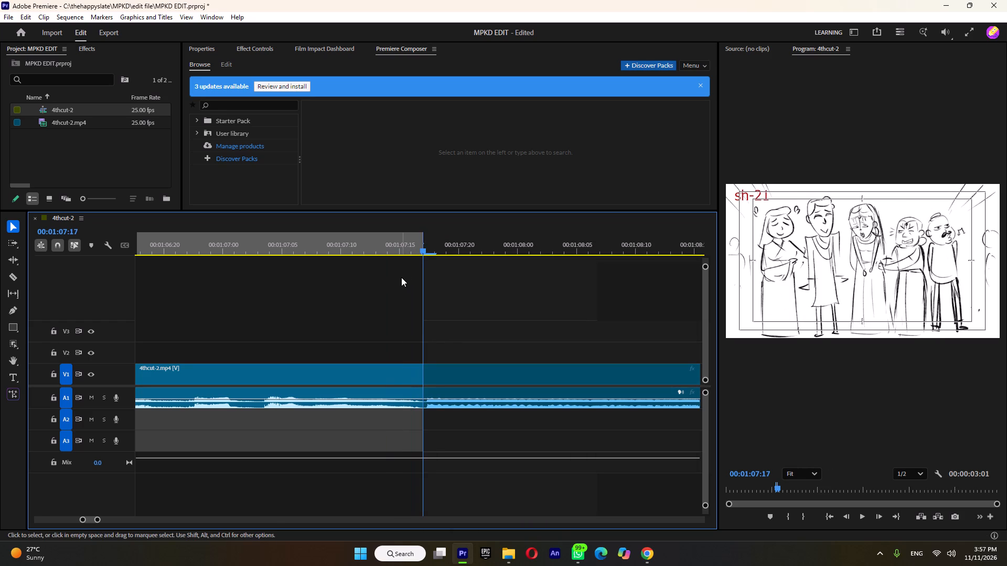
left_click(411, 249)
Export the marked sh-20 range to the MPKD shots folder as sh20.mp4.
key("ctrl+m")
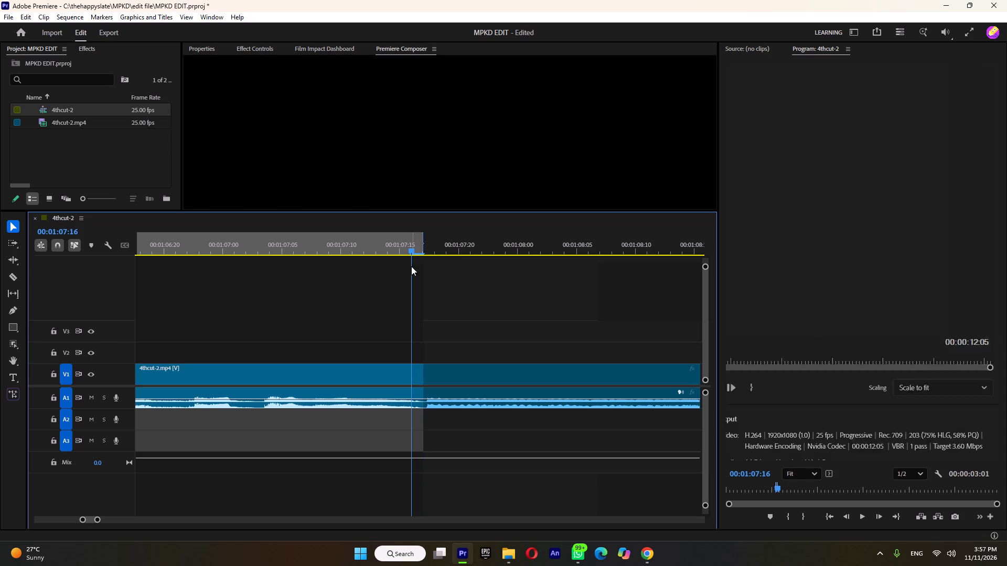
left_click(303, 104)
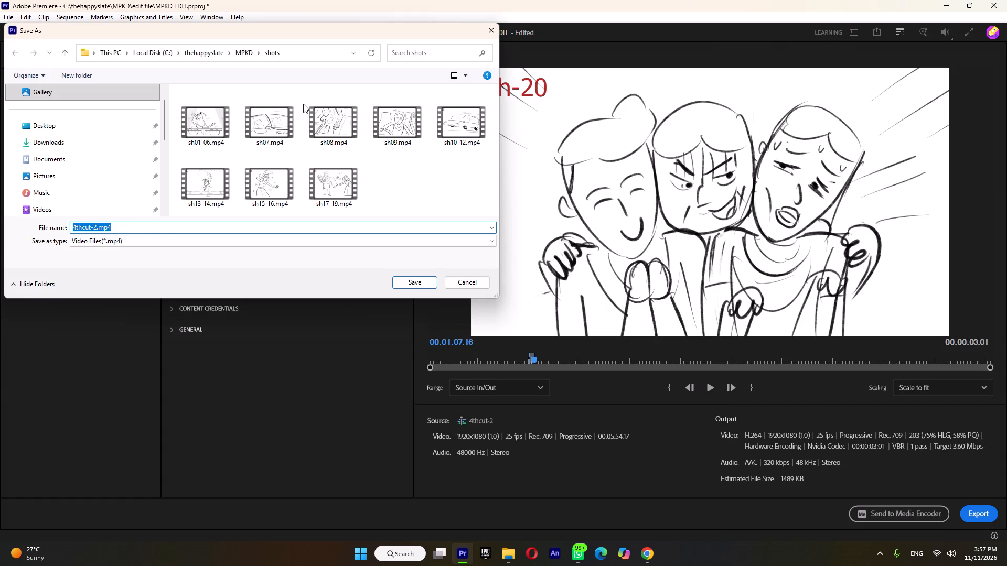
type("sh")
type("20")
key("Return")
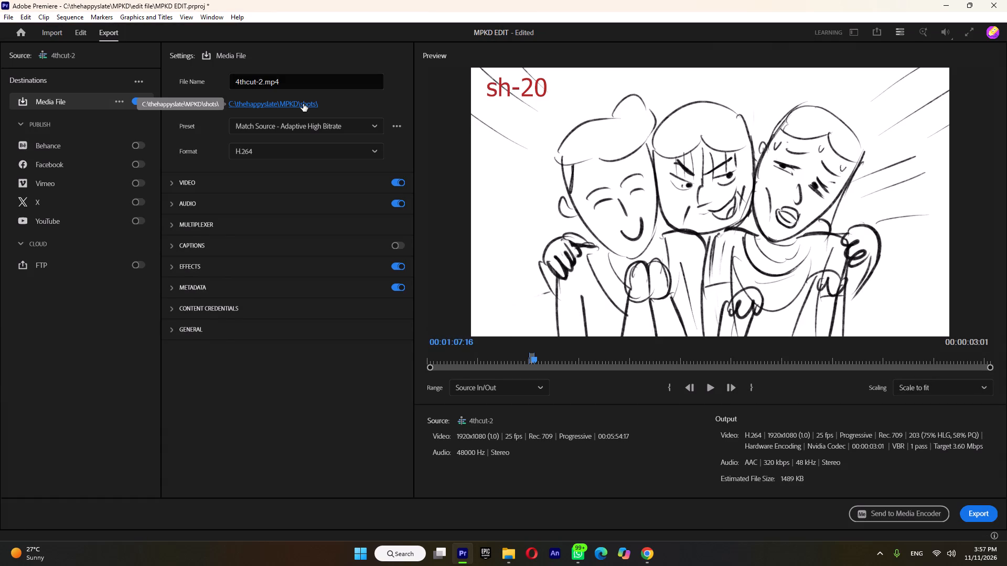
left_click(992, 513)
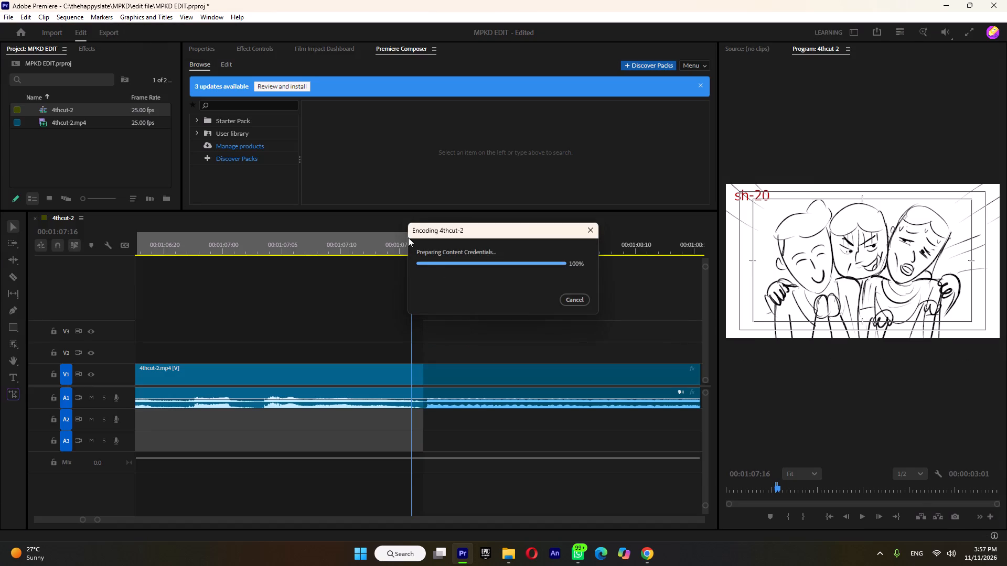
Set the in point on the first sh-21 frame at 00:01:07:17.
left_click_drag(410, 248, 420, 251)
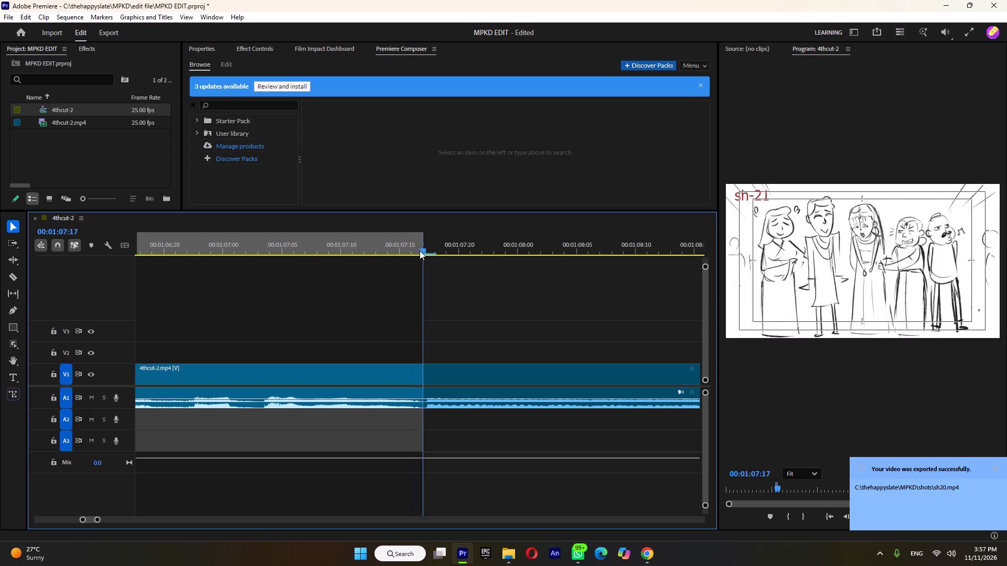
left_click_drag(420, 251, 422, 252)
right_click(422, 252)
left_click(442, 253)
left_click(443, 256)
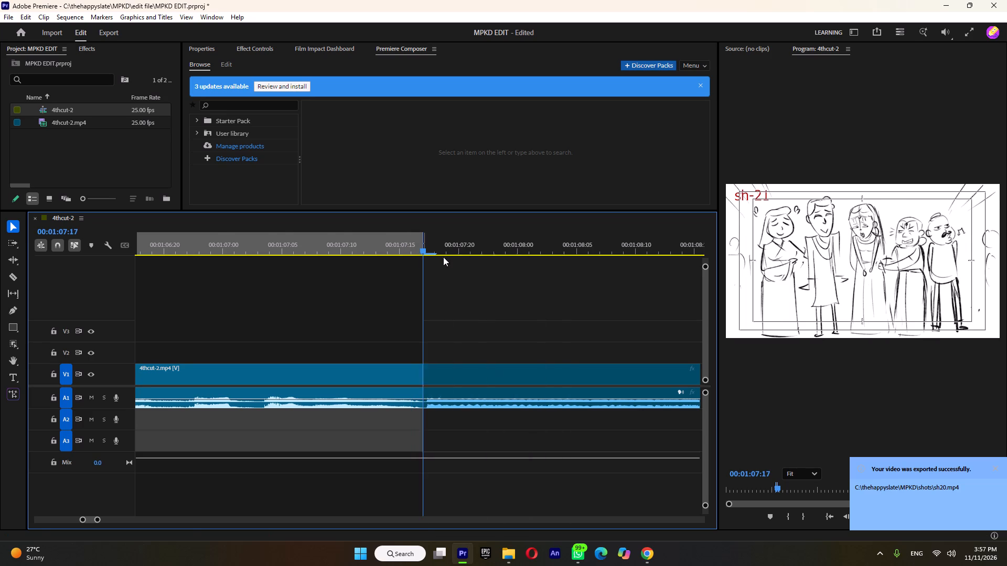
Play the animatic from the sh-21 in point through sh-22 into sh-23, examining where the action breaks.
key("space")
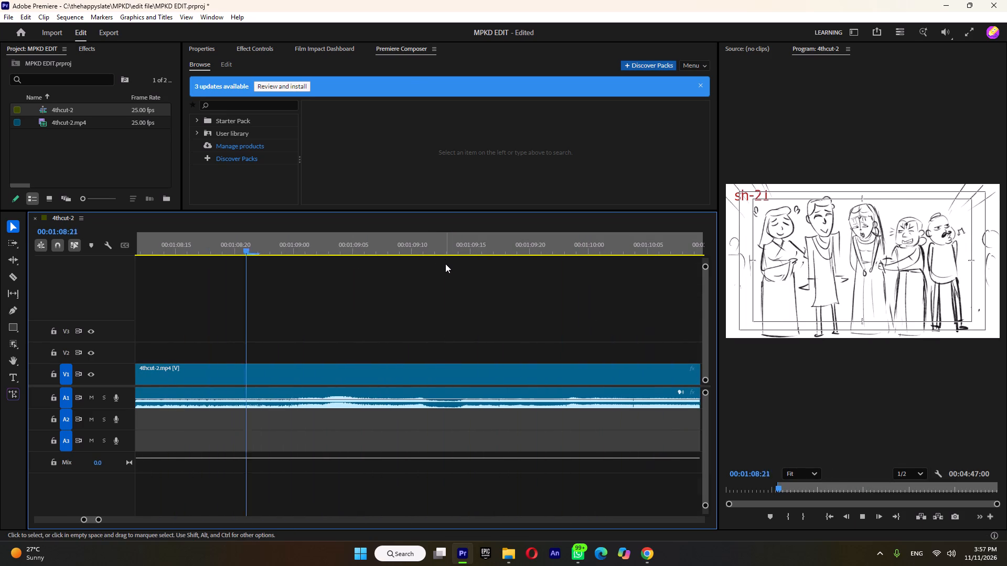
key("space")
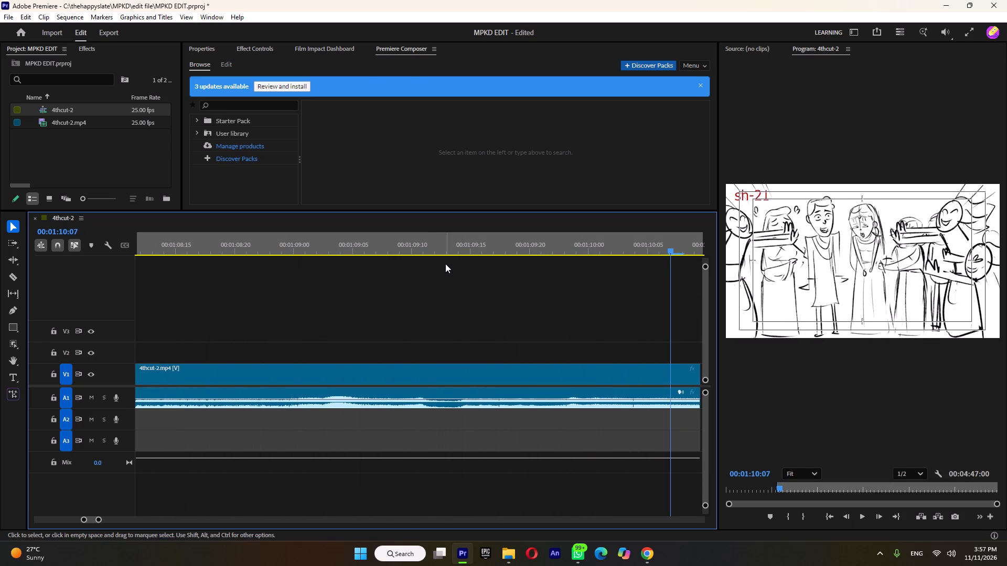
key("space")
key("space")
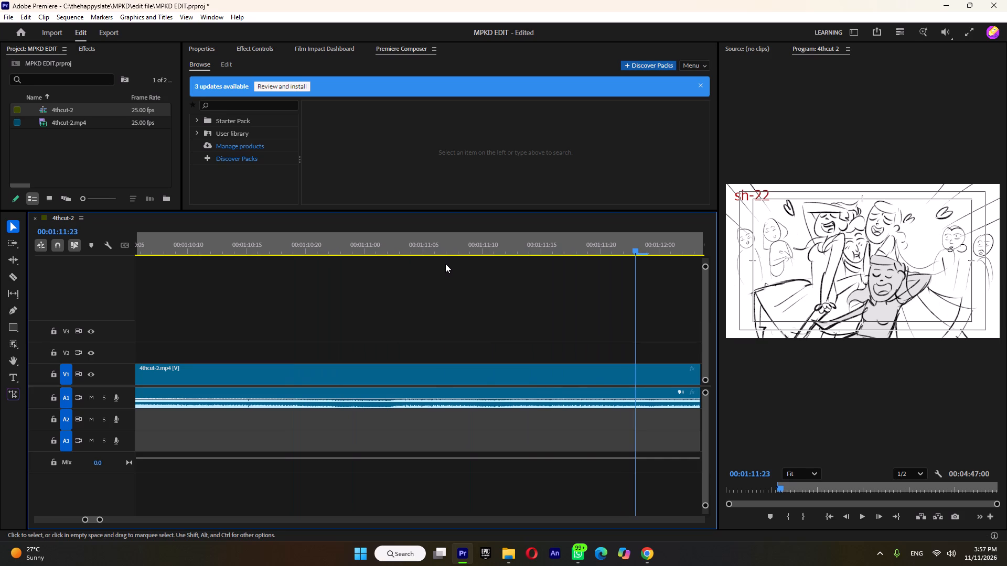
left_click(464, 247)
key("space")
key("space")
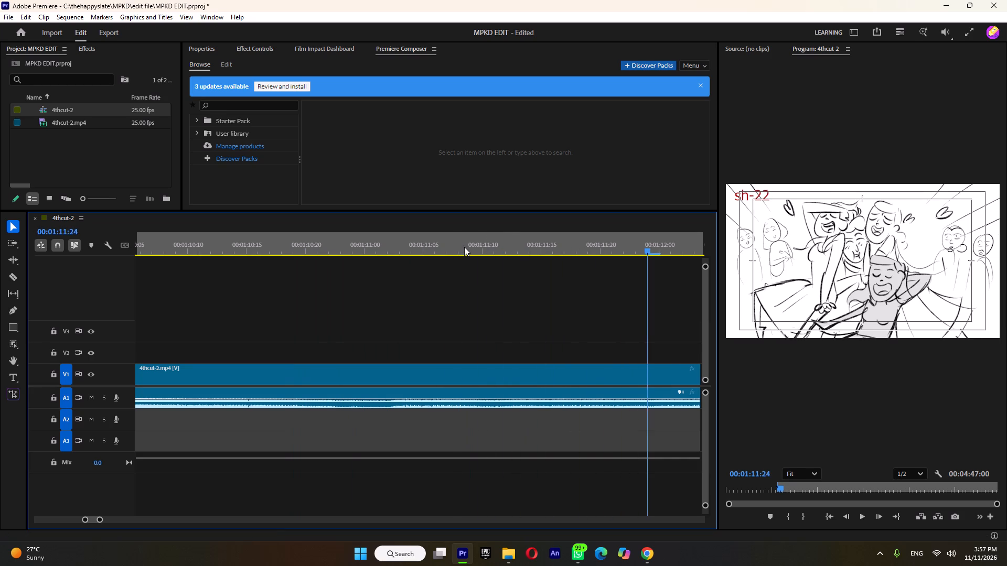
key("space")
key("space")
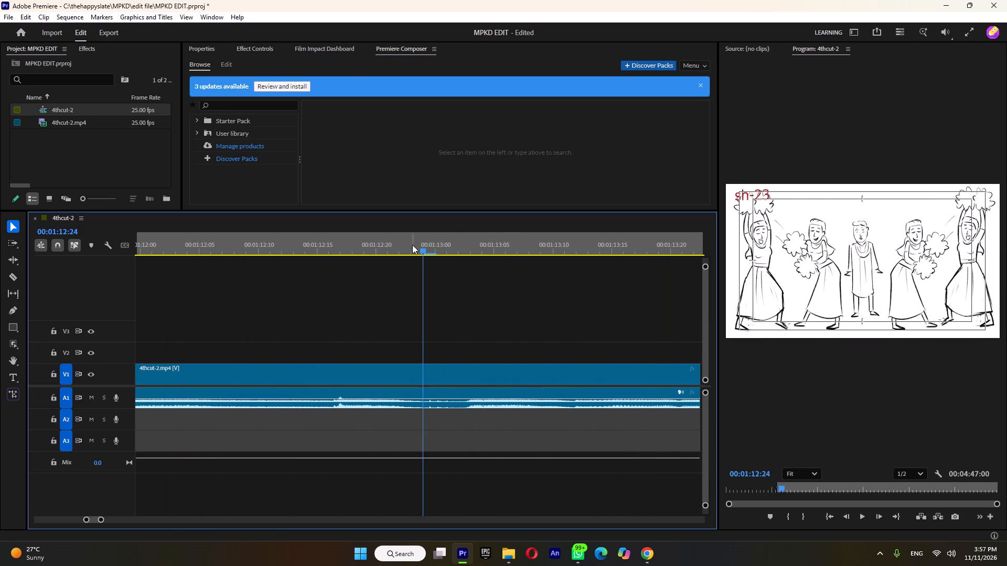
Set the out point on the last sh-22 frame at 00:01:12:14, just before the cut to sh-23.
left_click_drag(412, 245, 311, 259)
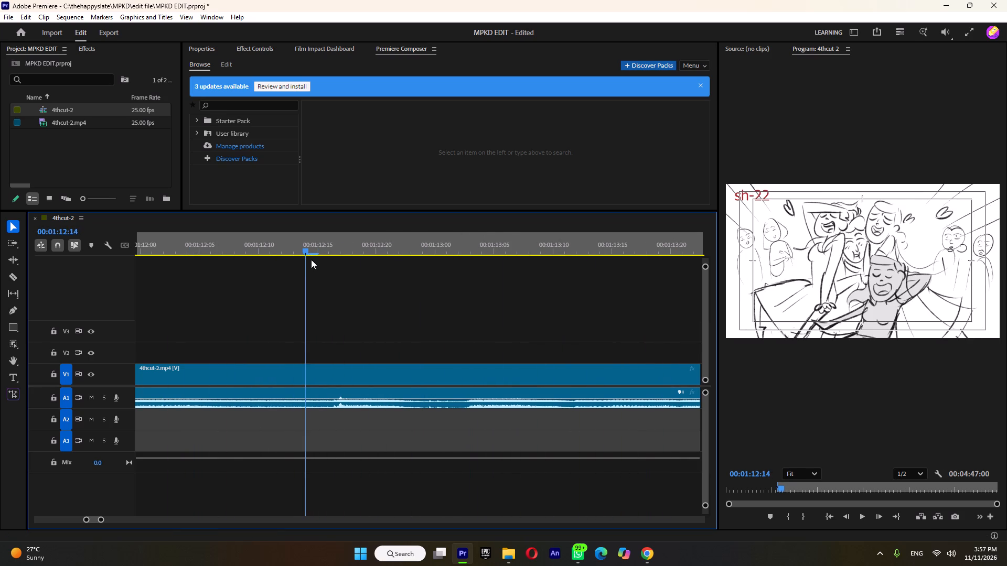
left_click_drag(311, 259, 315, 260)
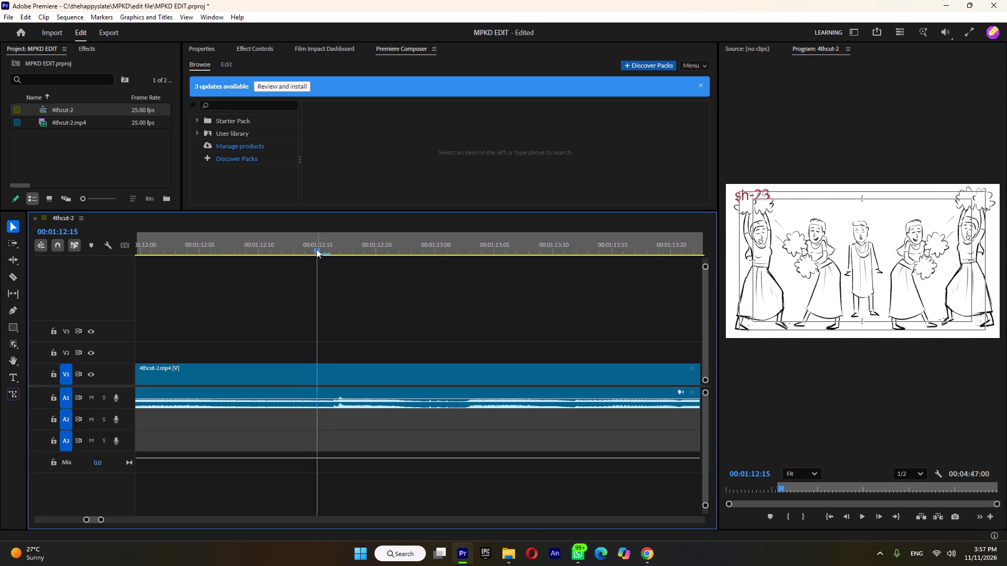
right_click(316, 249)
left_click(336, 265)
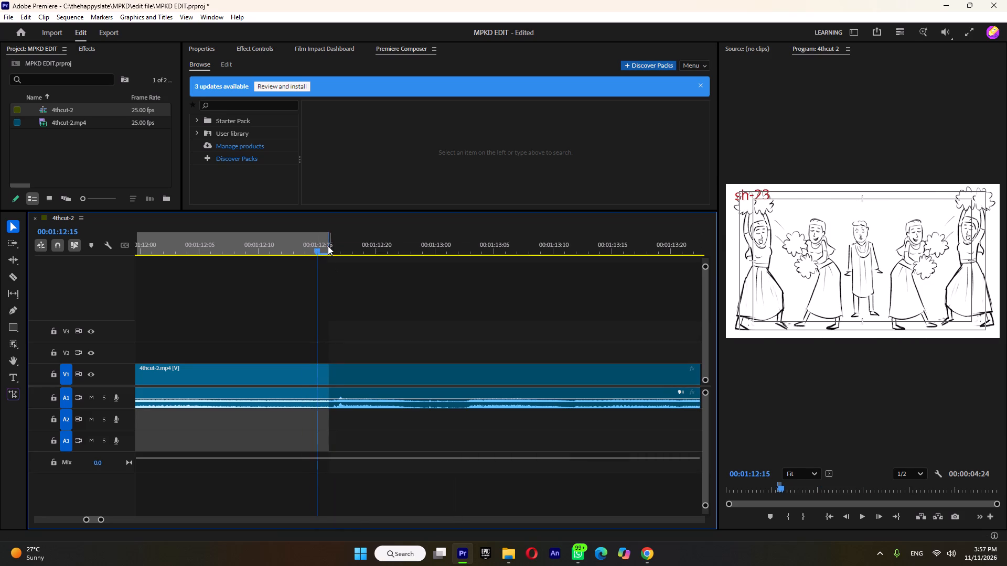
left_click(328, 246)
left_click_drag(330, 242, 322, 244)
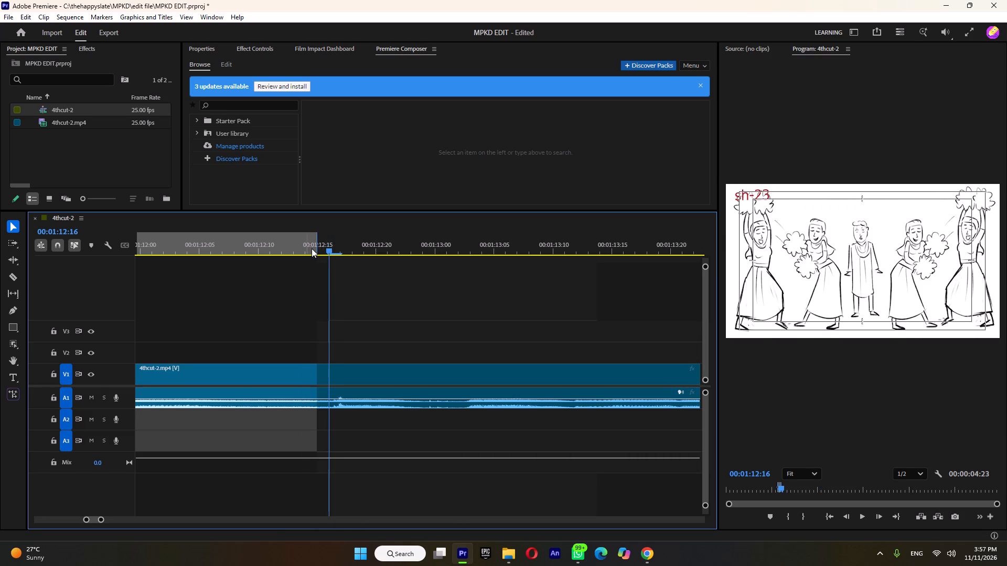
left_click(306, 251)
Export the marked sh-21 to sh-22 range to the MPKD shots folder as sh21-22.mp4.
key("ctrl+m")
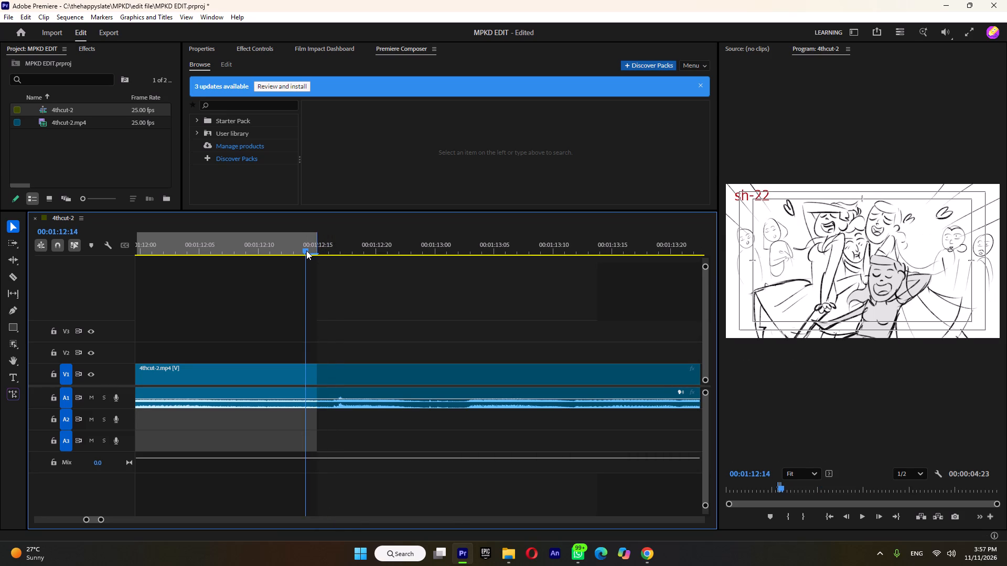
left_click(255, 104)
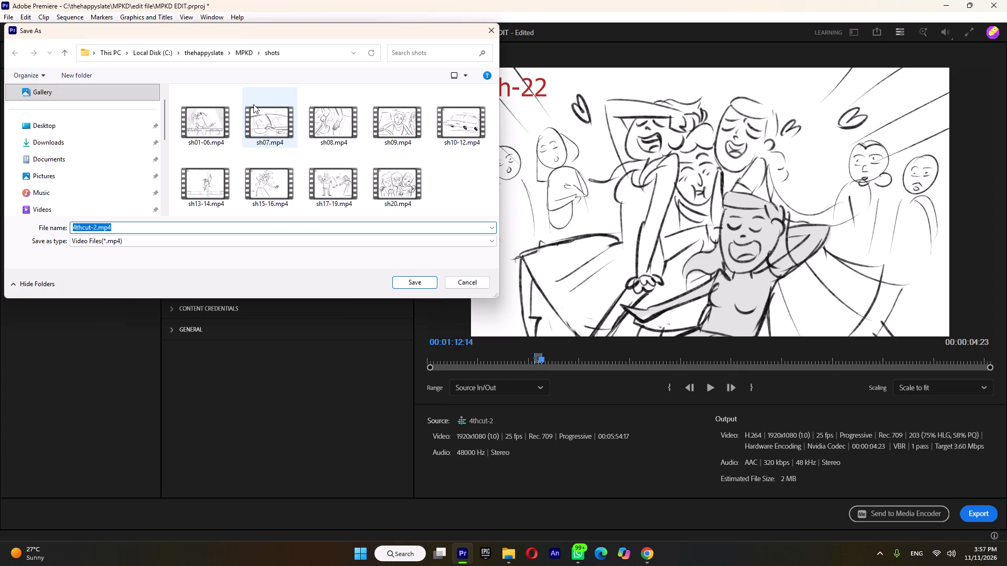
type("sh21-22")
key("Return")
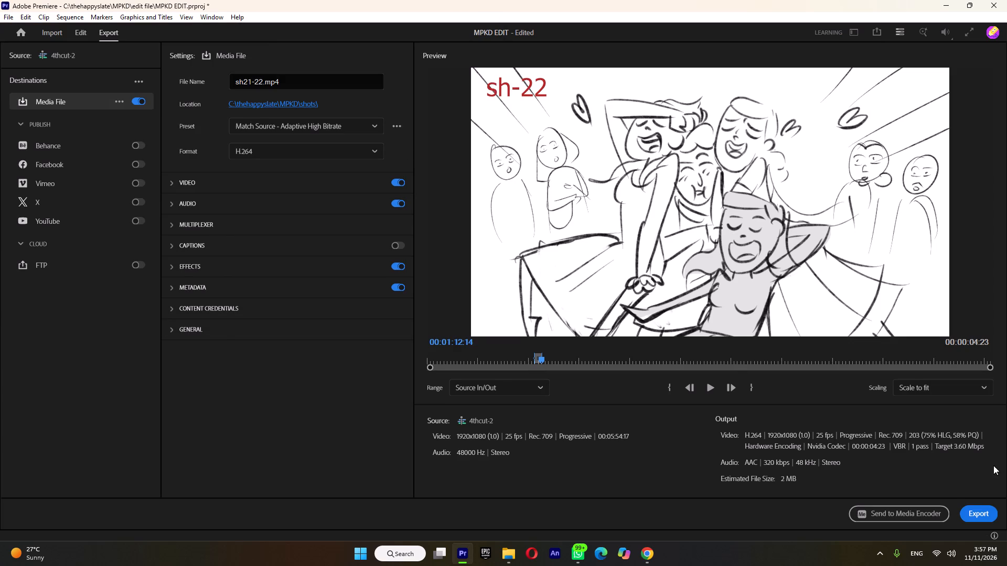
left_click(980, 506)
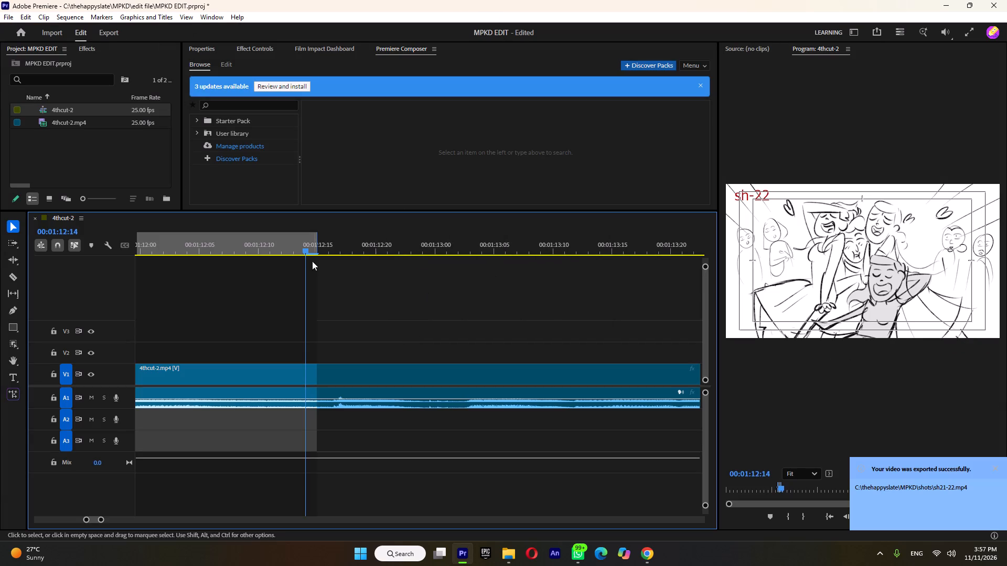
Set the in point on the first sh-23 frame at 00:01:12:15.
left_click_drag(305, 252, 314, 253)
right_click(317, 251)
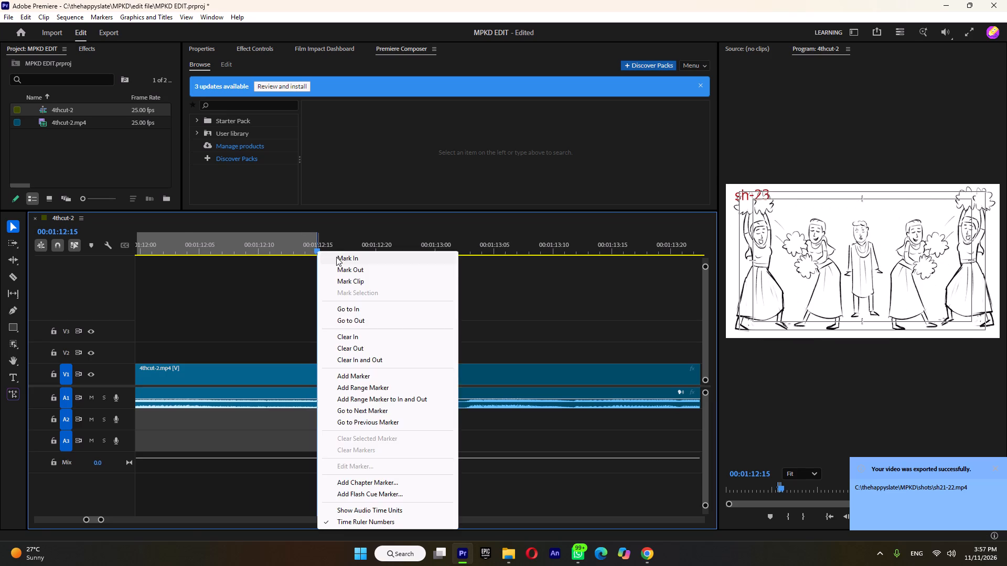
left_click(336, 257)
Play through sh-23 and set its out point in the blurred transition into sh-24, trimming the marked range to 00:00:04:23.
key("space")
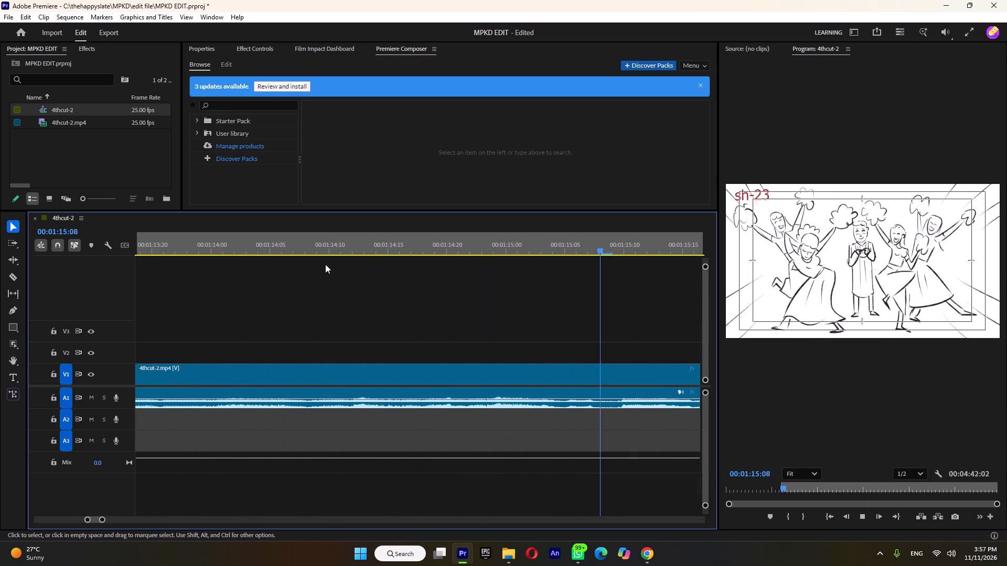
key("space")
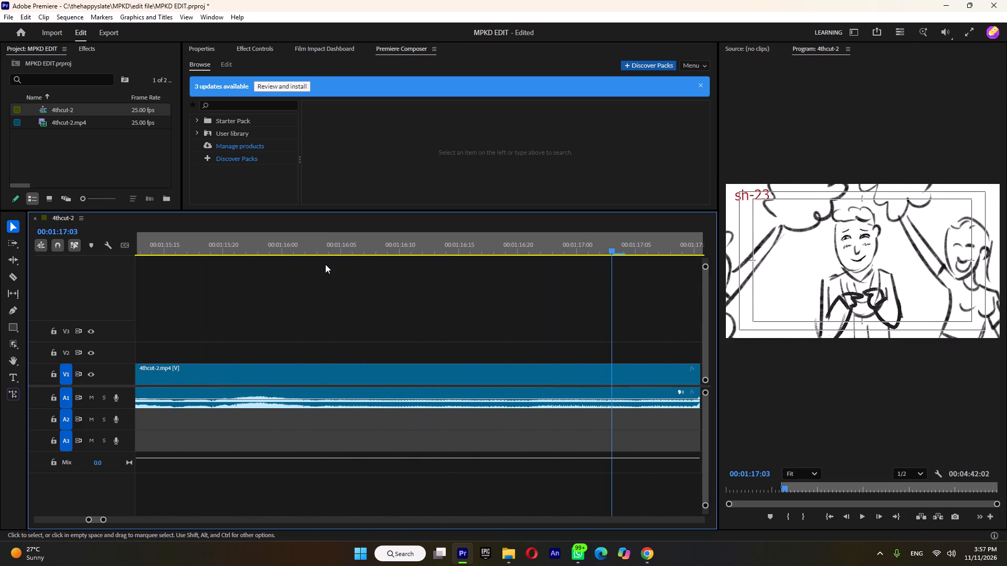
key("space")
key("space")
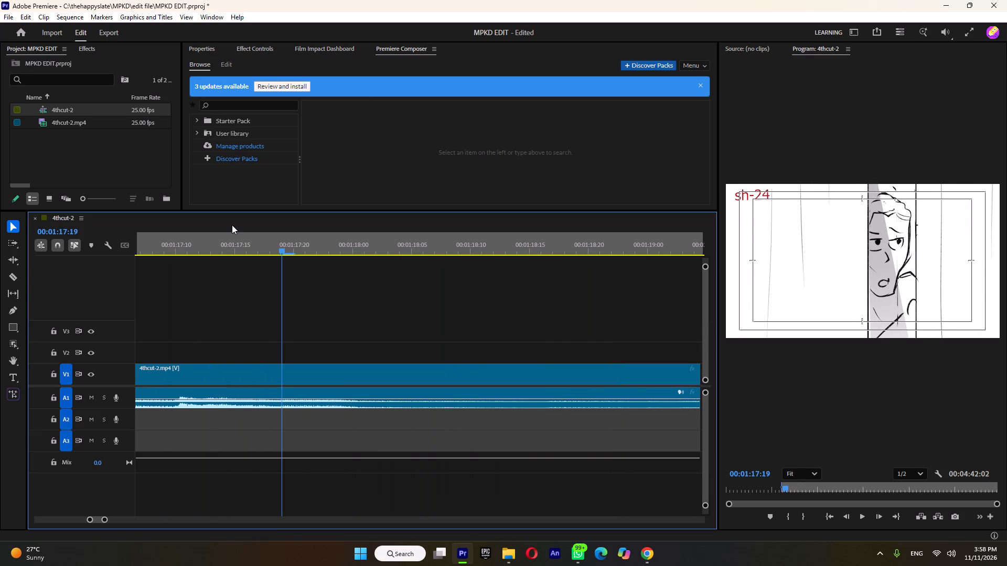
left_click_drag(251, 245, 231, 276)
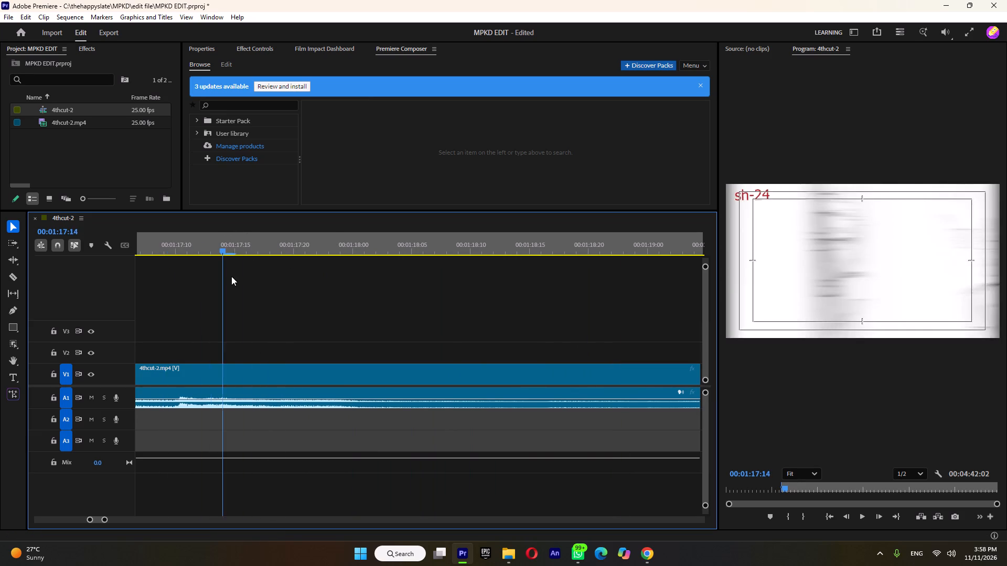
left_click_drag(231, 276, 178, 299)
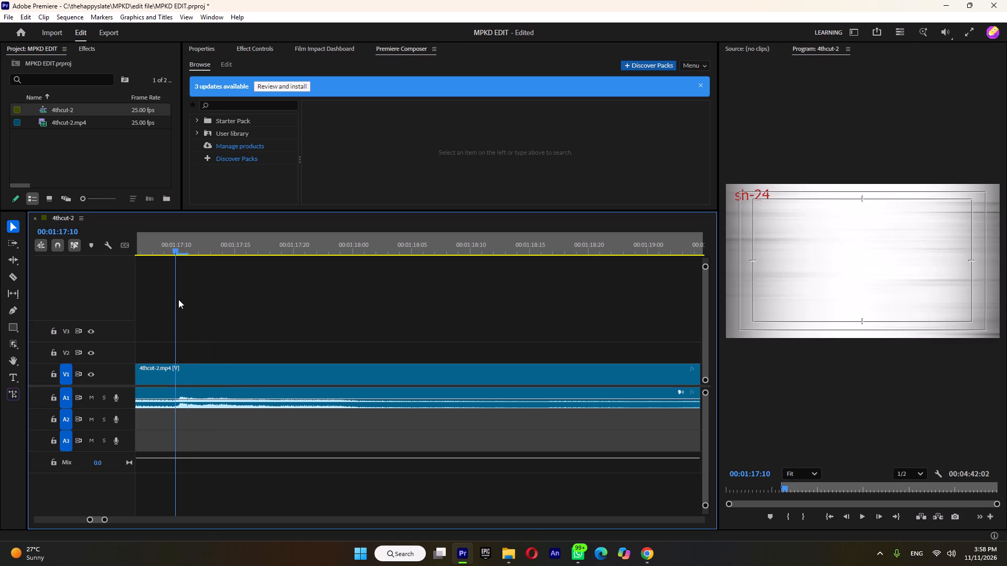
left_click_drag(178, 299, 218, 308)
right_click(211, 249)
left_click(235, 268)
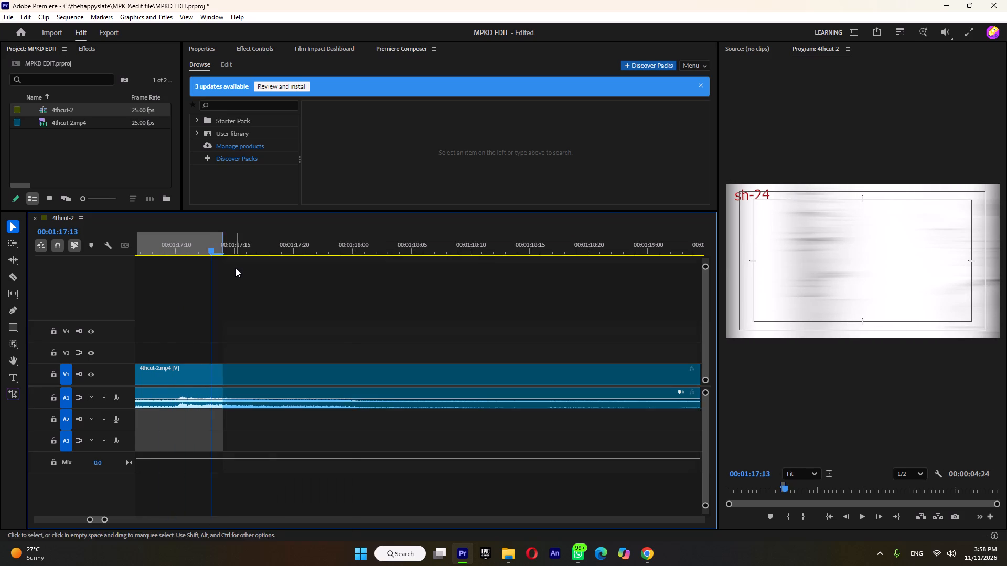
scroll(235, 268, "down", 5, "alt")
left_click_drag(227, 243, 221, 244)
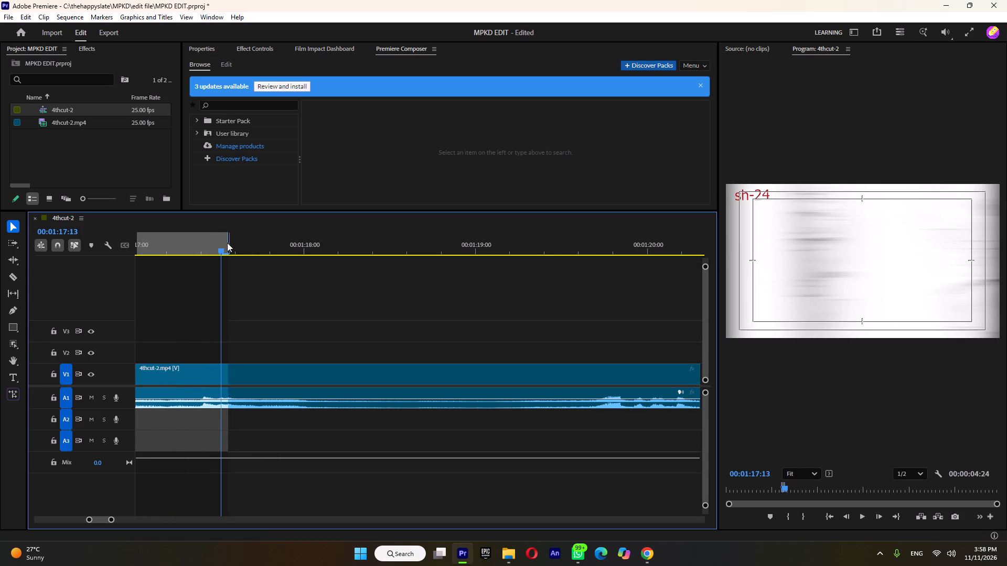
left_click(229, 243)
scroll(234, 269, "down", 8, "alt")
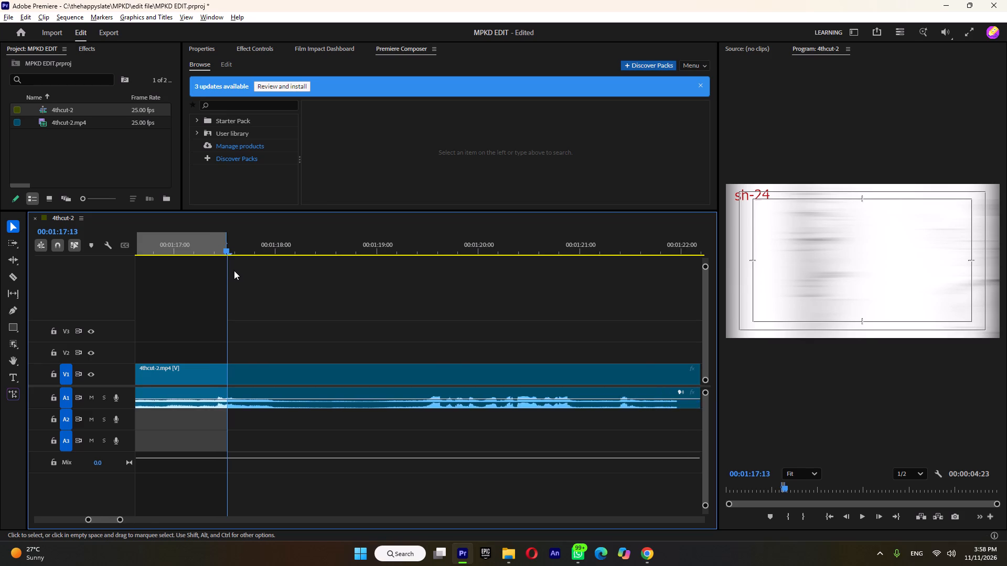
Export the marked sh-23 range to the MPKD shots folder as sh23.mp4.
scroll(234, 270, "down", 11, "alt")
left_click(211, 244)
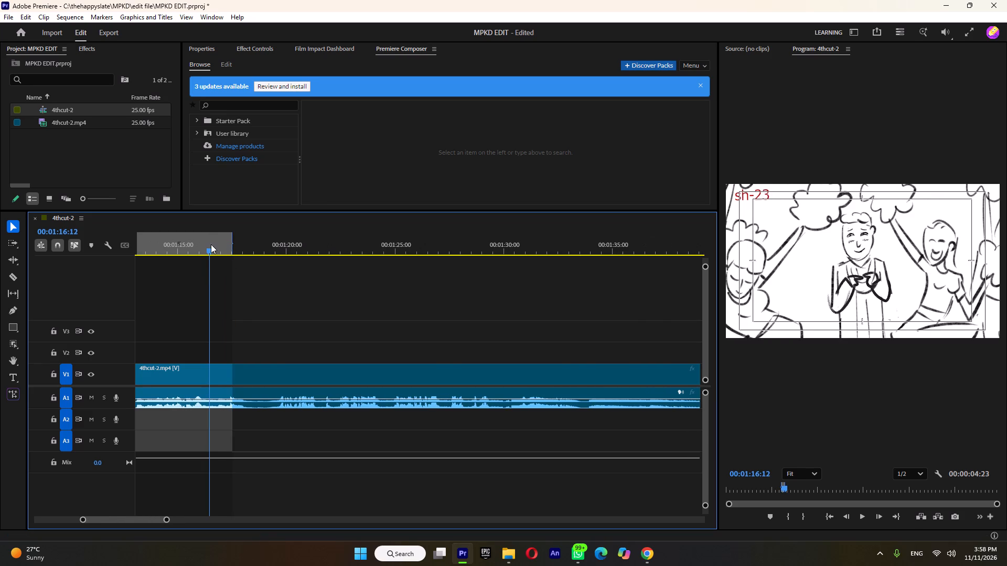
left_click(210, 284)
key("ctrl+m")
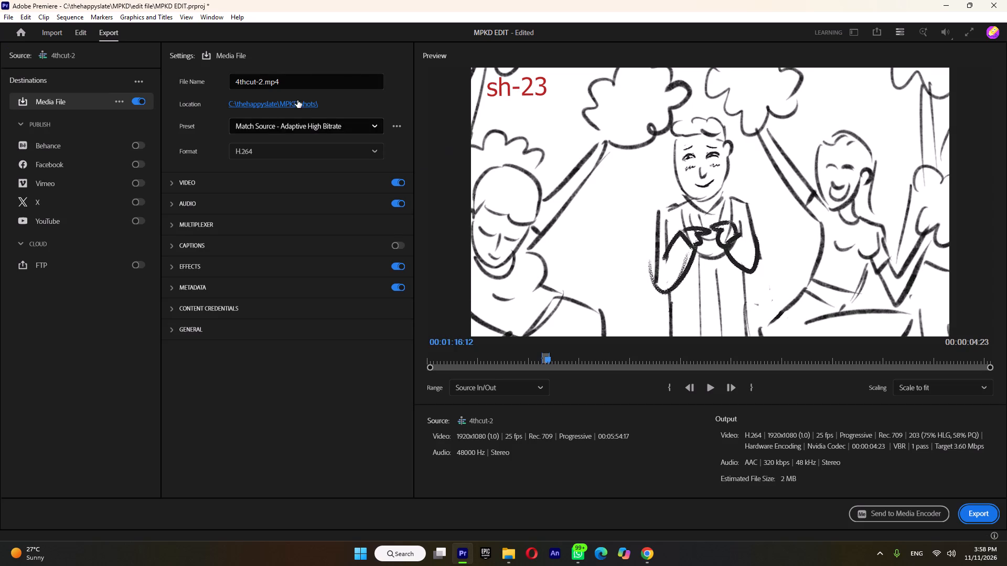
left_click(292, 102)
type("sh23")
key("Return")
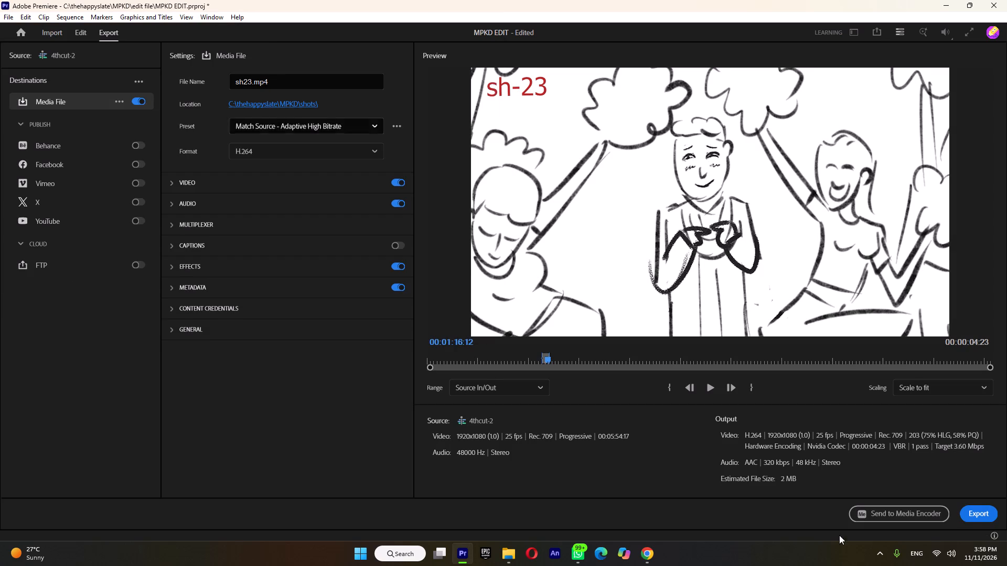
left_click(970, 512)
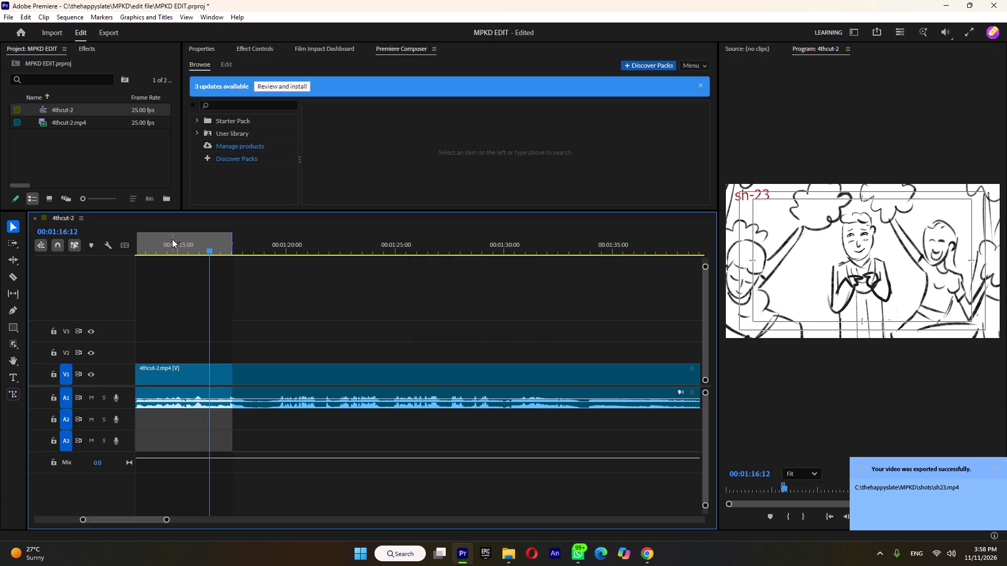
Set the in point for sh-24 at 00:01:17:13, where the exported sh-23 range ends.
left_click_drag(216, 251, 233, 258)
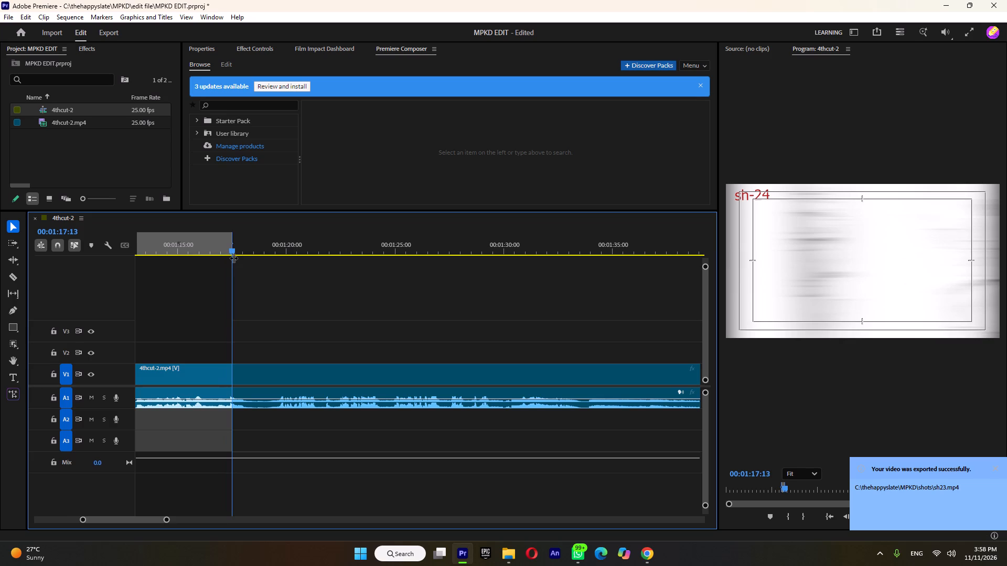
scroll(233, 257, "up", 20, "alt")
scroll(233, 252, "up", 4, "alt")
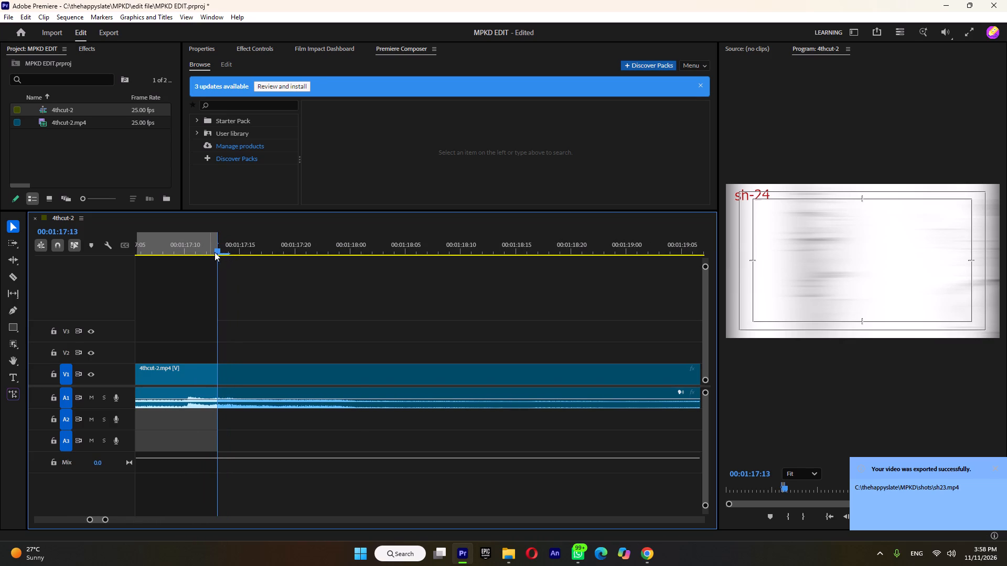
right_click(218, 252)
left_click(247, 261)
Review the animatic from the sh-24 in point through sh-25 and sh-26 into sh-27, examining where the action breaks.
key("space")
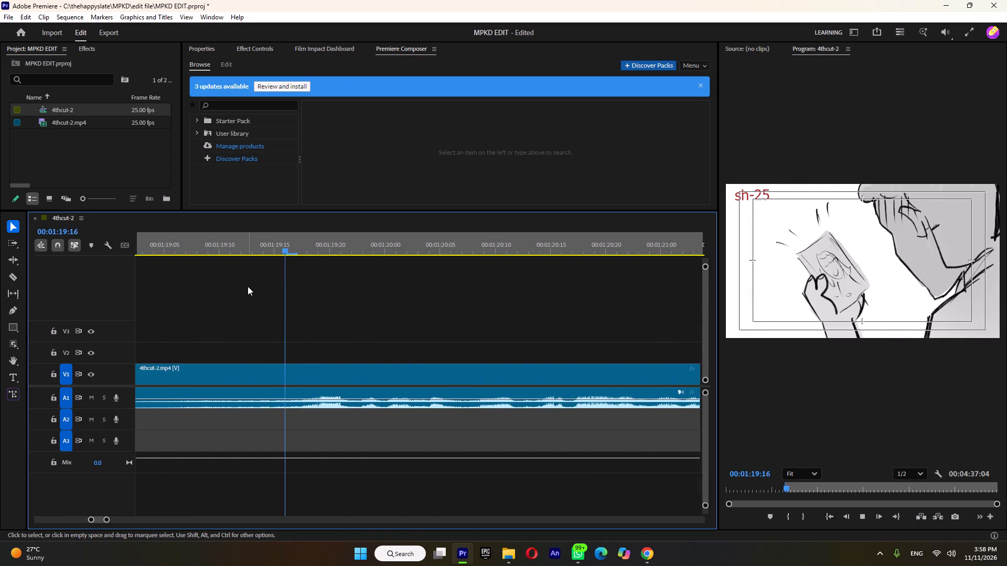
key("space")
scroll(184, 285, "up", 6)
scroll(184, 285, "up", 17)
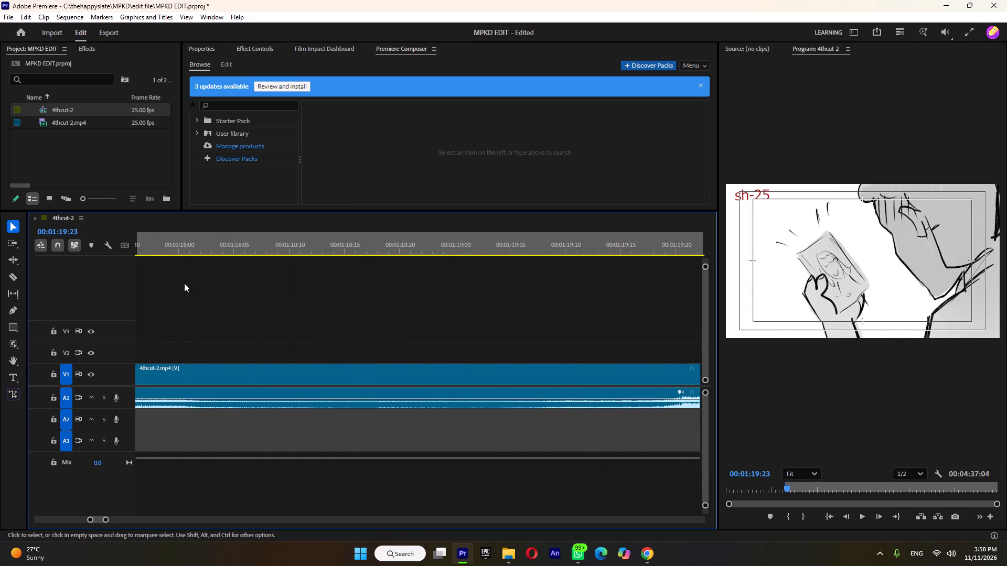
scroll(184, 283, "up", 10)
left_click(200, 247)
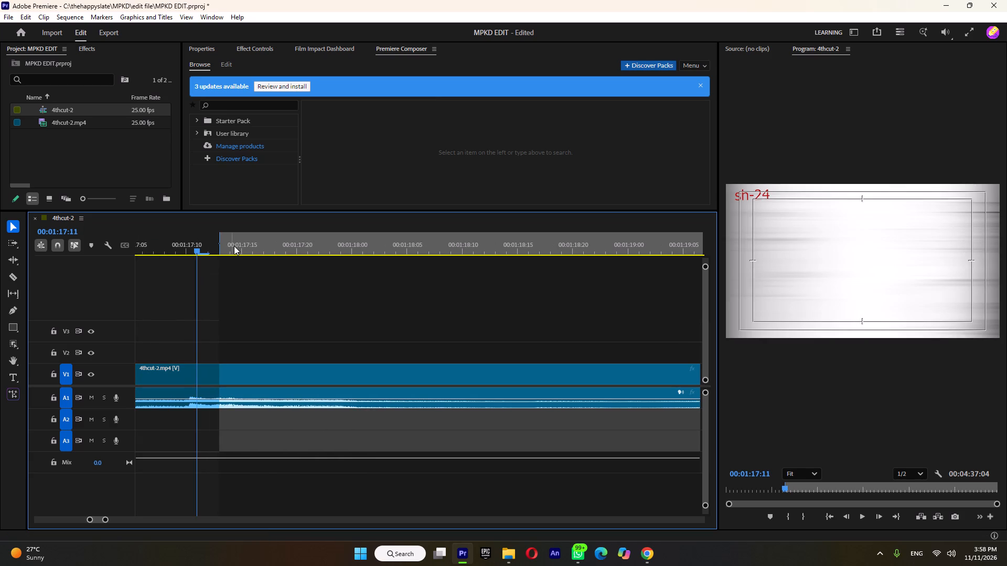
left_click_drag(195, 246, 193, 269)
left_click_drag(193, 269, 325, 288)
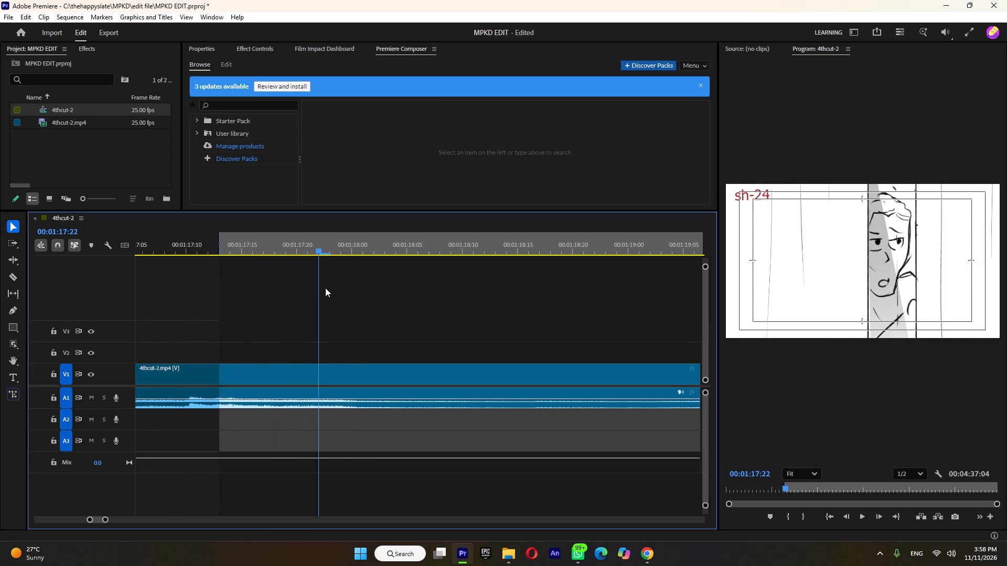
left_click_drag(325, 288, 466, 299)
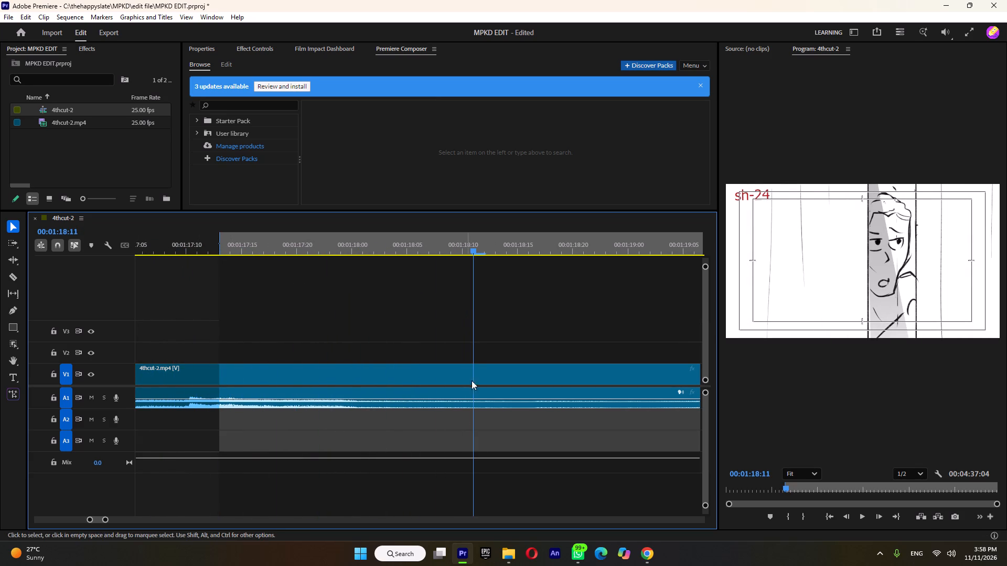
key("space")
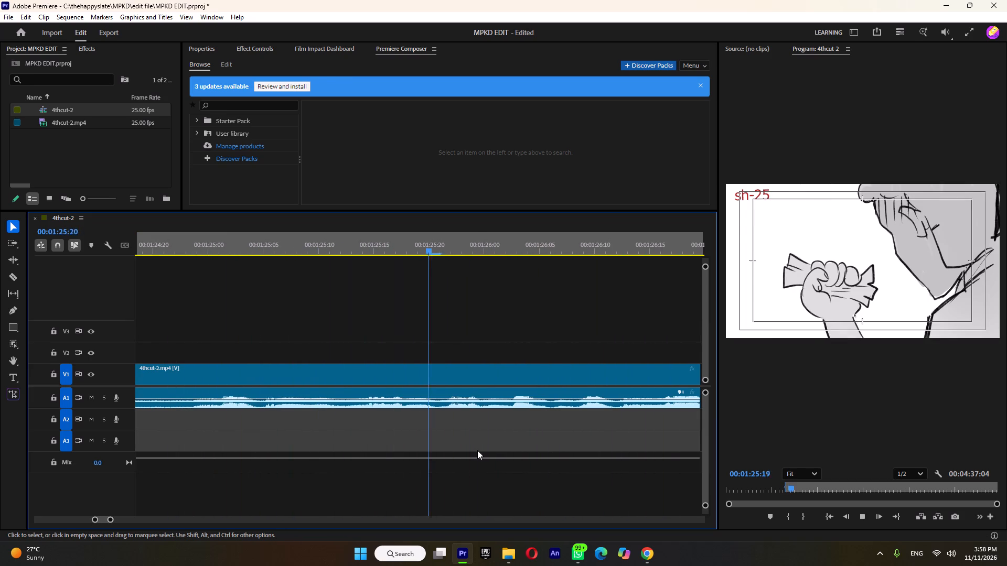
key("space")
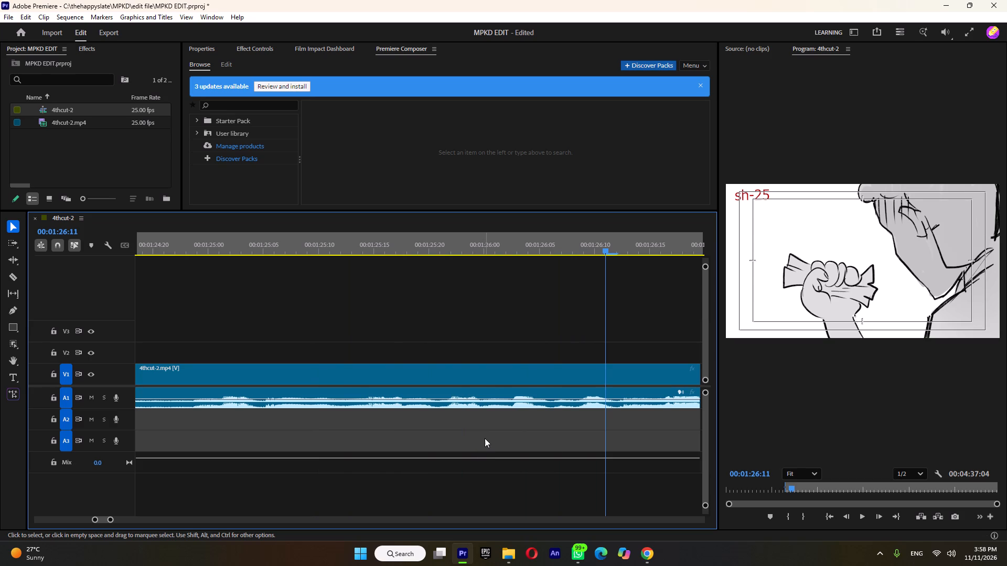
key("space")
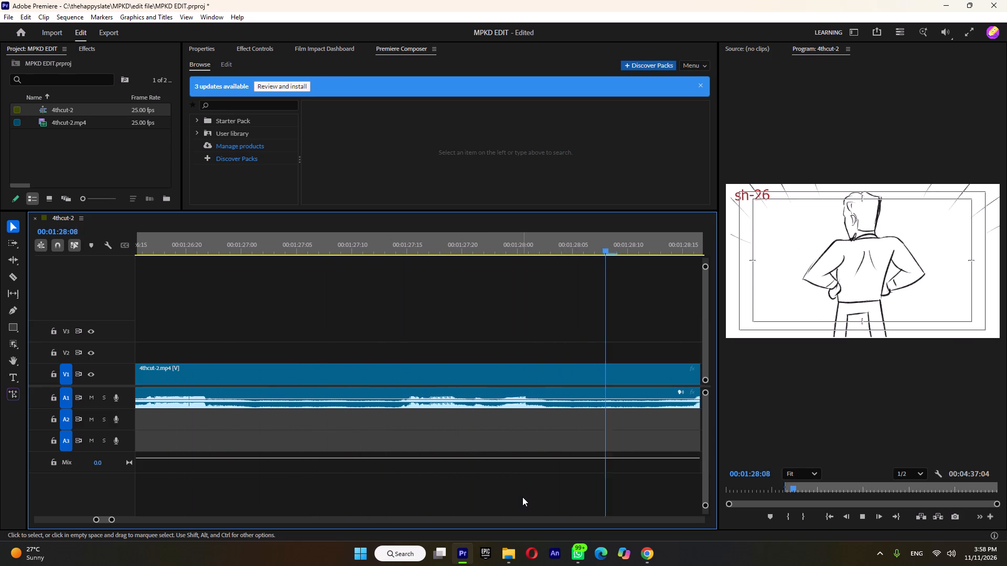
key("space")
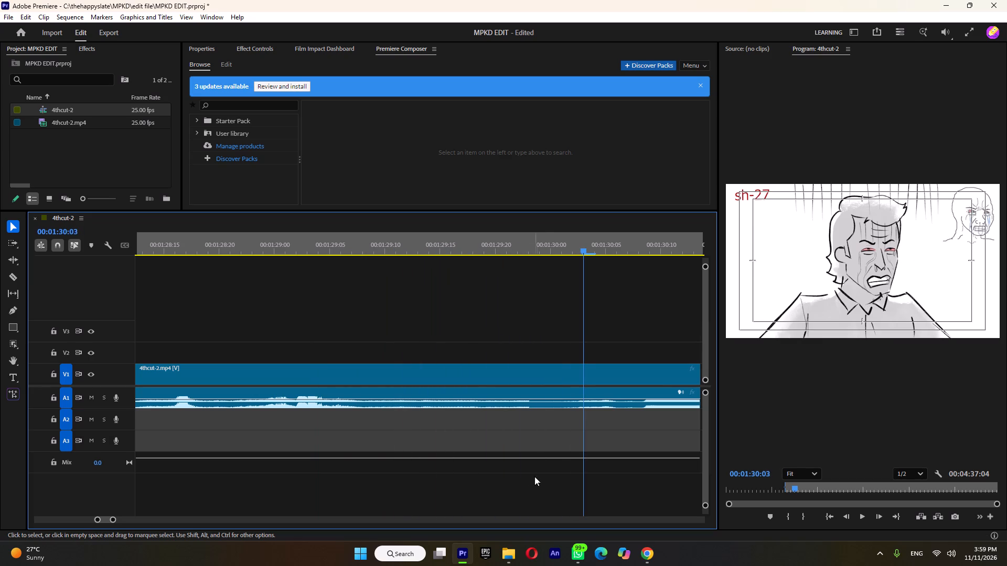
Scrub back from sh-27 into sh-26, to about 00:01:28:12, to locate the shot's cut.
scroll(543, 430, "up", 1)
left_click_drag(206, 244, 155, 261)
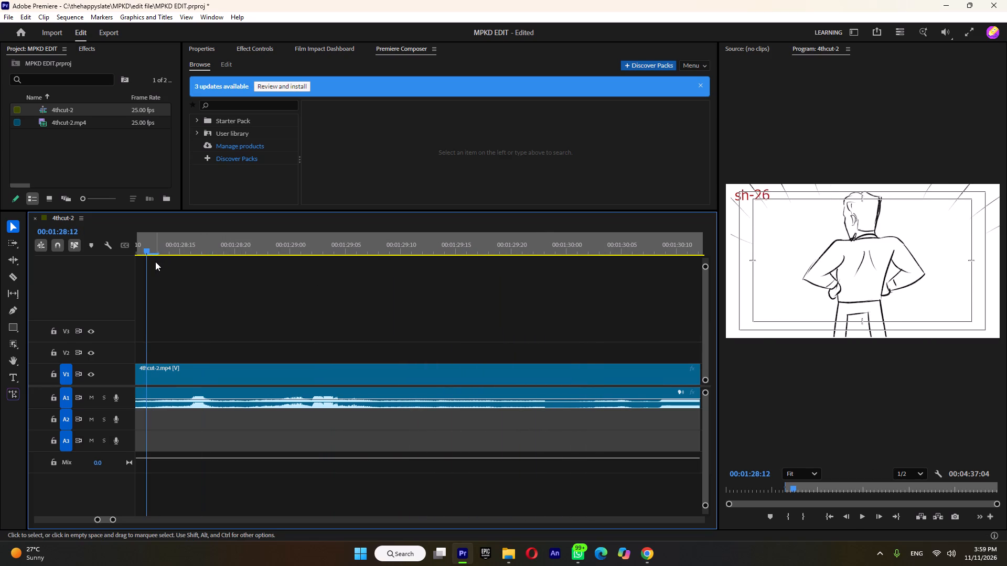
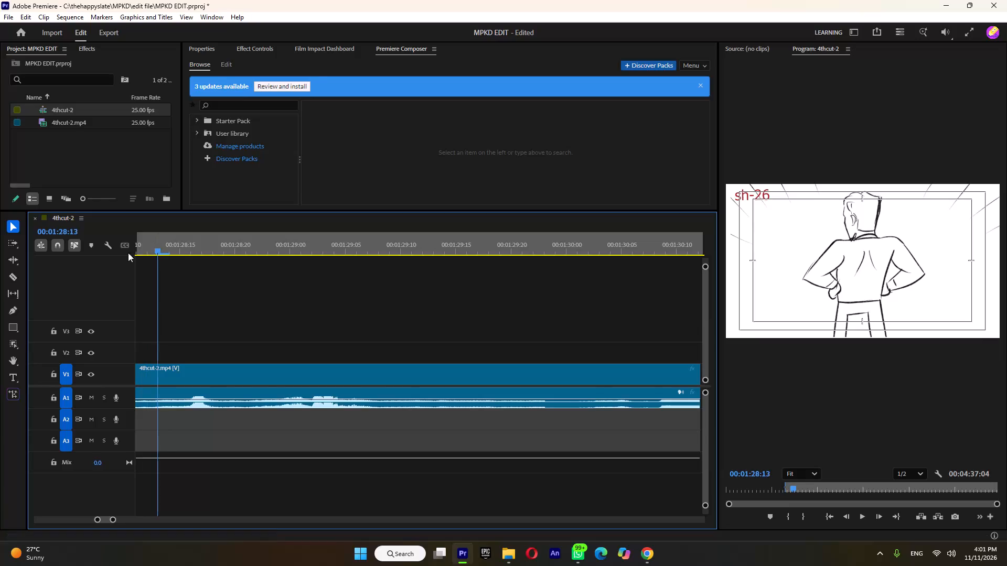
Set the out point on the last frame of sh-26, at 00:01:29:22, just before the cut to sh-27.
key("space")
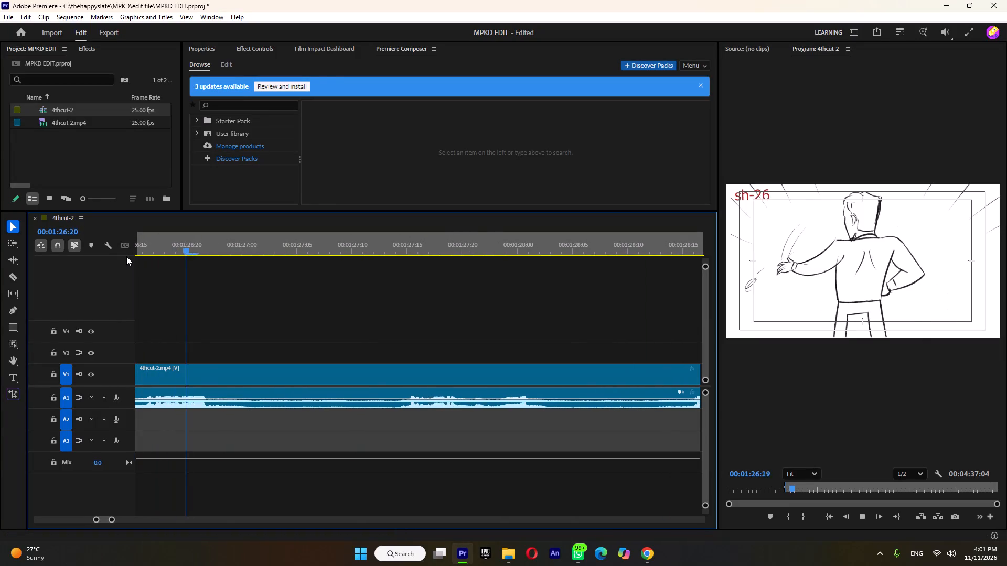
key("space")
left_click_drag(226, 246, 99, 279)
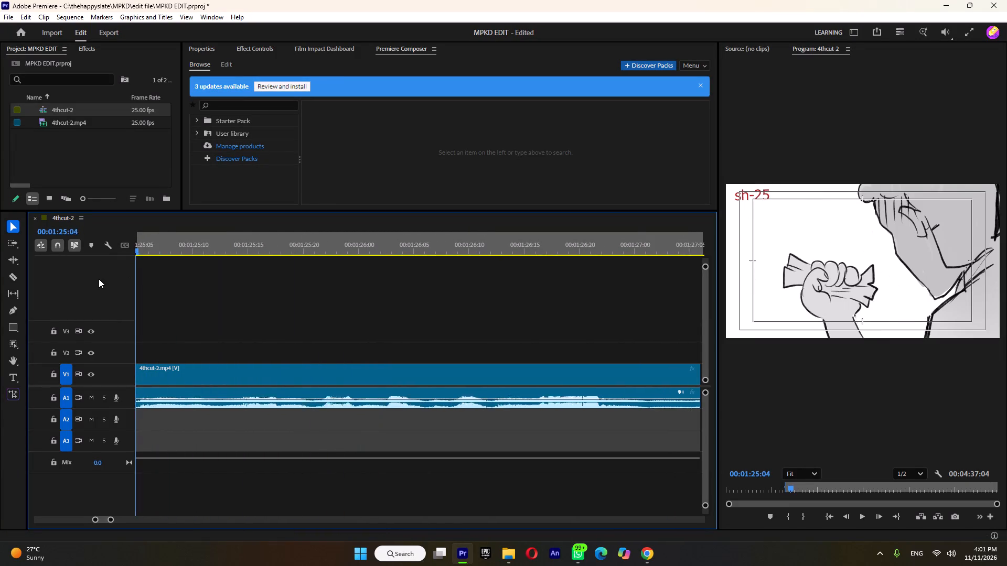
left_click_drag(99, 279, 608, 302)
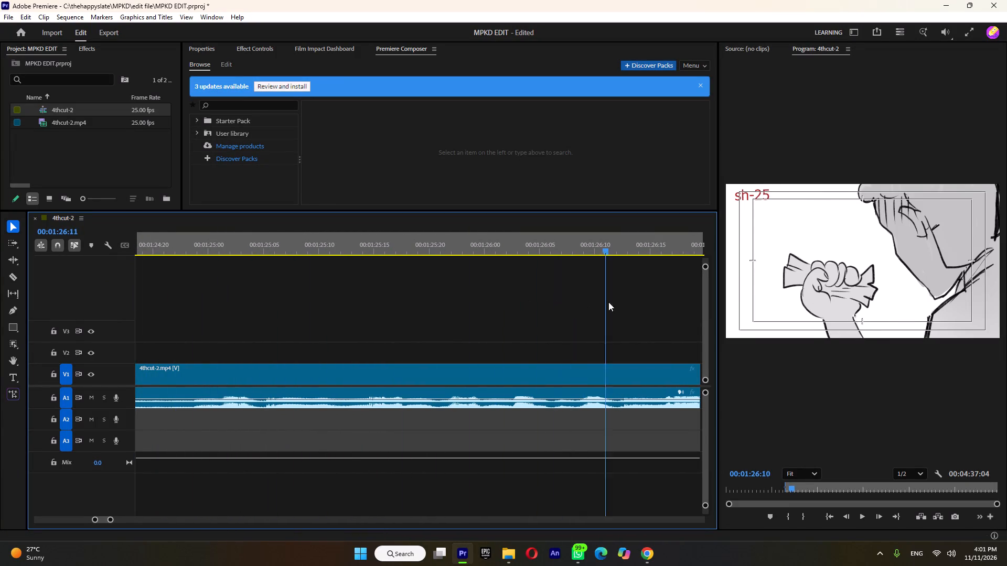
left_click_drag(608, 302, 668, 308)
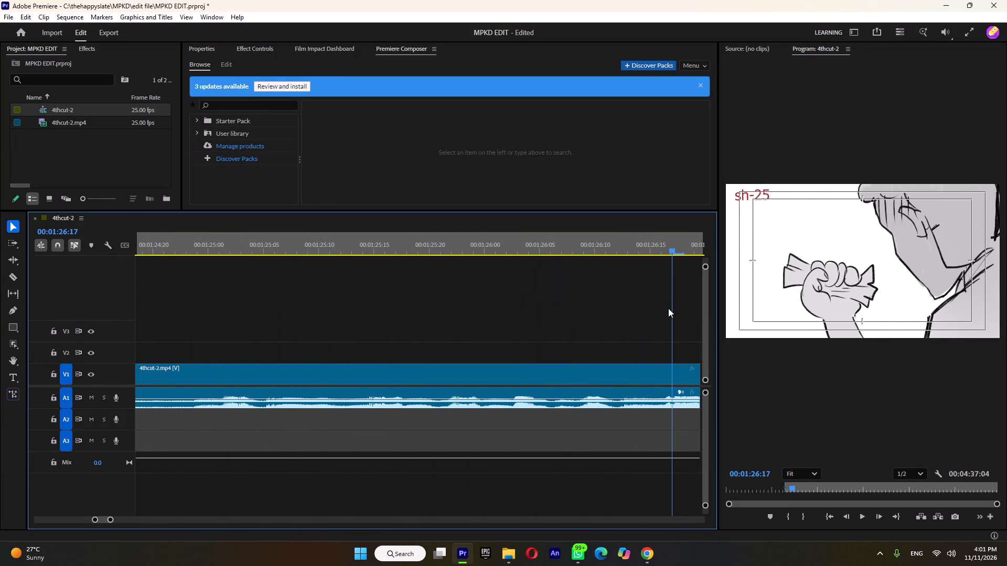
left_click_drag(668, 308, 672, 309)
left_click_drag(672, 309, 714, 315)
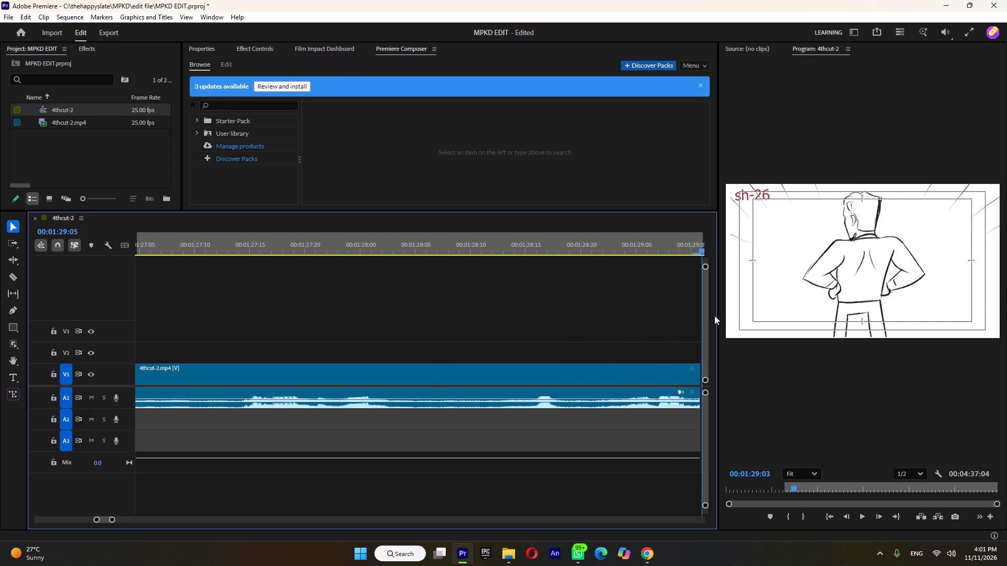
left_click_drag(714, 315, 340, 331)
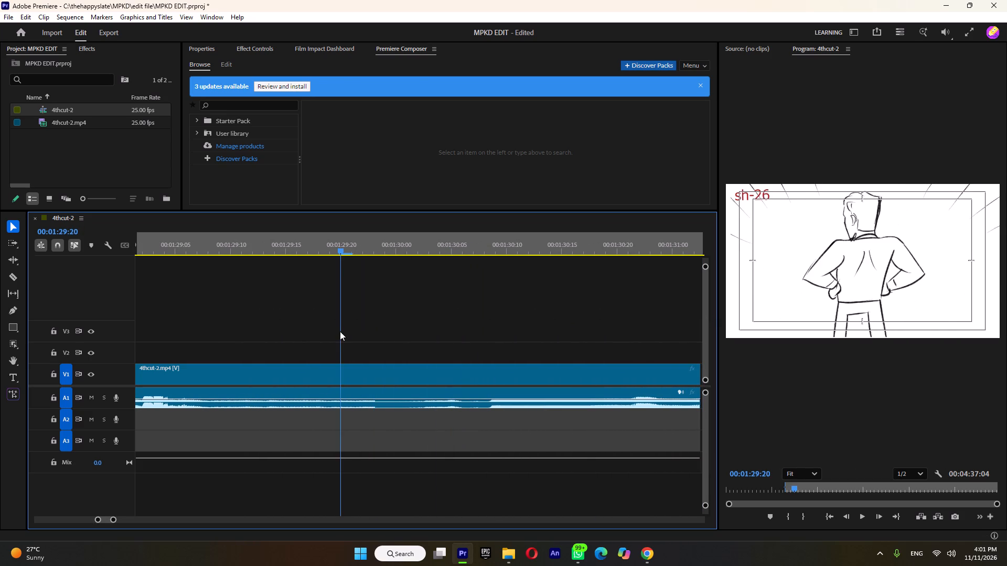
left_click_drag(340, 331, 365, 333)
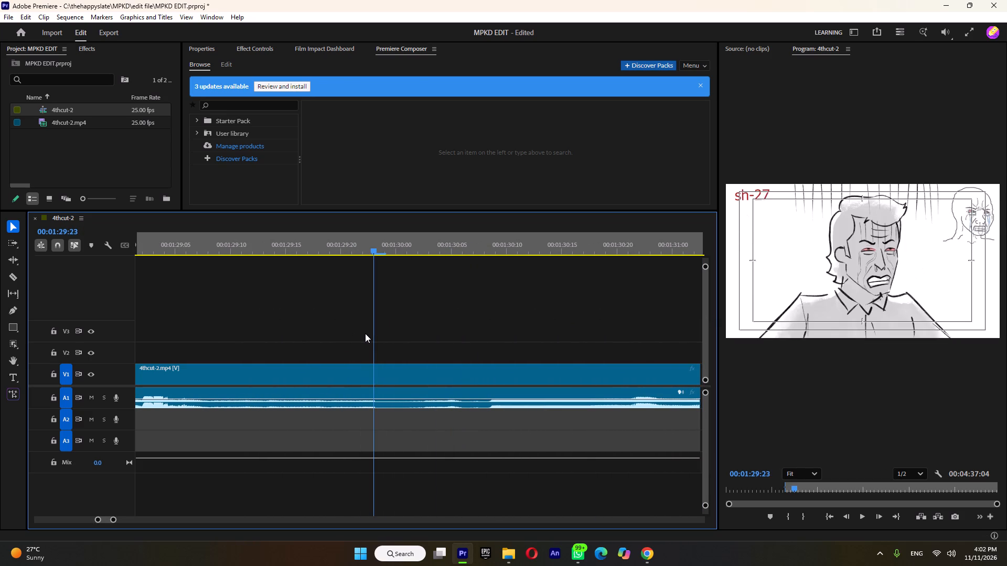
left_click_drag(365, 333, 367, 334)
right_click(372, 253)
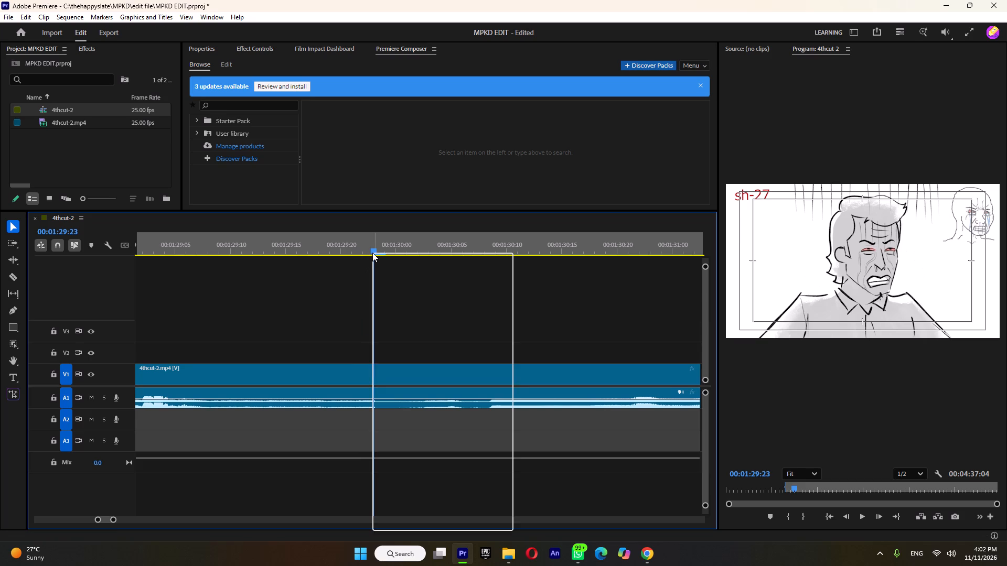
left_click(389, 268)
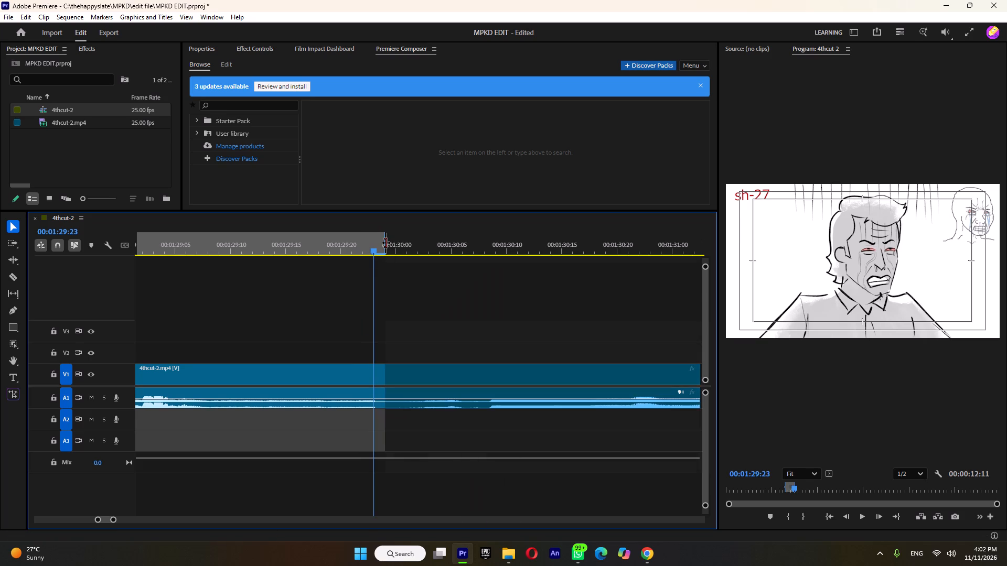
left_click_drag(386, 243, 376, 244)
left_click_drag(371, 251, 363, 252)
Export the marked range covering sh-24 through sh-26 to the MPKD shots folder as sh24-26.mp4.
key("ctrl+m")
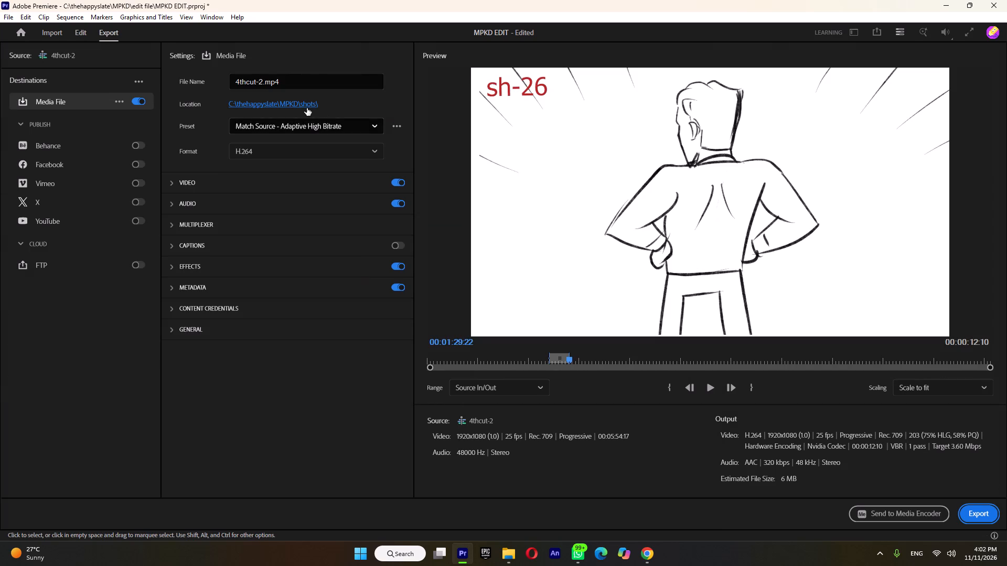
left_click(307, 107)
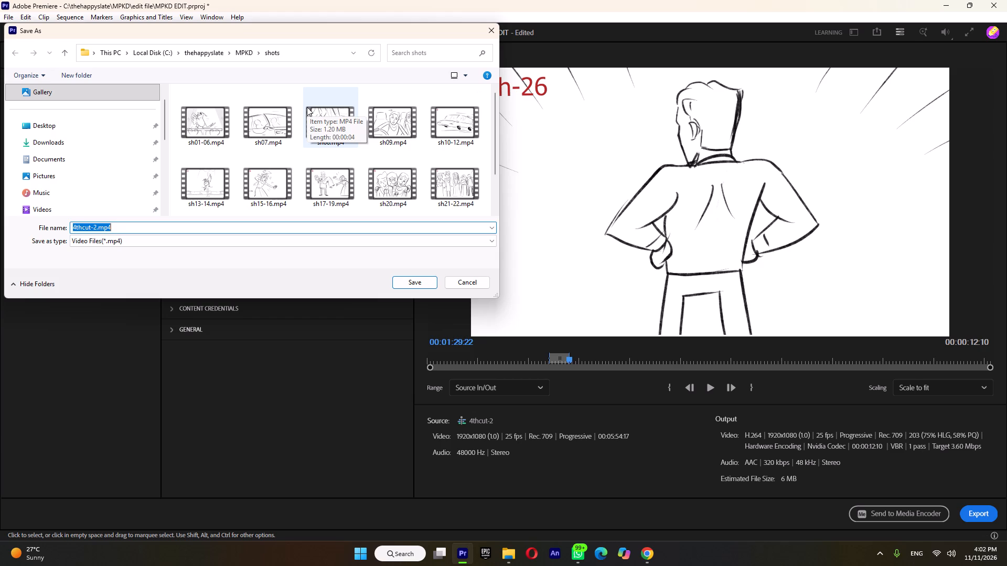
type("sh")
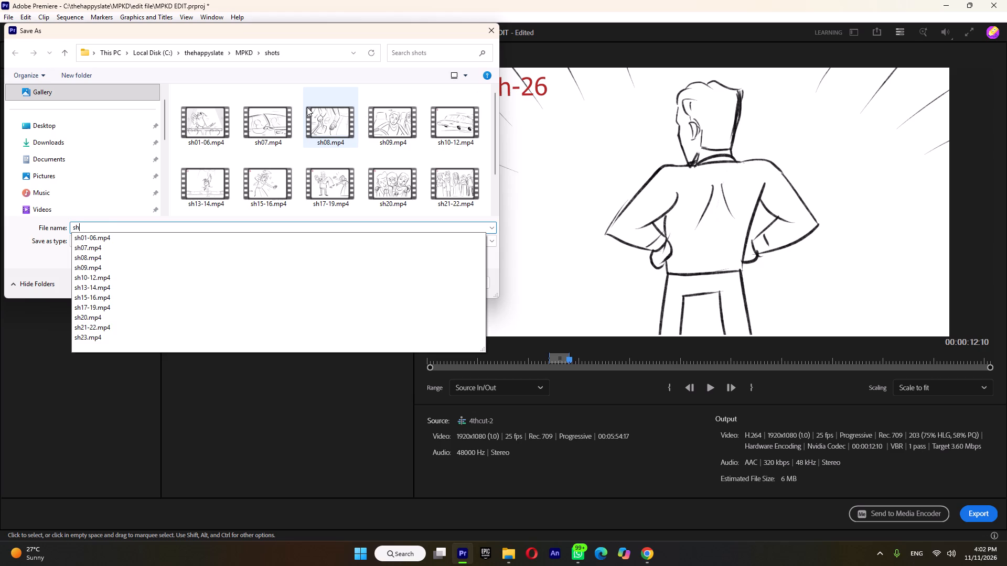
type("24-")
type("26")
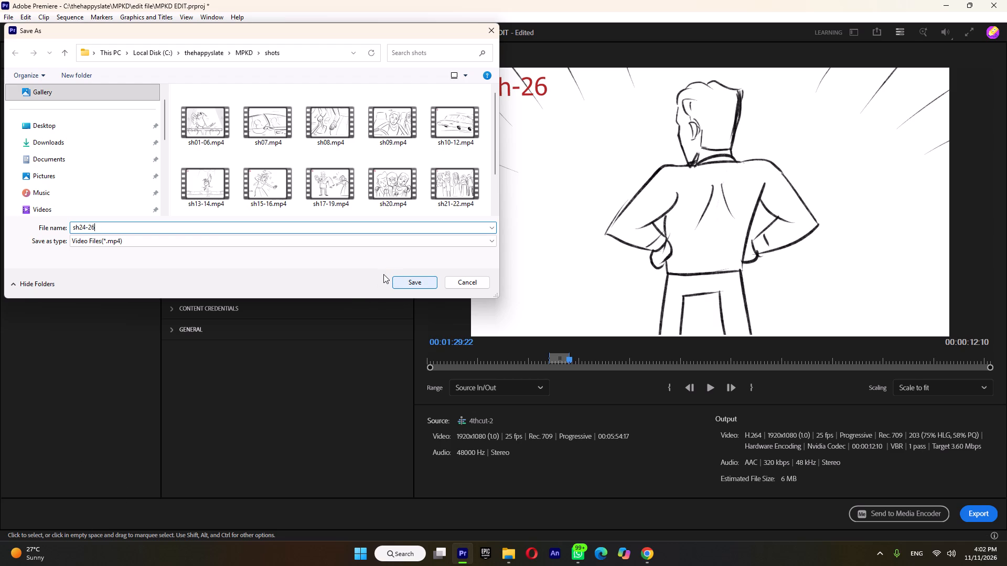
left_click(111, 227)
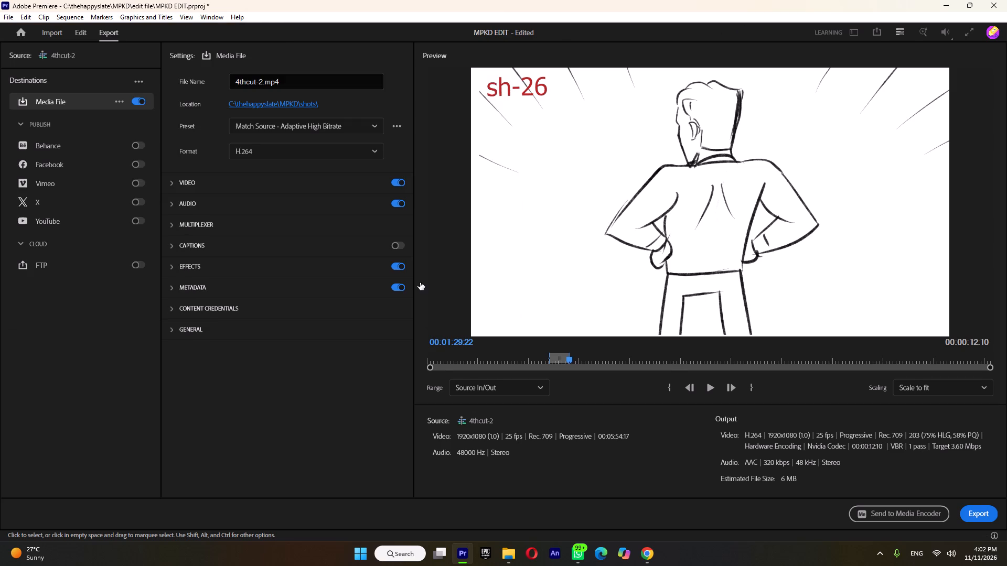
left_click(983, 506)
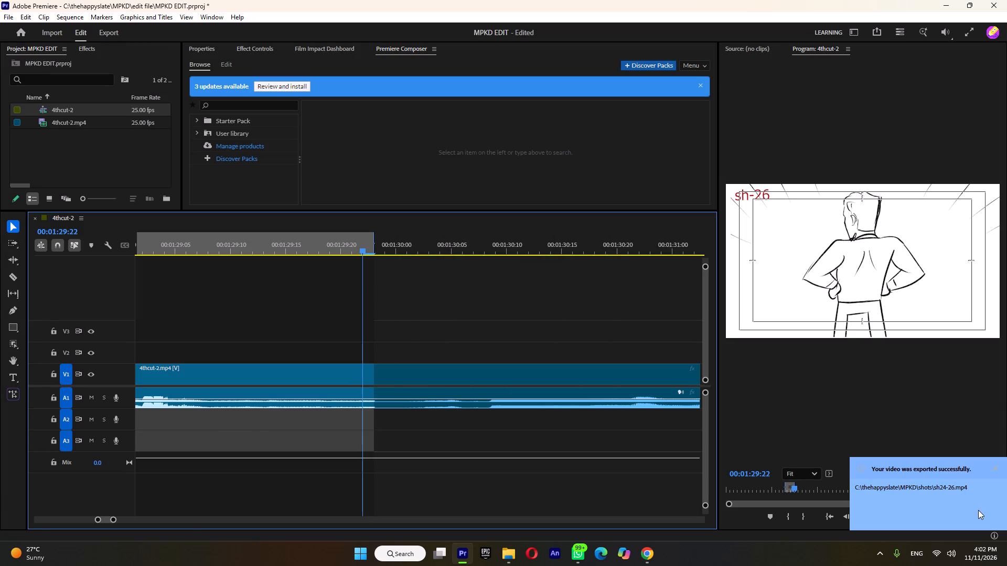
Set the in point for sh-27 at 00:01:29:23, directly after the exported sh24-26 range.
left_click_drag(362, 251, 377, 251)
right_click(373, 254)
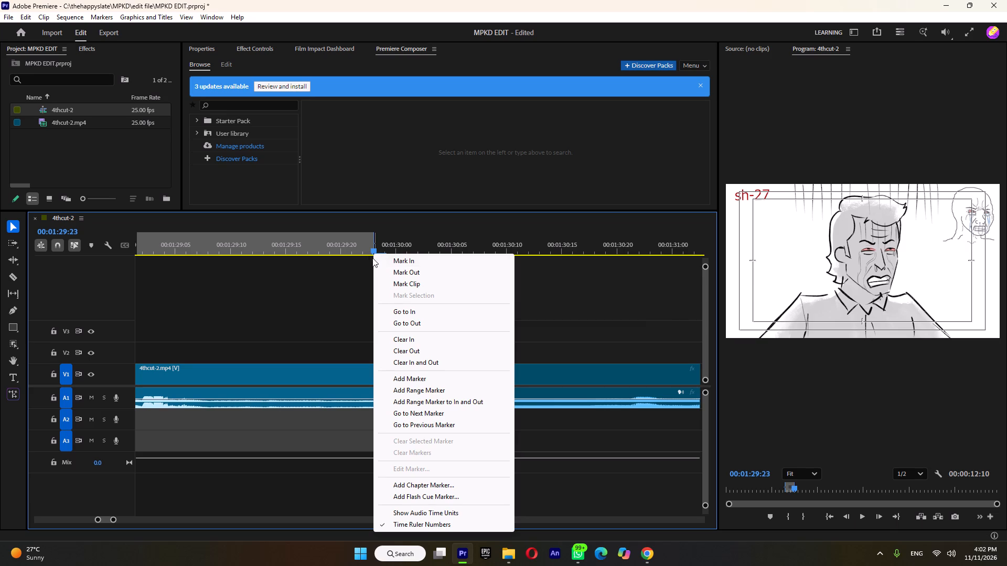
left_click(372, 275)
scroll(373, 248, "up", 16, "alt")
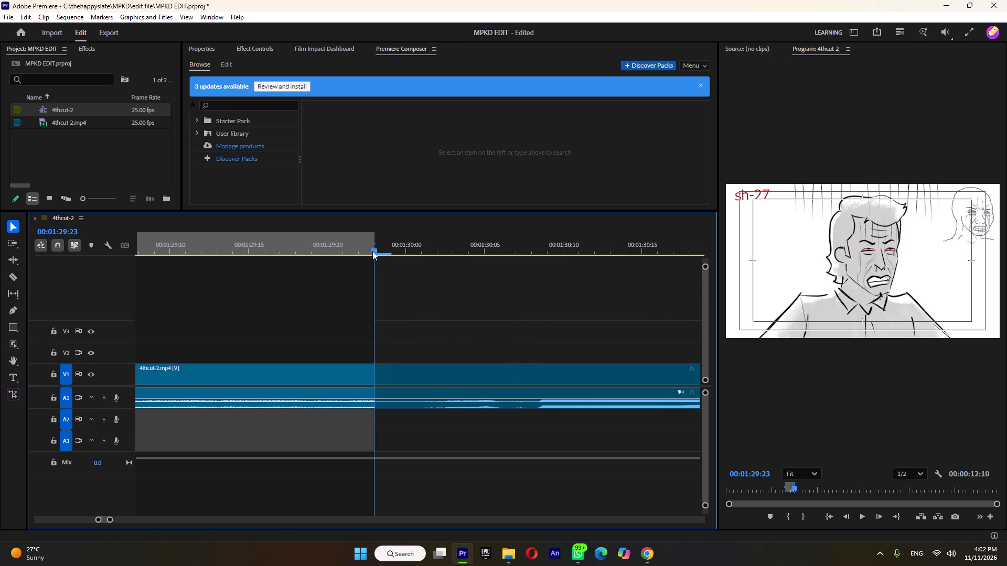
right_click(374, 250)
left_click(400, 259)
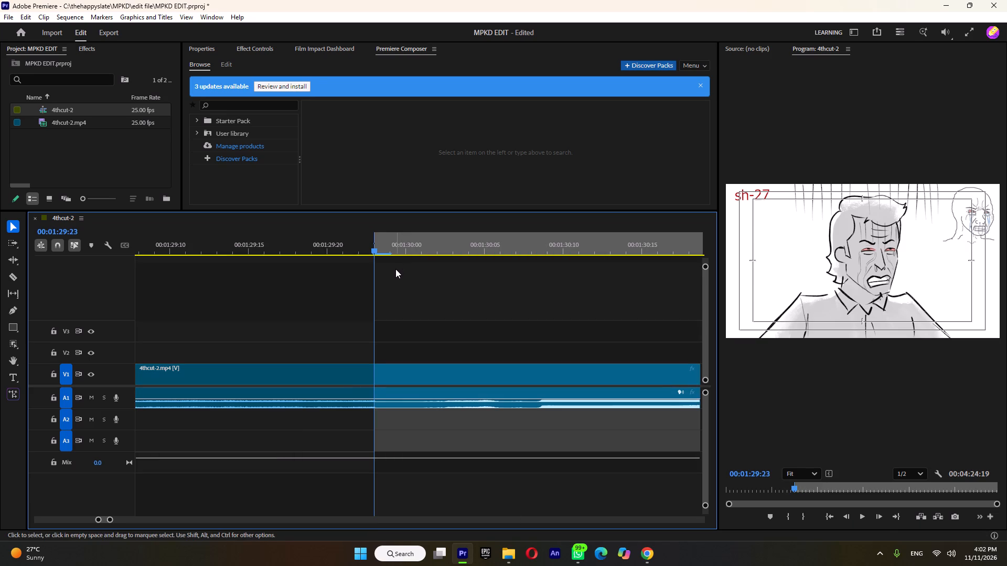
Scrub back and forth across the cut from sh-26 to sh-27, checking it frame by frame against the in point.
scroll(403, 270, "down", 20, "alt")
scroll(403, 270, "down", 7, "alt")
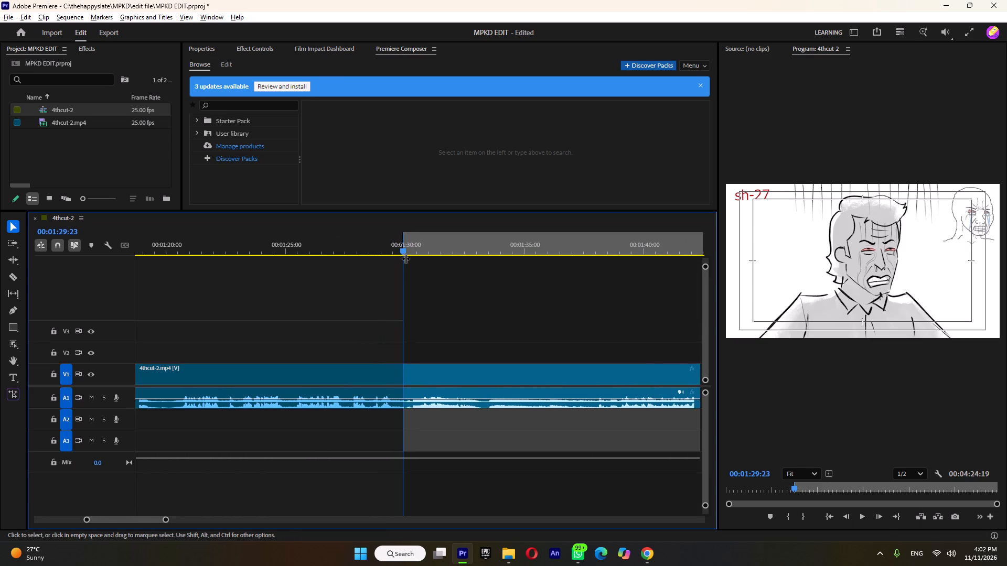
scroll(405, 258, "down", 5, "alt")
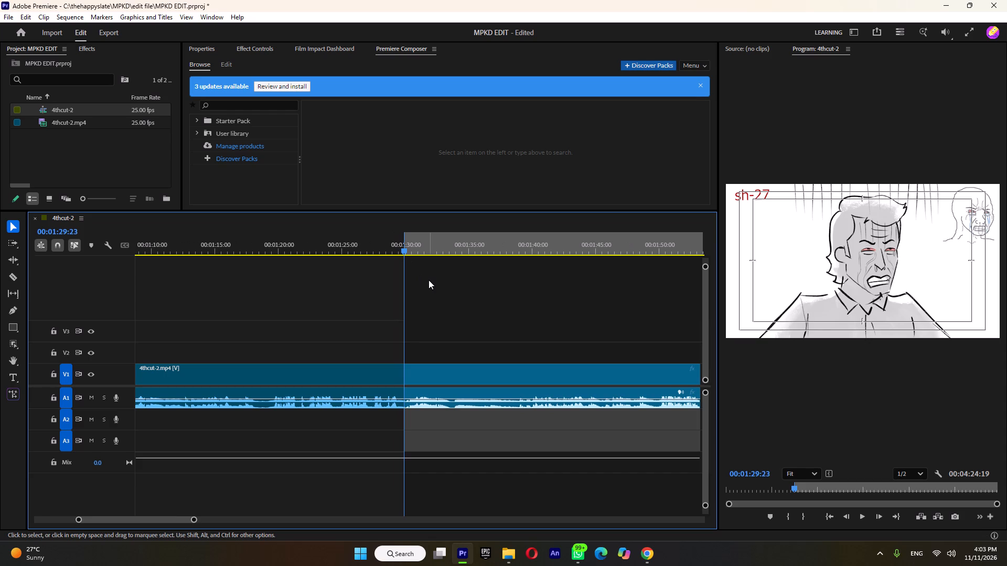
left_click_drag(392, 246, 395, 246)
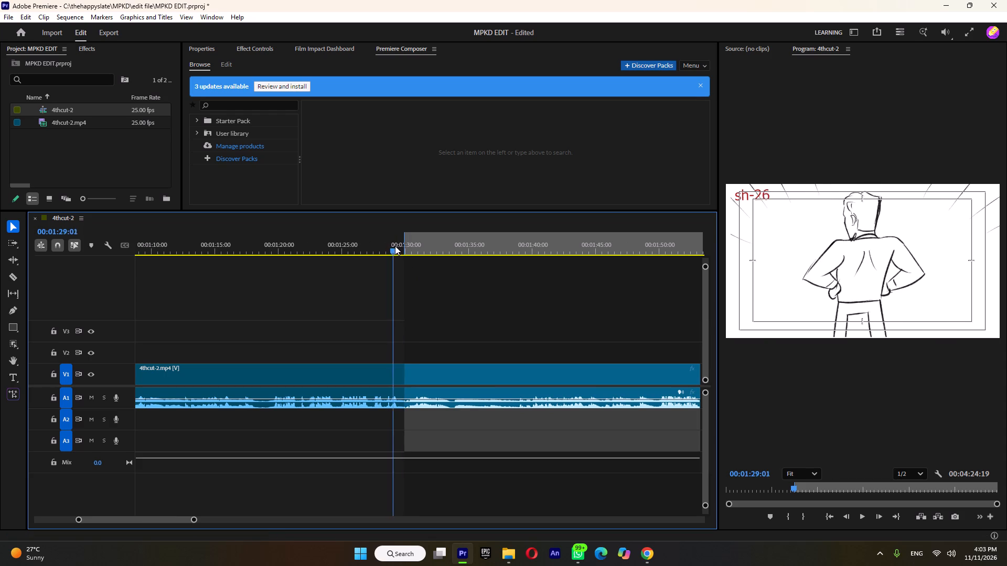
left_click_drag(395, 246, 403, 249)
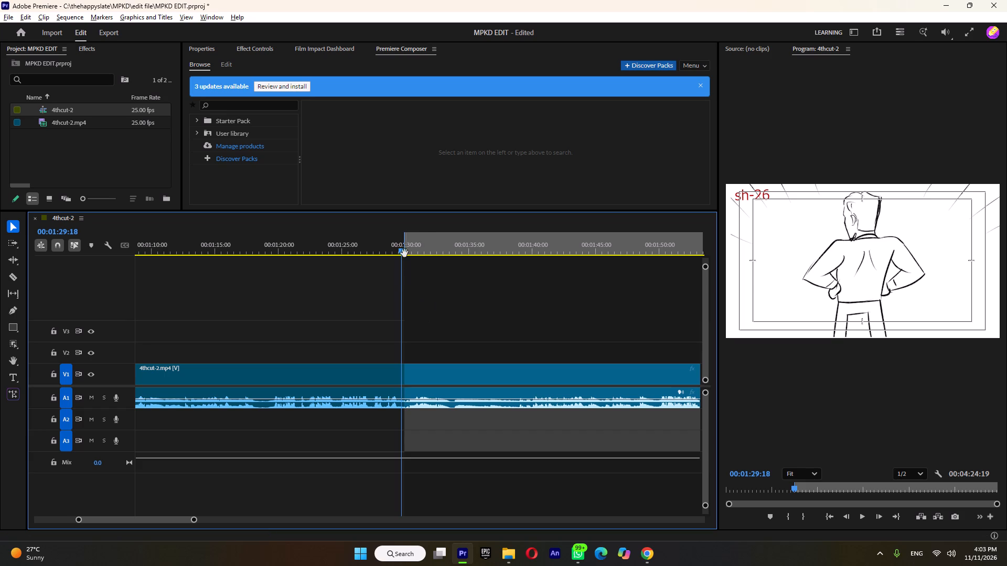
scroll(404, 253, "up", 17, "alt")
scroll(404, 253, "up", 12, "alt")
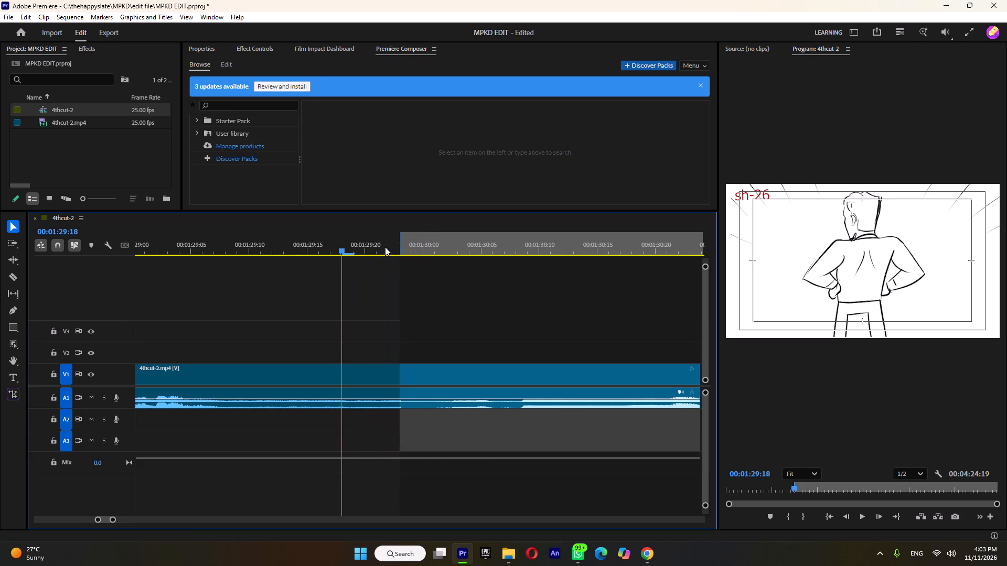
left_click_drag(345, 249, 403, 264)
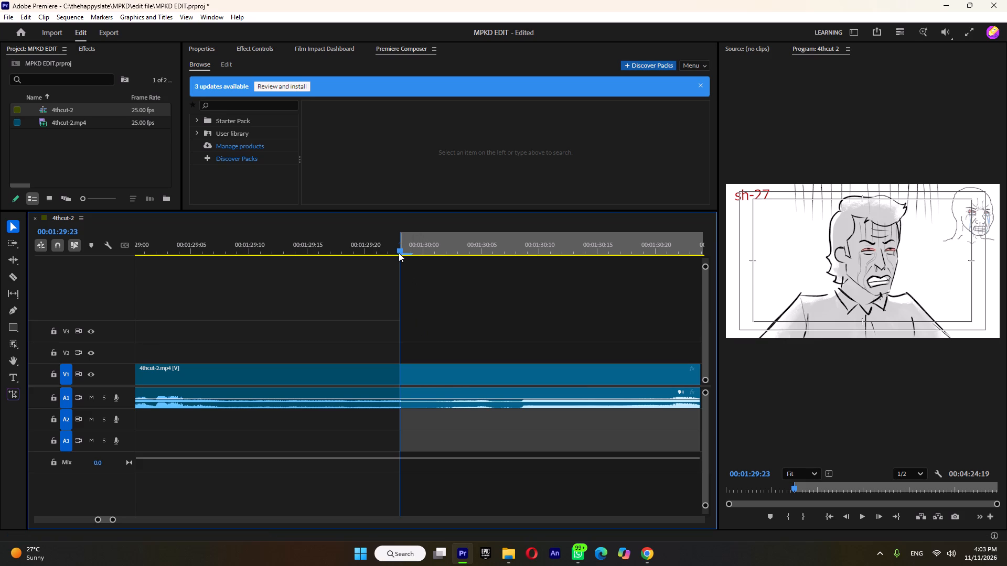
left_click_drag(398, 251, 393, 256)
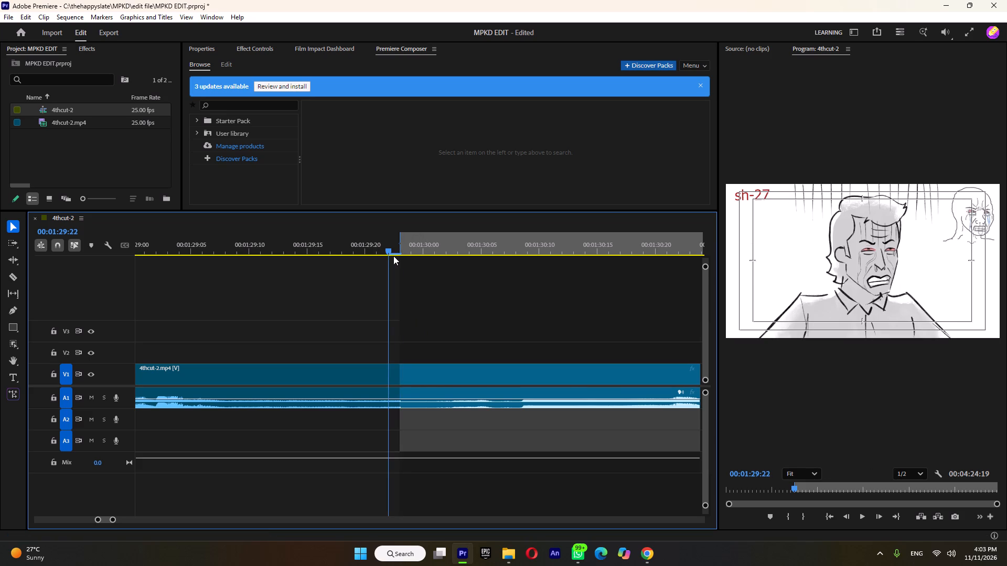
left_click_drag(393, 256, 397, 257)
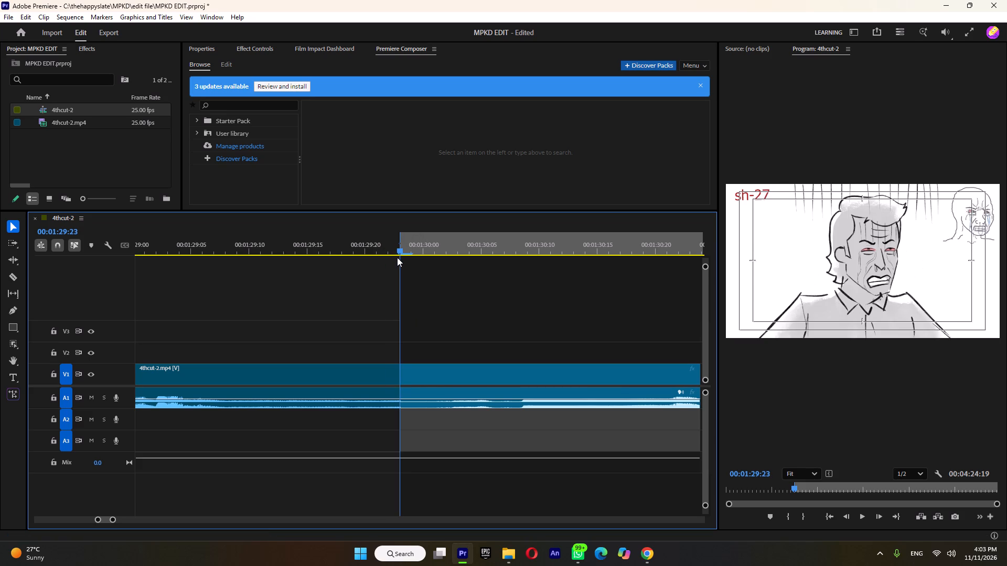
left_click_drag(397, 257, 397, 258)
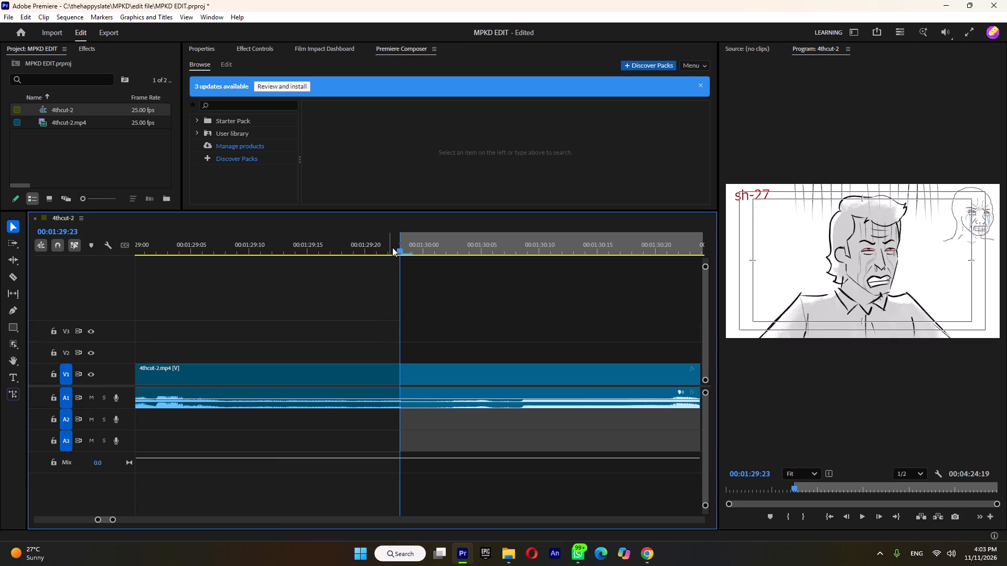
left_click_drag(392, 248, 402, 253)
left_click_drag(390, 247, 398, 249)
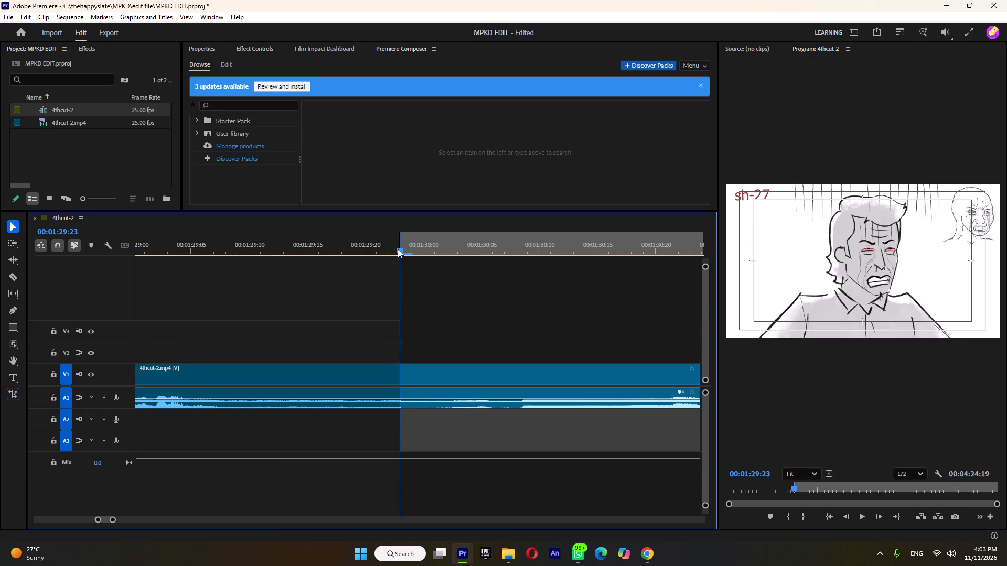
left_click_drag(398, 249, 394, 249)
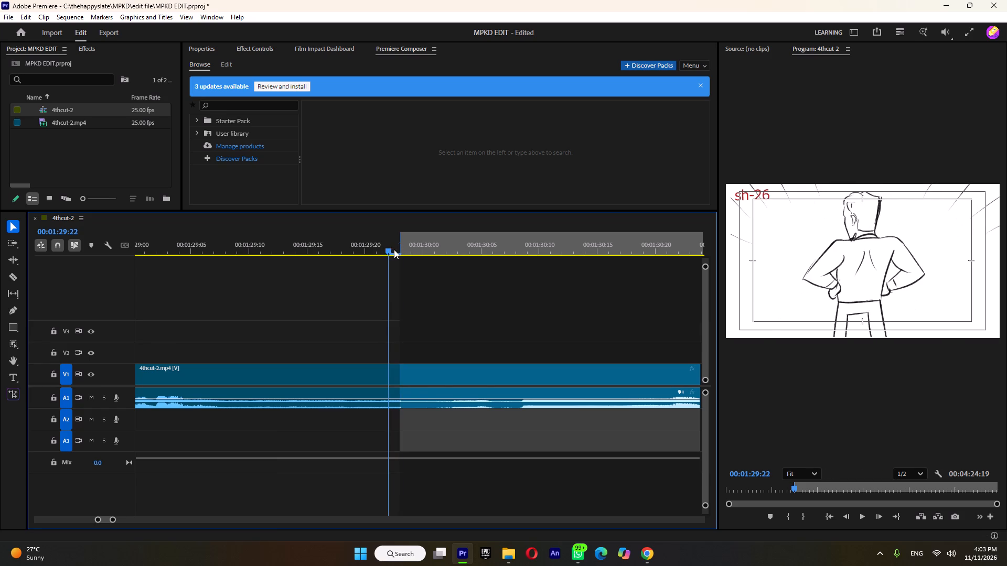
left_click_drag(394, 249, 398, 249)
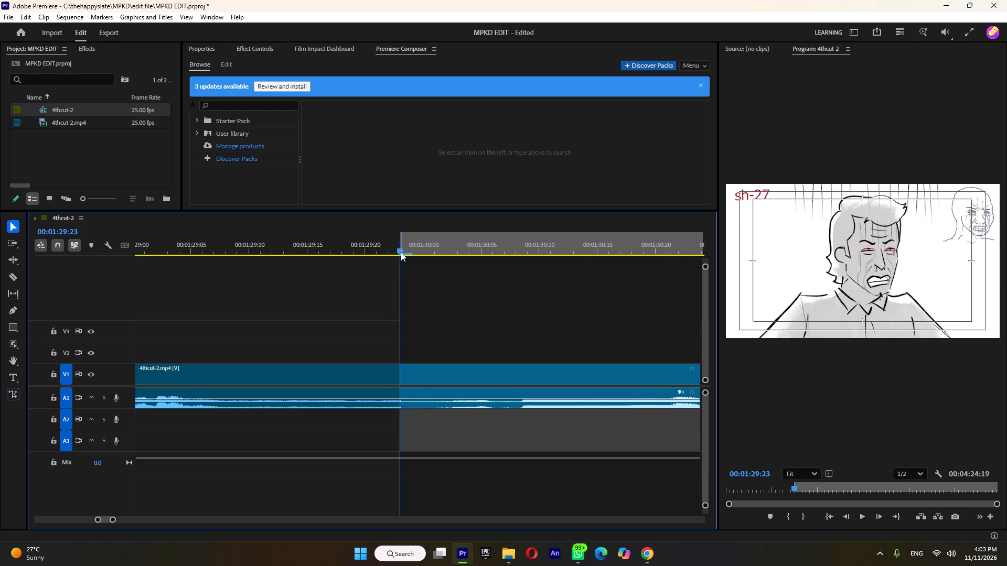
left_click_drag(398, 251, 398, 257)
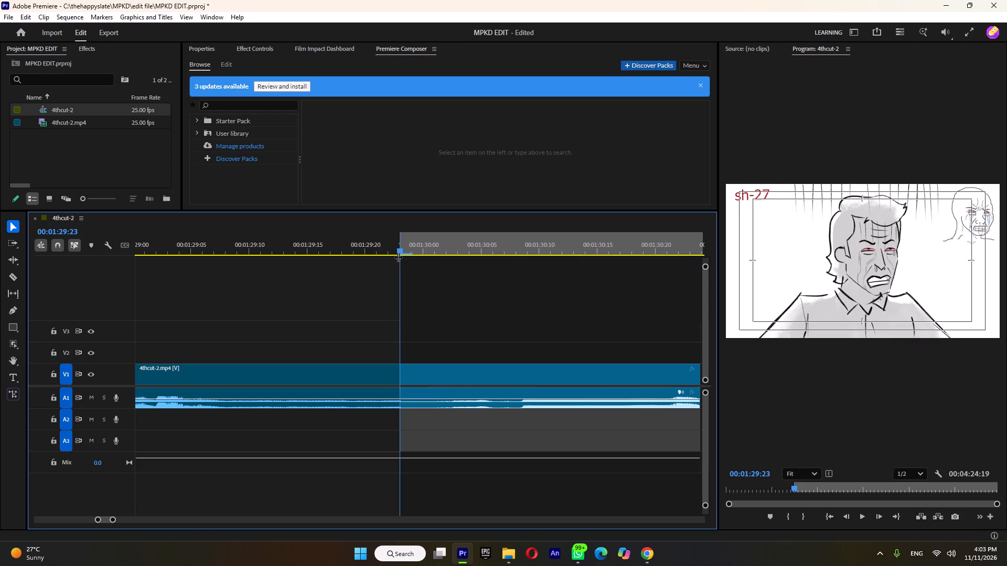
Play through sh-27 and set the out point at 00:01:33:19, on the black frames closing the shot before sh-28.
key("space")
key("space")
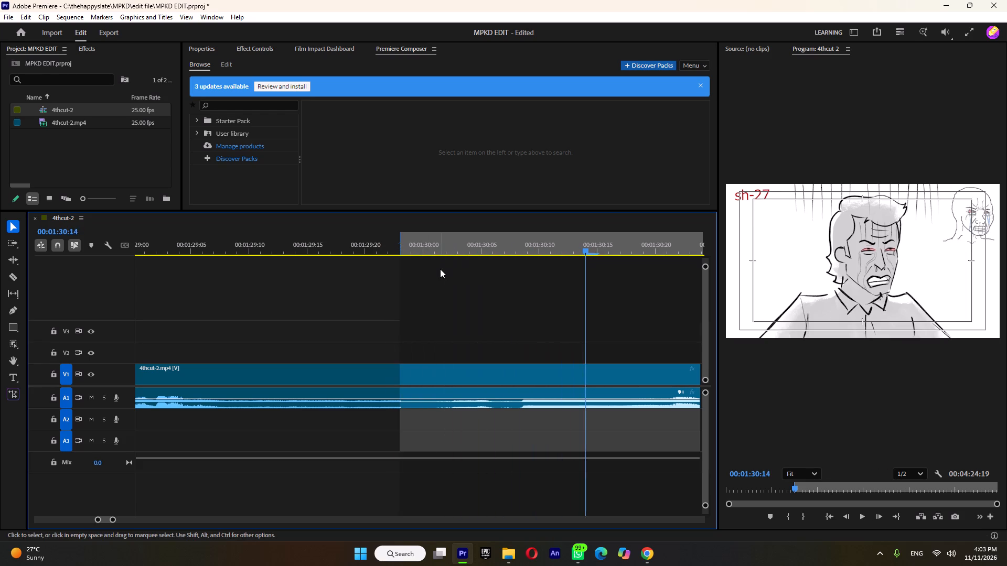
key("space")
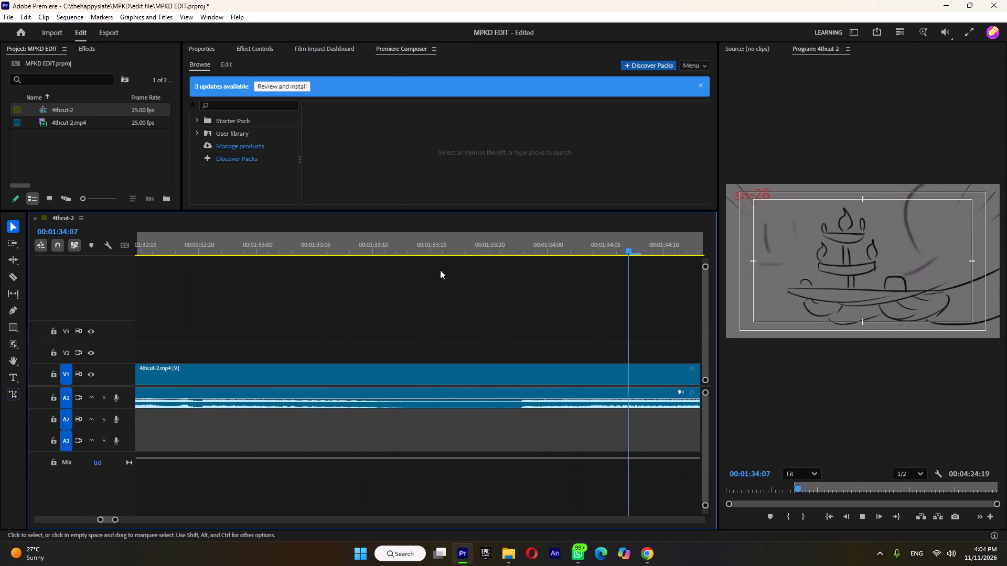
key("space")
left_click_drag(411, 242, 463, 274)
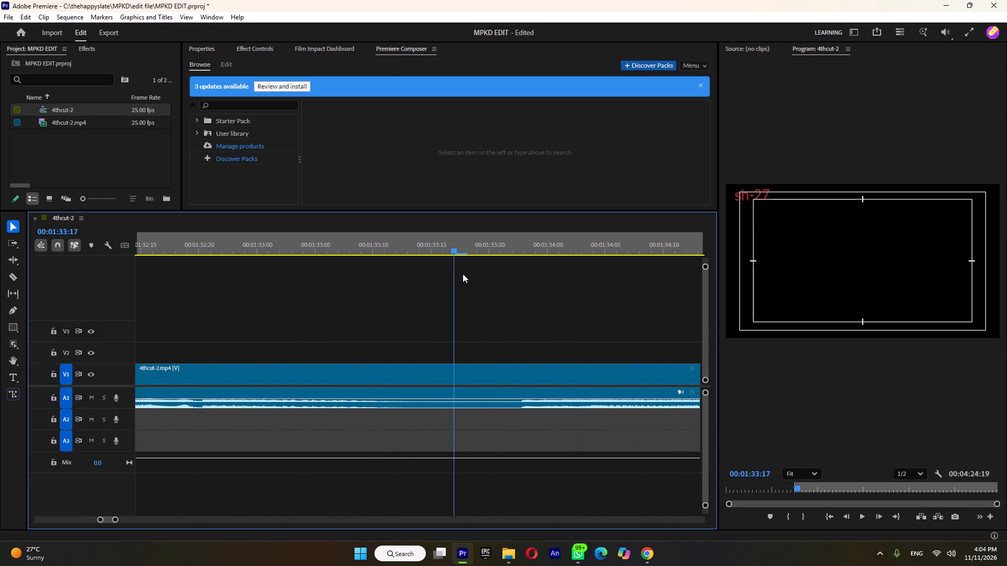
left_click_drag(463, 274, 438, 279)
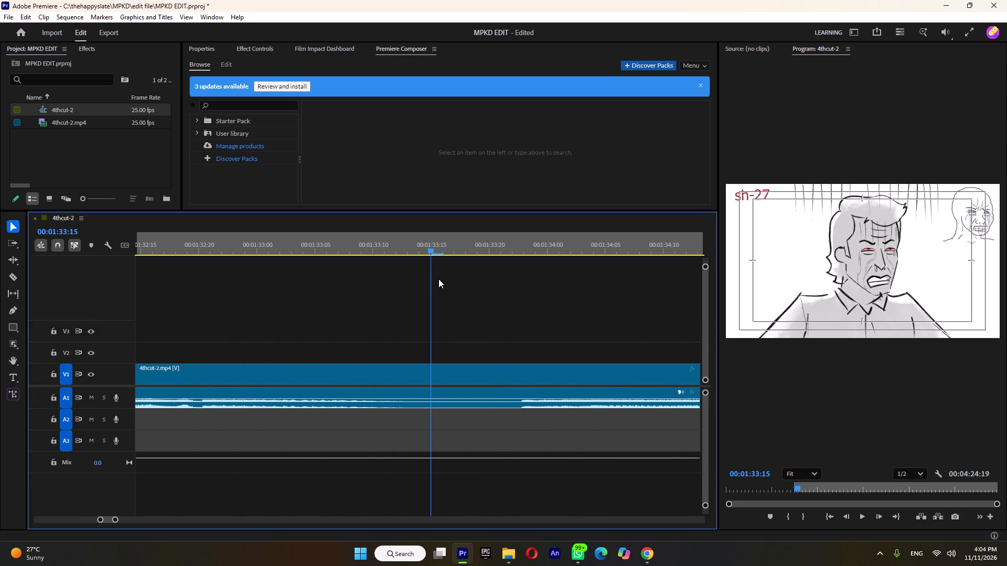
left_click_drag(438, 279, 483, 295)
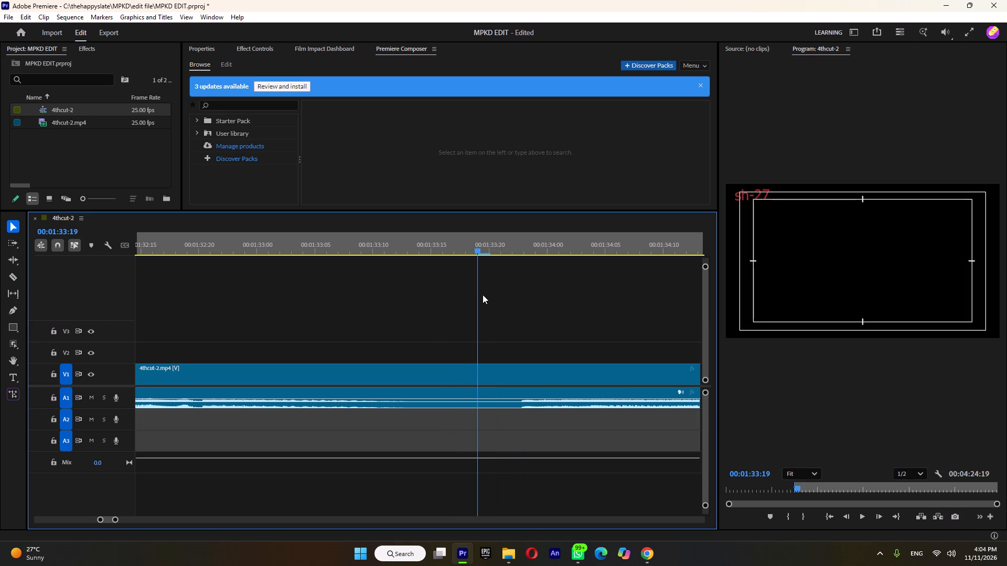
left_click_drag(483, 295, 481, 295)
right_click(476, 250)
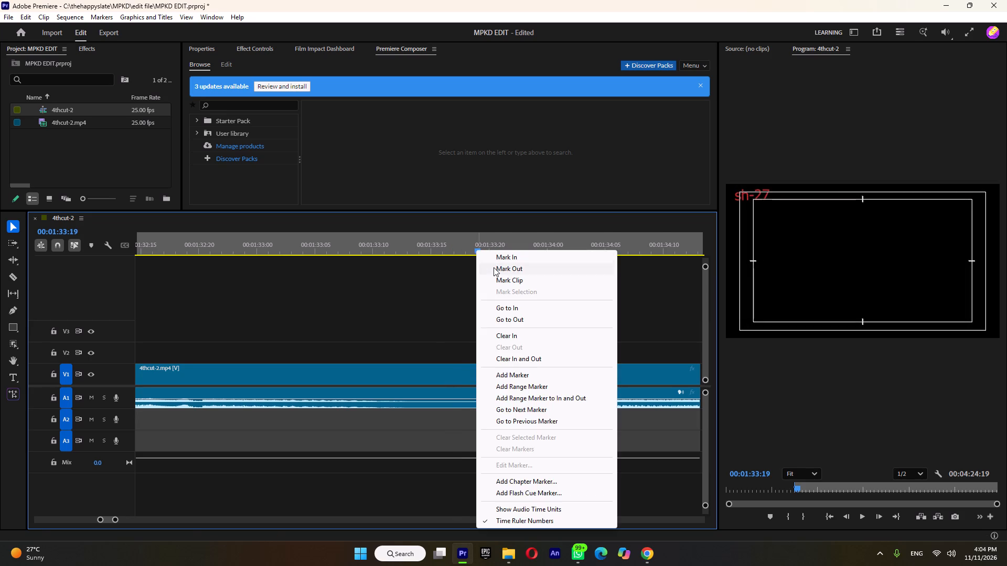
left_click(494, 267)
left_click_drag(489, 242, 481, 244)
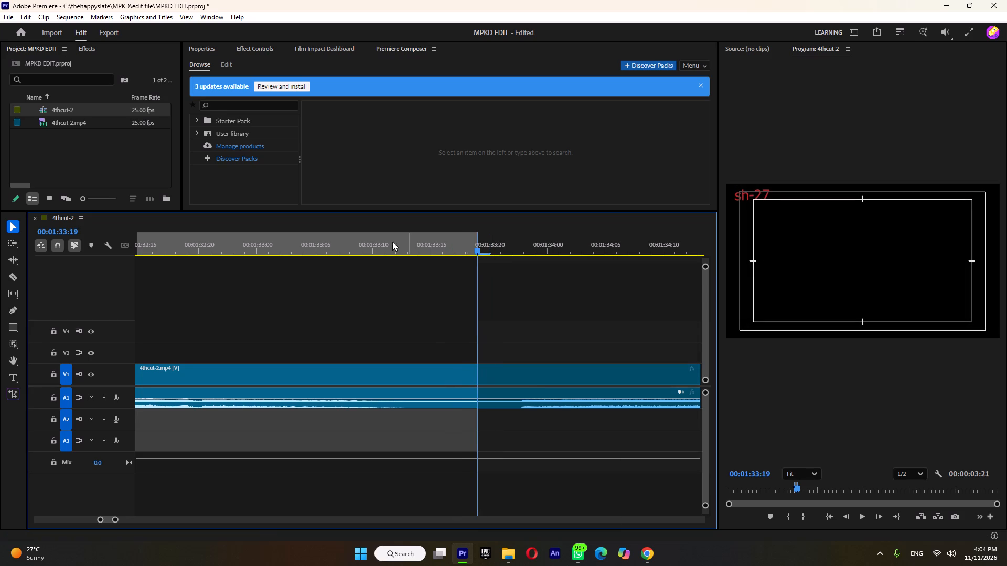
Export the marked sh-27 range to the MPKD shots folder as sh27.mp4.
left_click(382, 240)
key("ctrl+m")
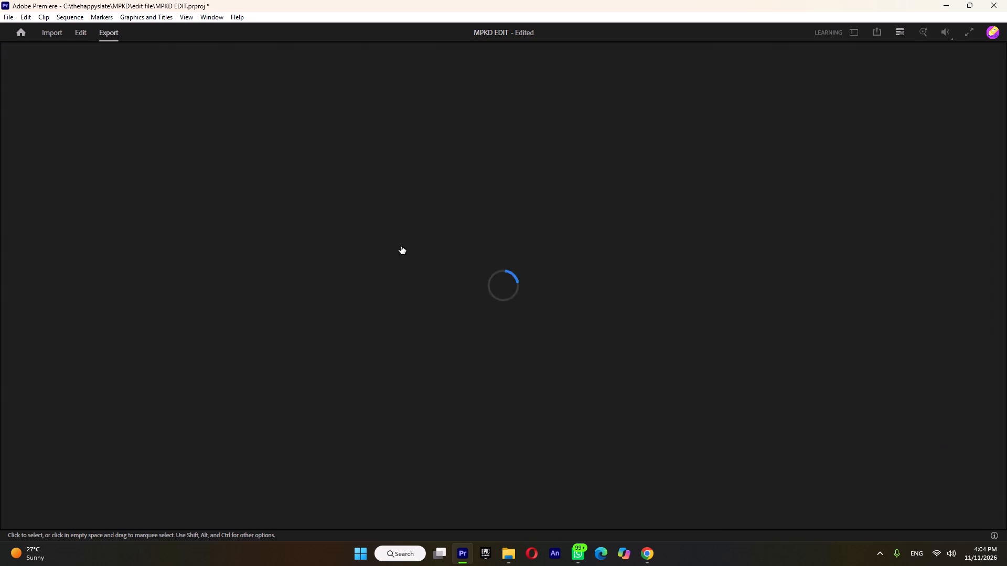
left_click(303, 104)
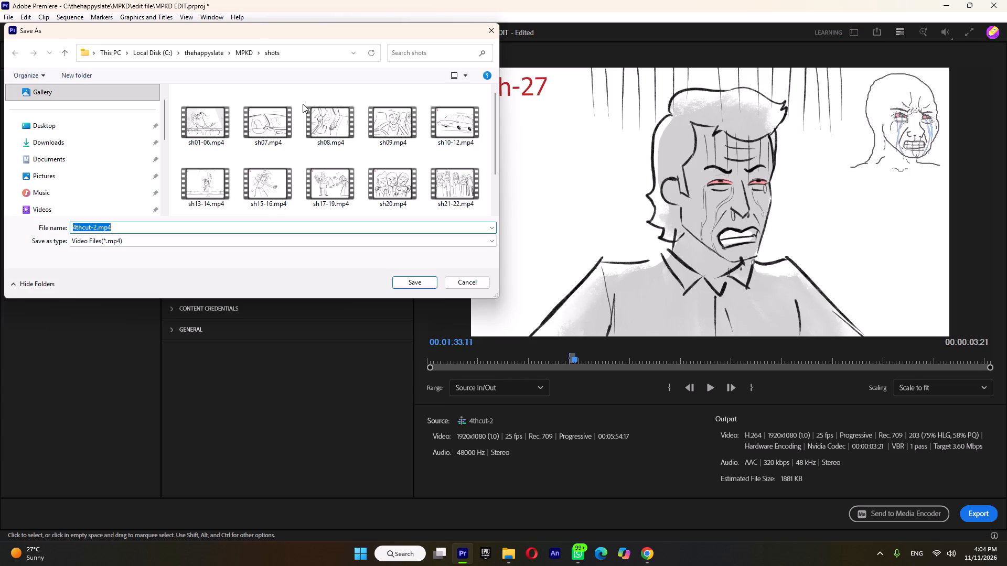
key("s")
type("h27")
key("Return")
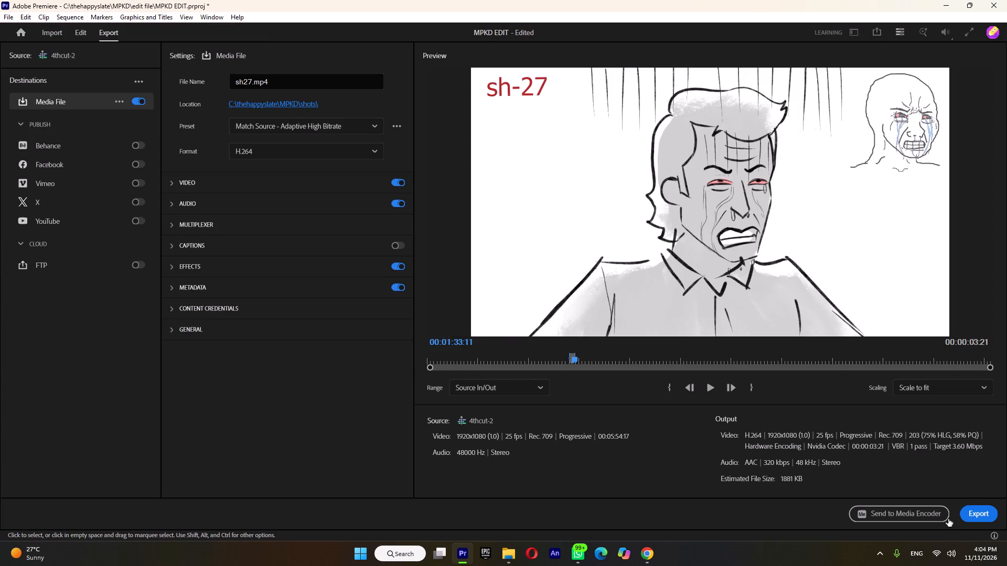
left_click(968, 514)
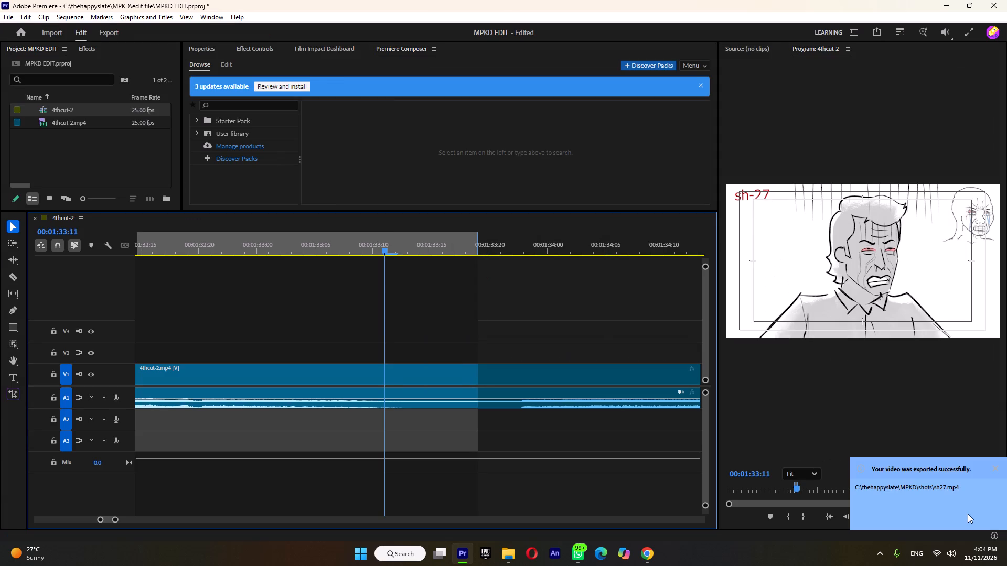
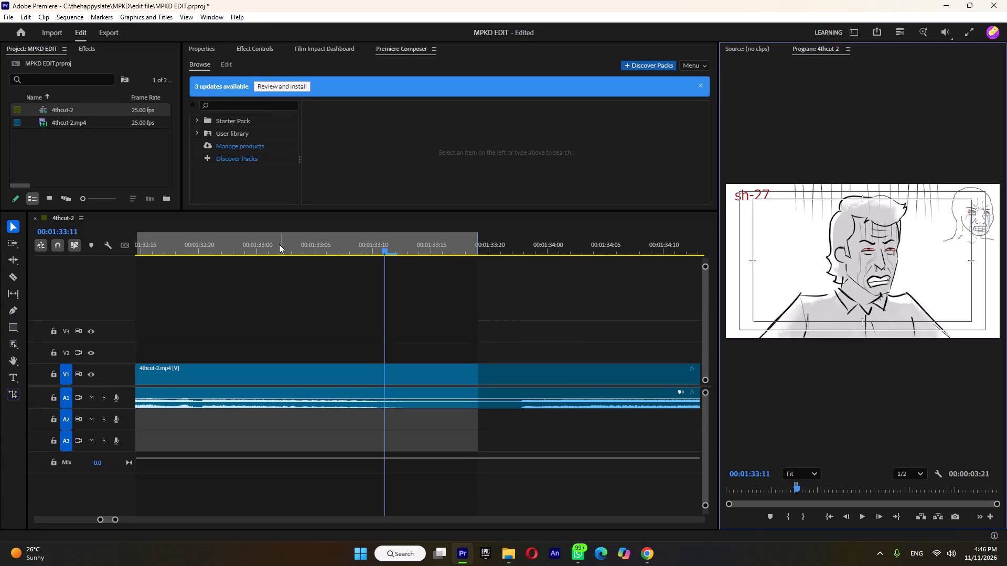
After checking the shots folder for sh27.mp4, set the in point for sh-28 at 00:01:33:19, where the sh-27 range ends.
left_click(509, 558)
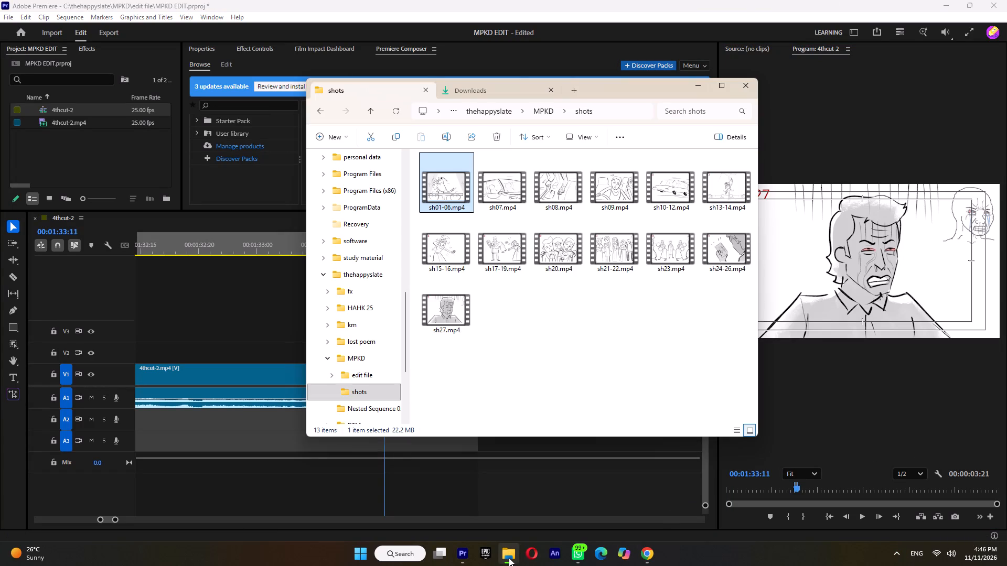
left_click(509, 558)
left_click(401, 249)
key("space")
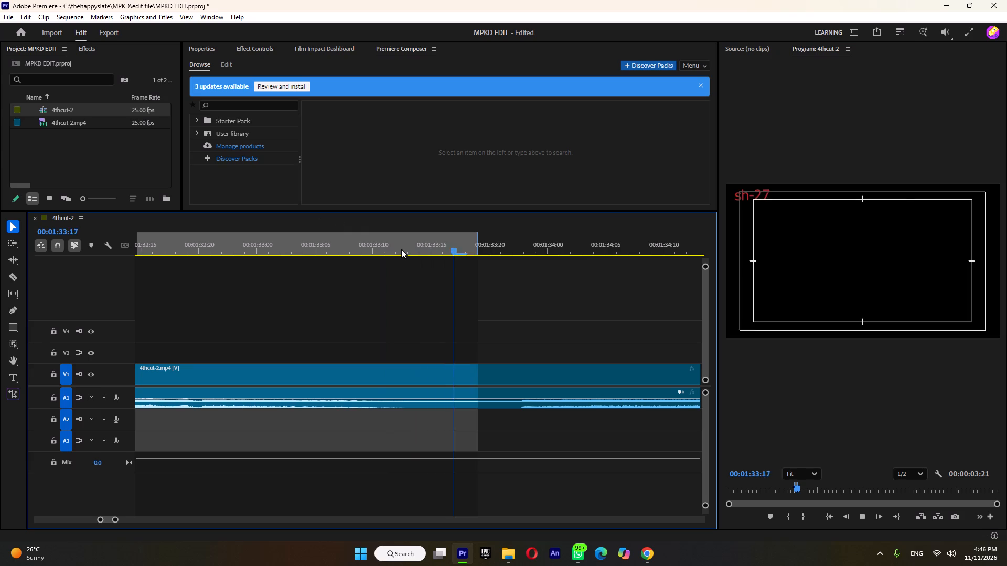
key("space")
left_click_drag(494, 249, 486, 254)
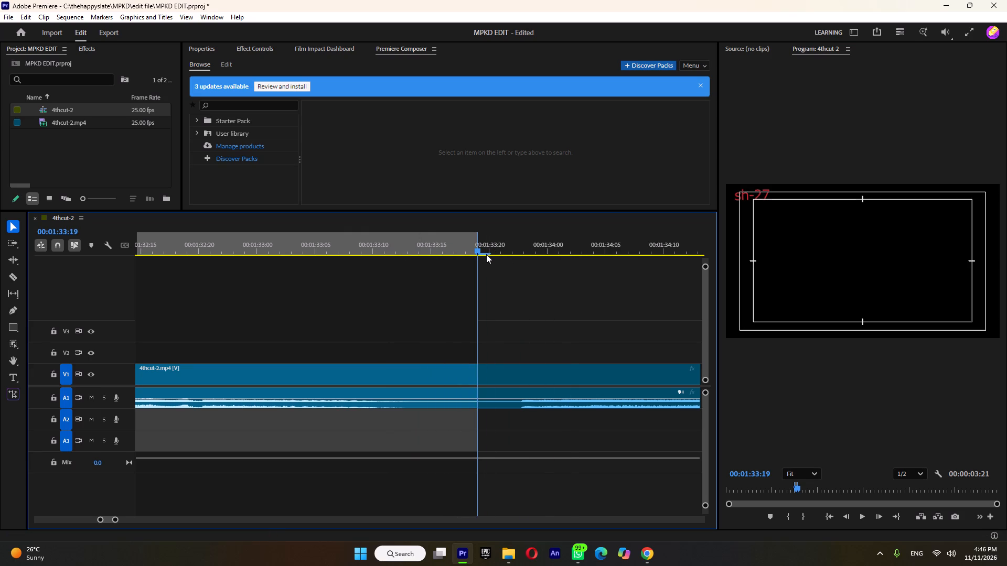
left_click_drag(486, 254, 484, 271)
left_click_drag(484, 271, 478, 273)
right_click(476, 252)
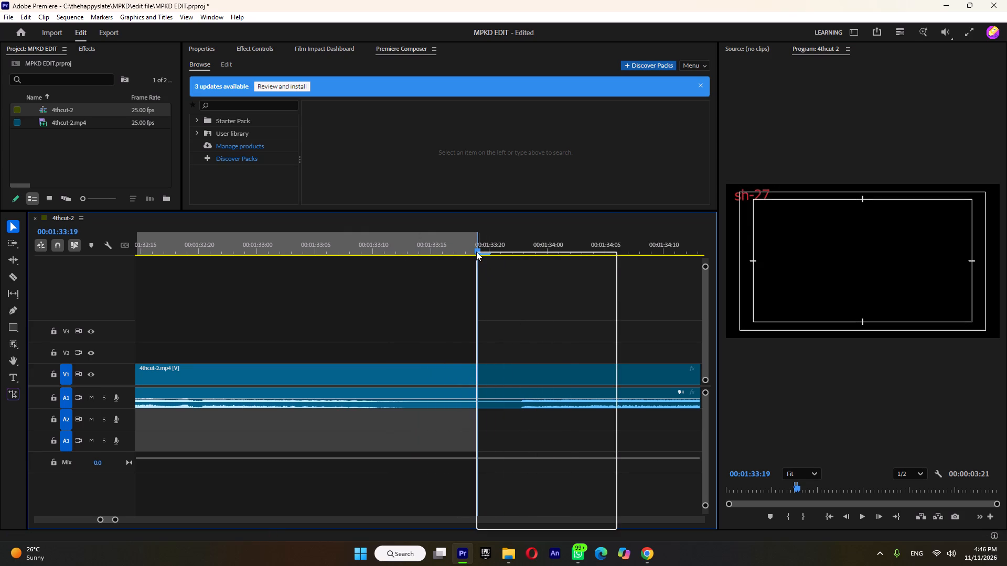
left_click(497, 256)
Play through sh-28 and sh-29 and set the out point so the range ends at 00:01:48:11, on the cut to sh 30.
key("space")
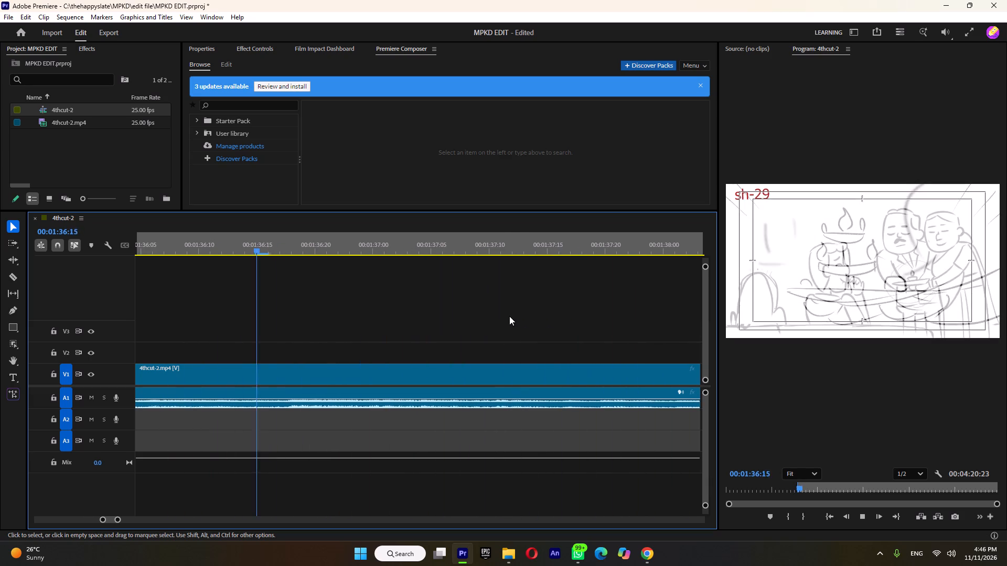
key("space")
key("space")
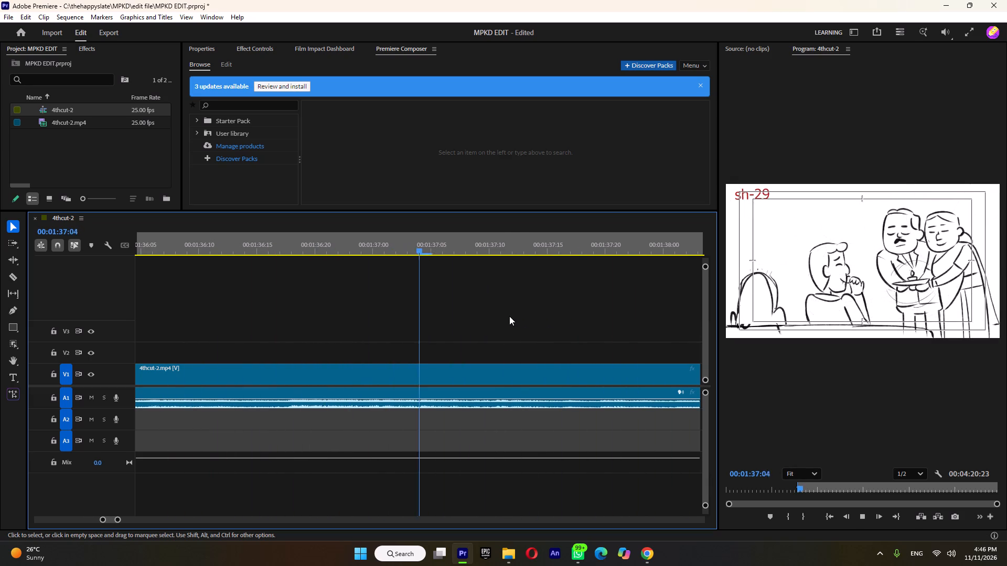
key("space")
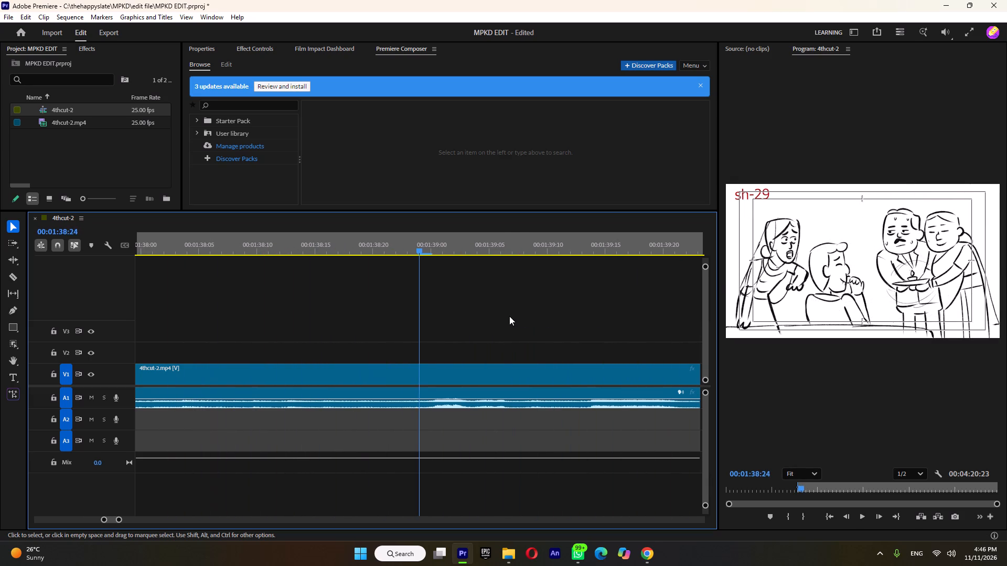
key("space")
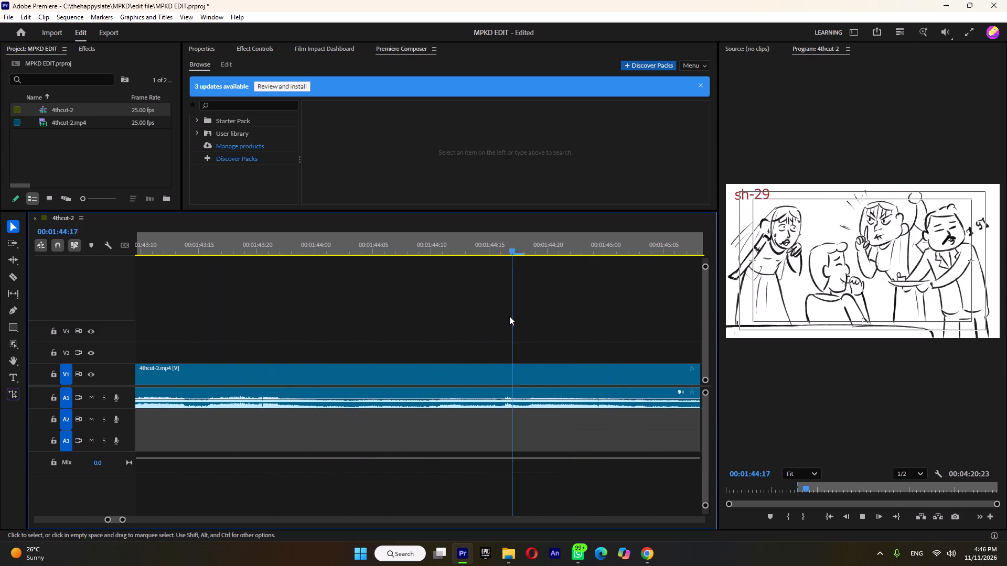
key("space")
key("space")
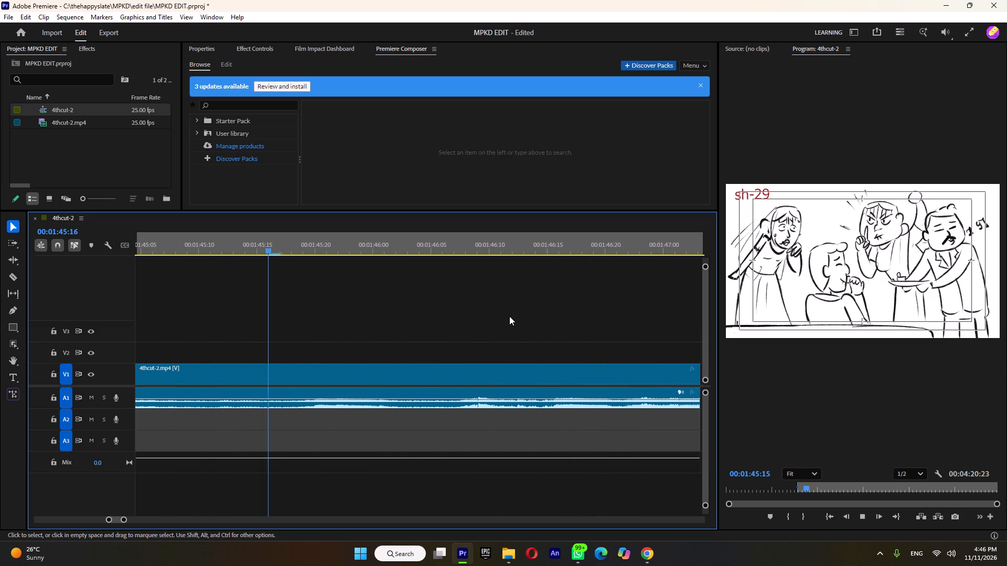
key("space")
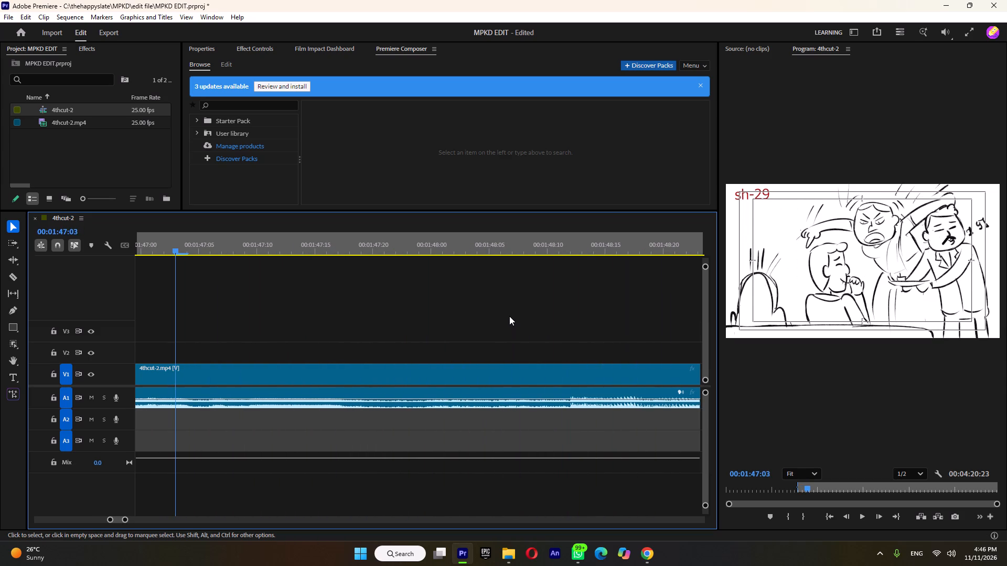
key("space")
key("space")
key("space")
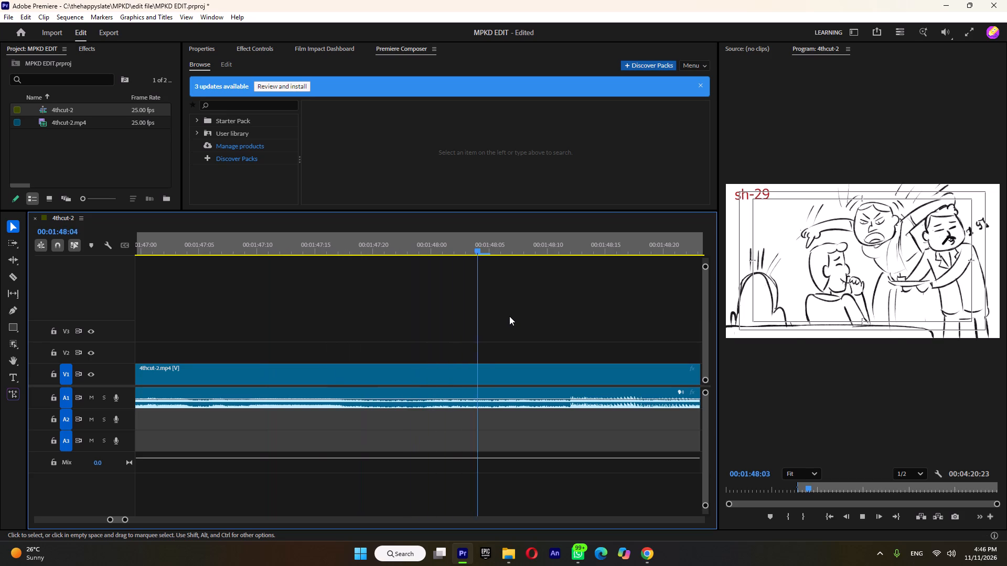
key("space")
left_click_drag(583, 243, 541, 259)
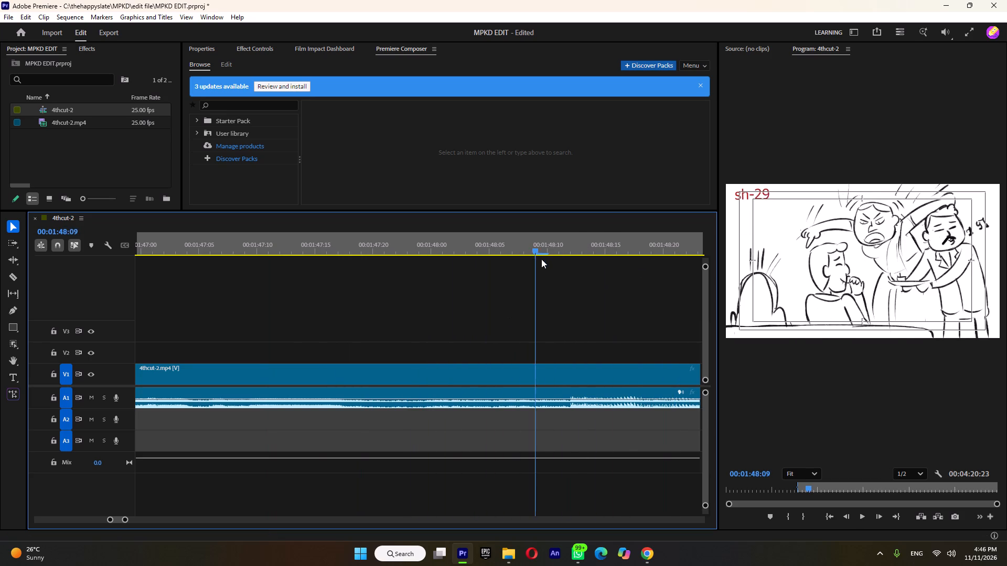
left_click_drag(541, 259, 555, 271)
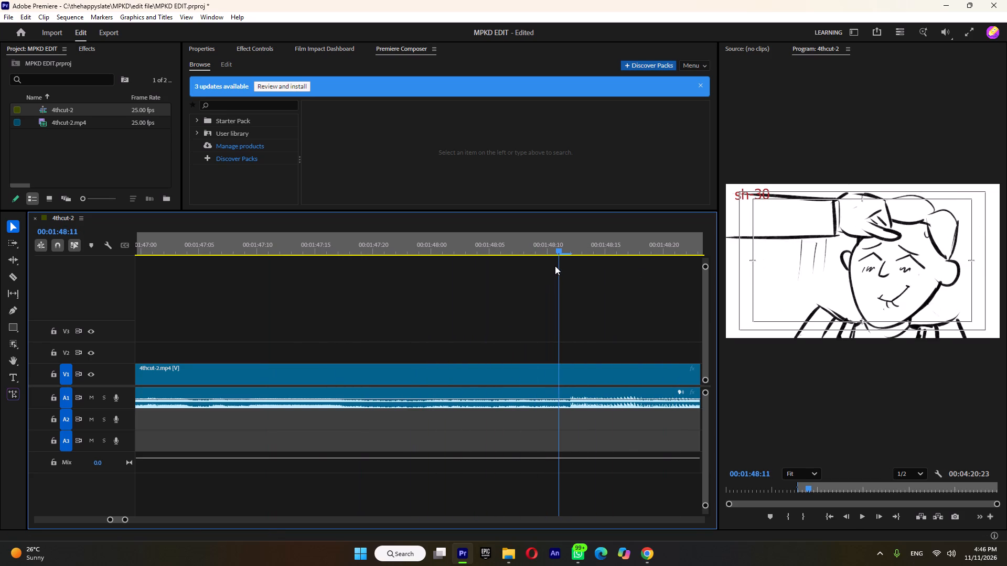
right_click(558, 251)
left_click(573, 268)
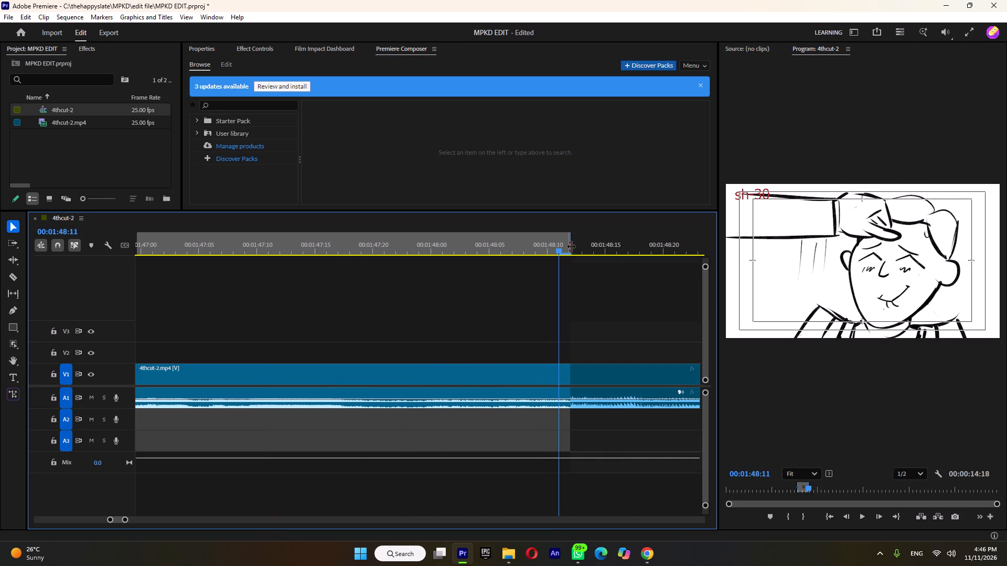
left_click_drag(571, 246, 564, 248)
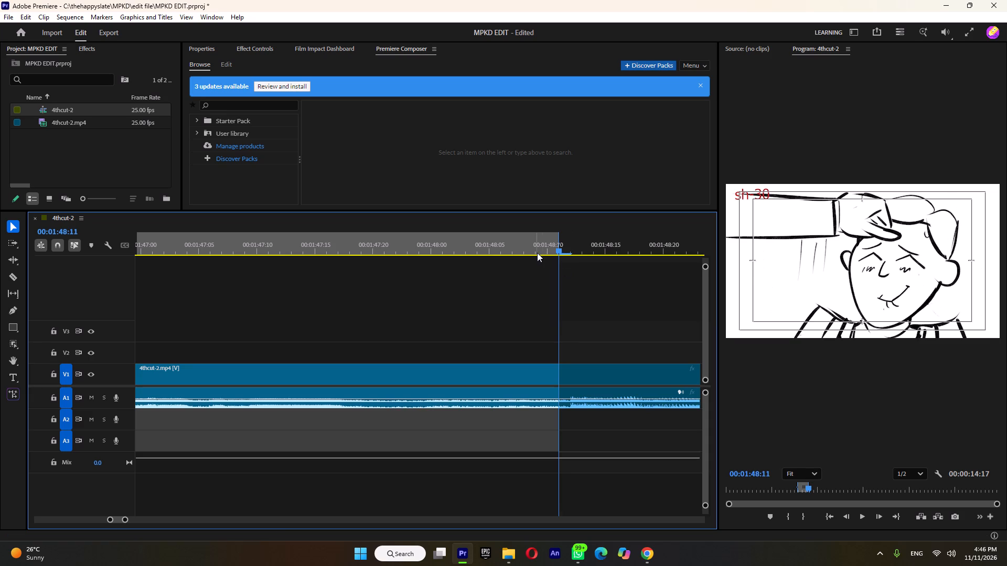
Export the marked sh-28 to sh-29 range to the MPKD shots folder as sh28-29.mp4.
left_click(542, 246)
key("ctrl+m")
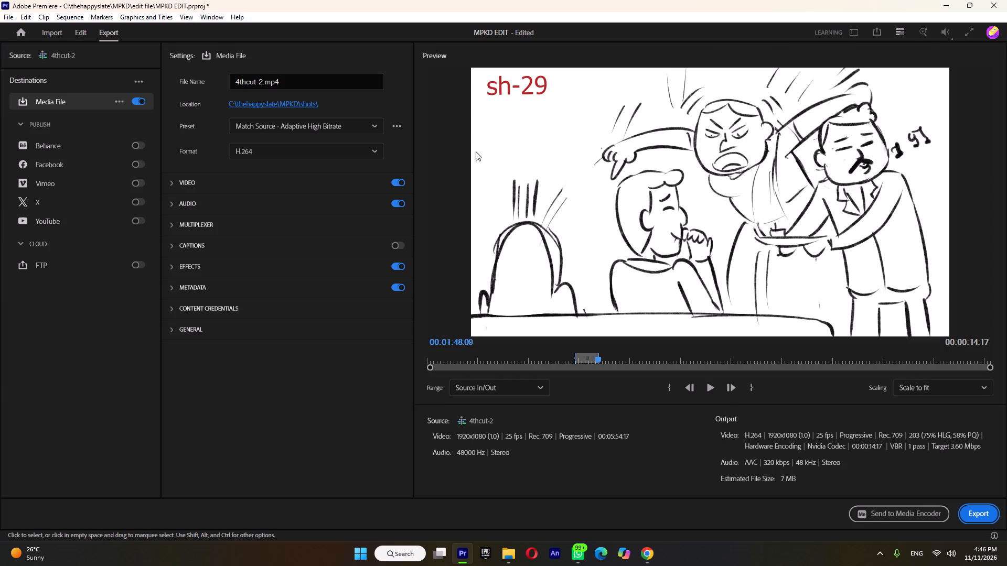
left_click(262, 108)
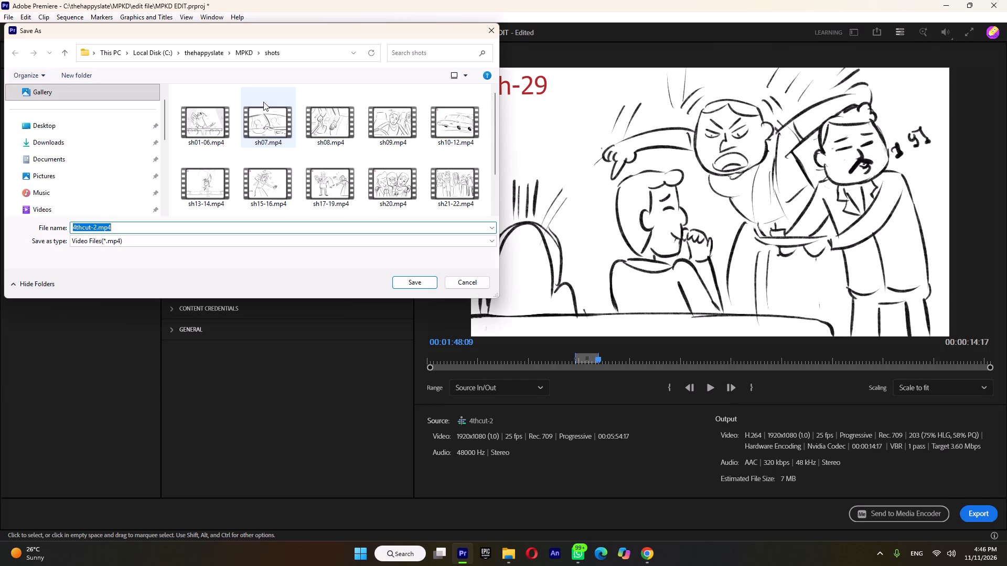
type("sh")
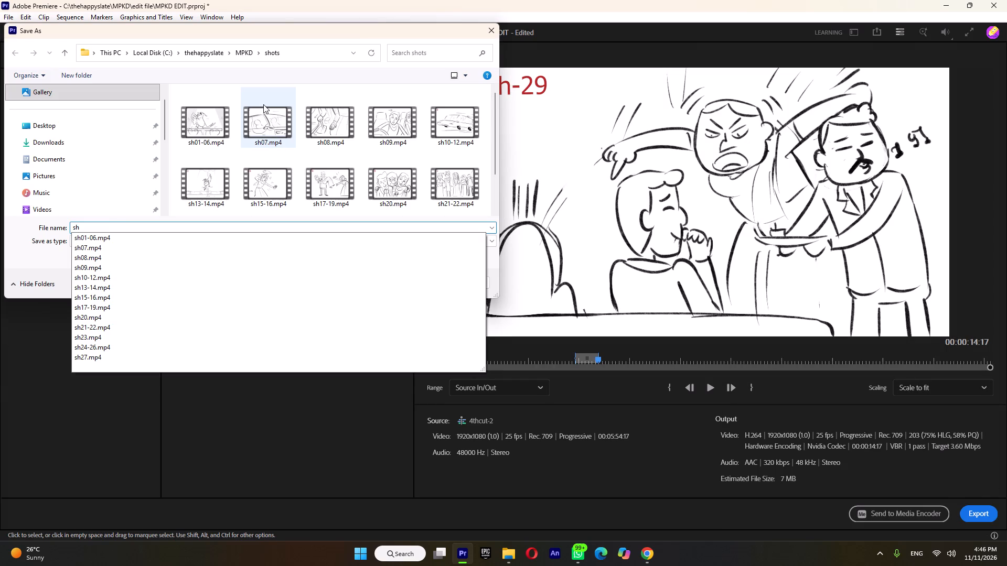
type("28-29")
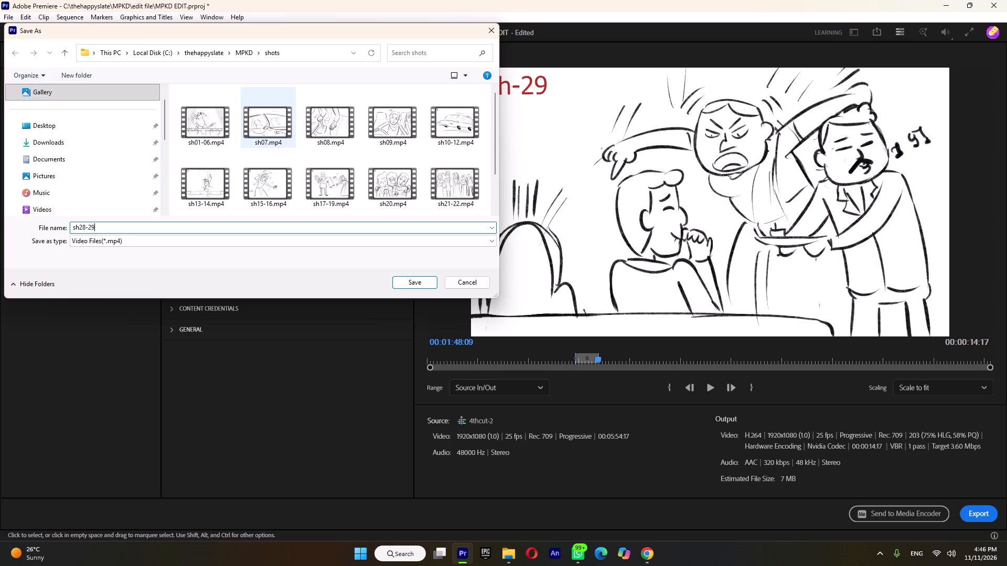
key("Return")
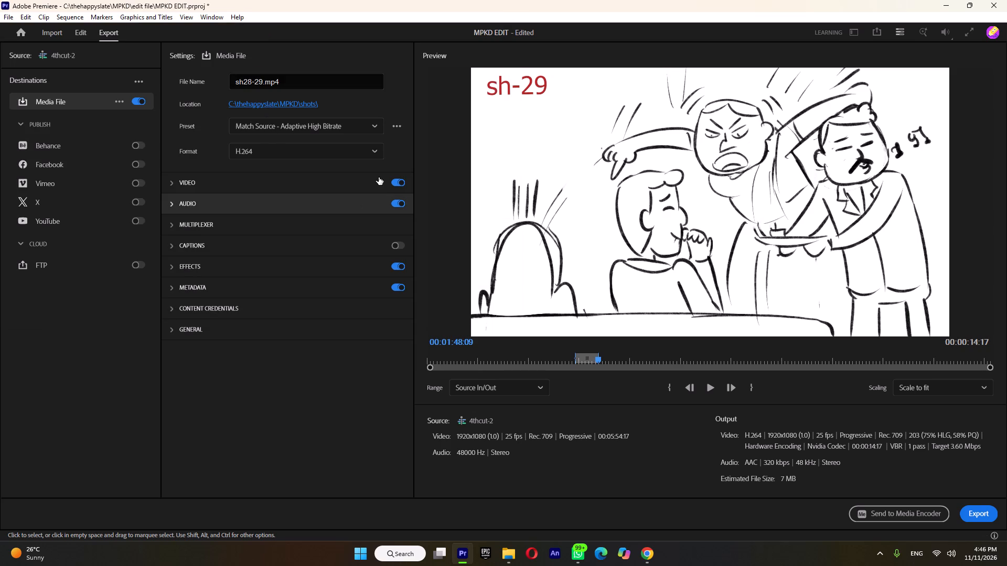
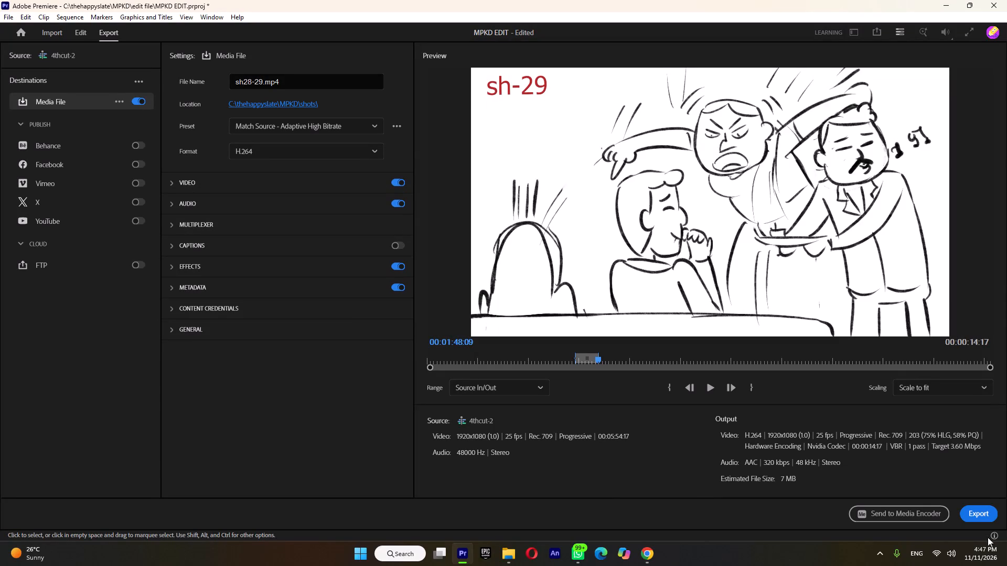
Export the marked sh-28 to sh-29 range to the MPKD shots folder as sh28-29.mp4.
left_click(983, 512)
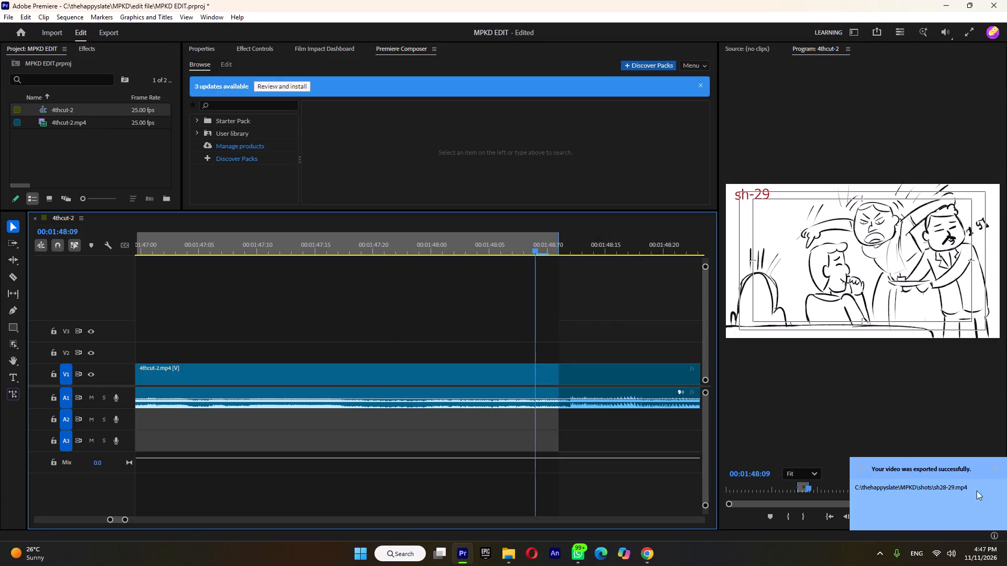
Set the in point for sh-30 at 00:01:48:11, where the sh-28 to sh-29 range ends.
left_click_drag(553, 246, 560, 250)
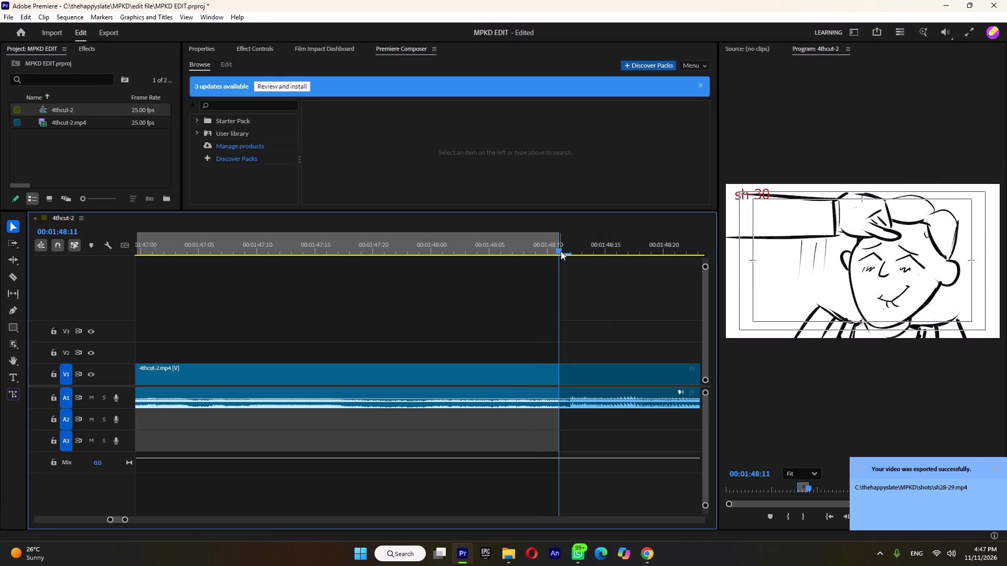
right_click(570, 247)
left_click(588, 251)
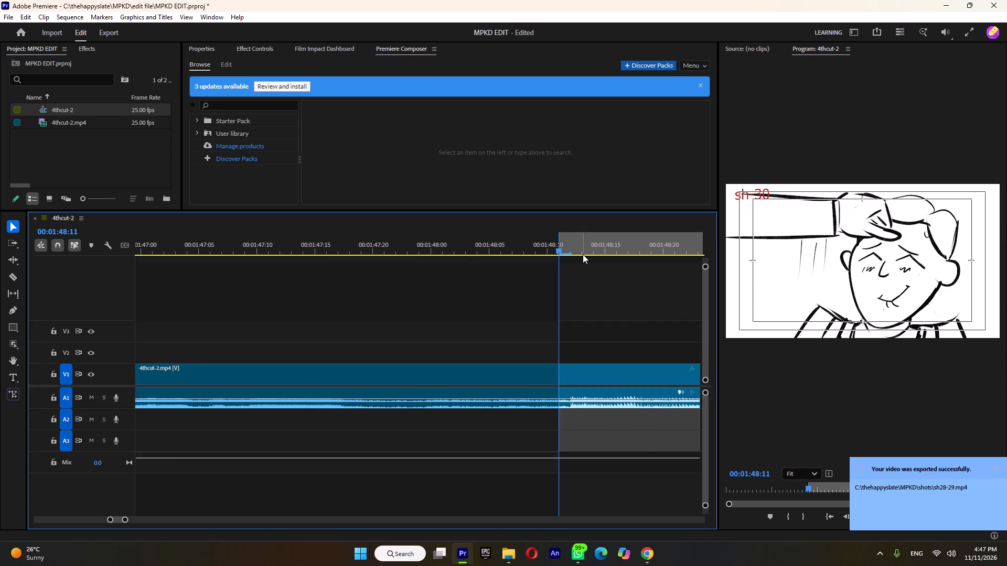
Play through sh-30 and examine the frames around its cut to sh-31.
key("space")
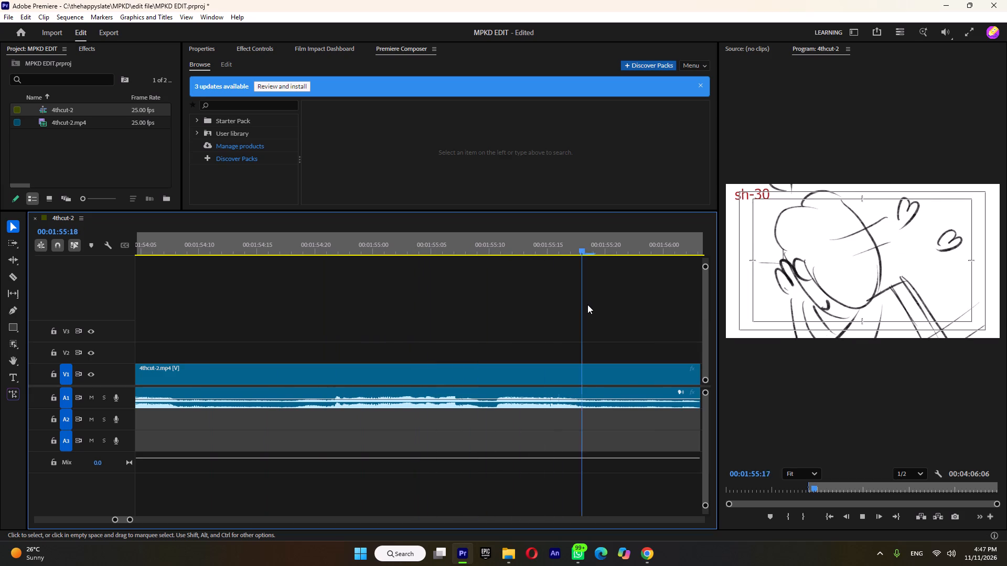
key("space")
key("space")
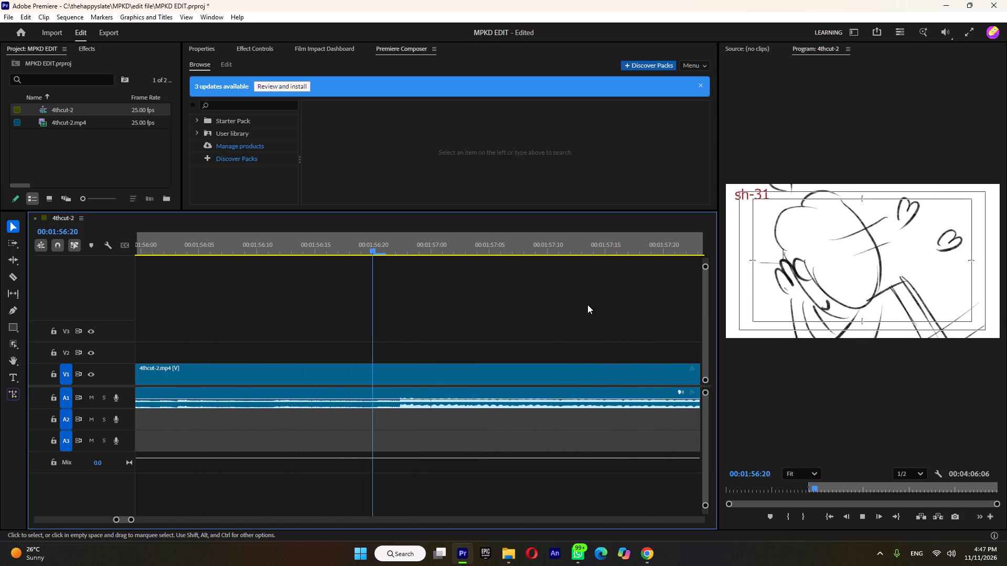
key("space")
left_click_drag(491, 246, 413, 274)
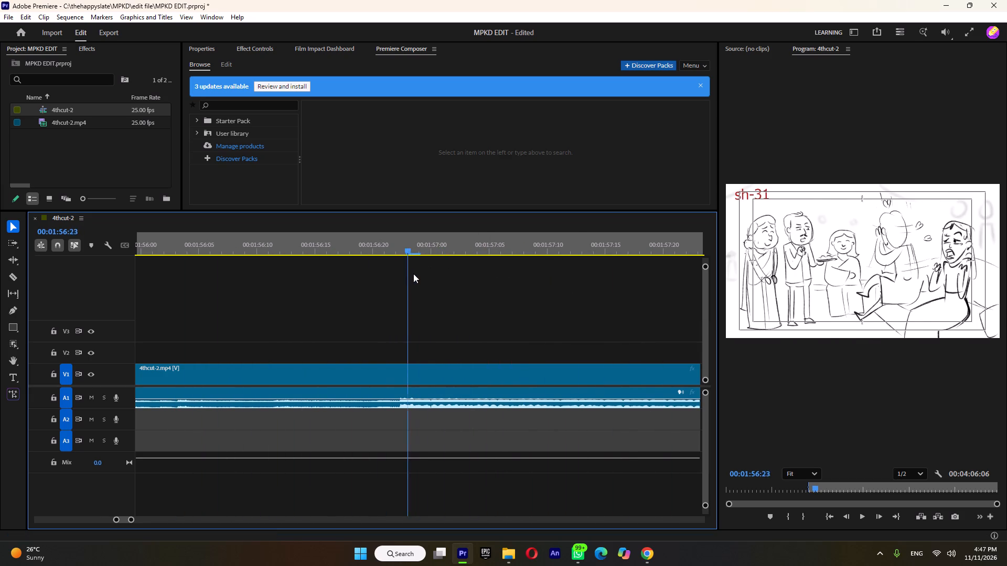
left_click_drag(413, 274, 373, 303)
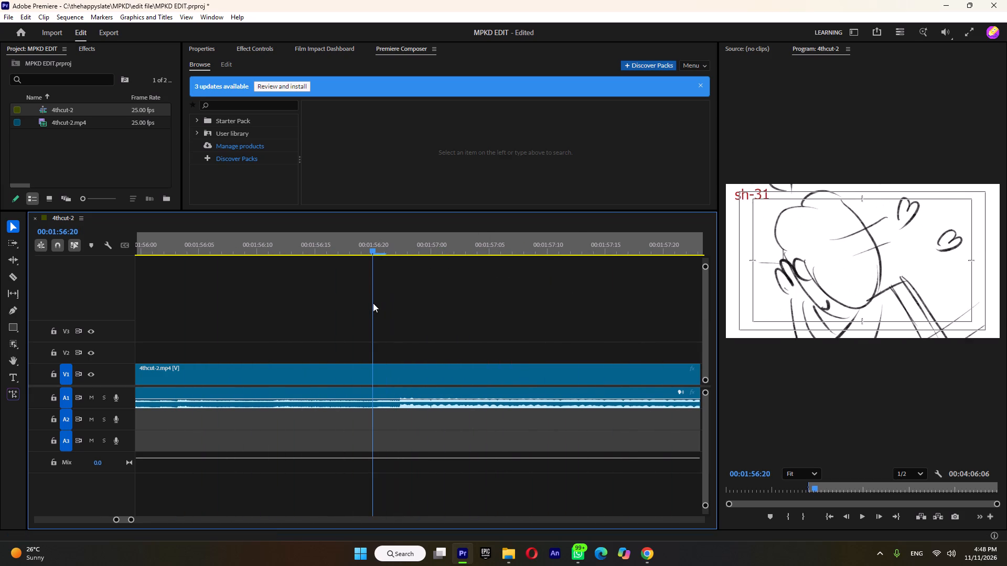
left_click_drag(373, 303, 302, 336)
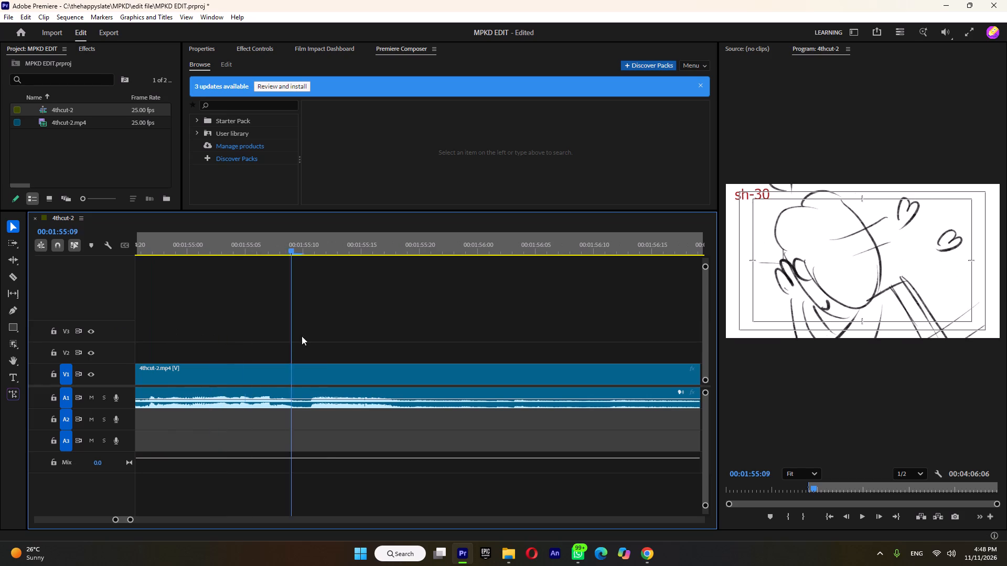
left_click_drag(302, 336, 328, 337)
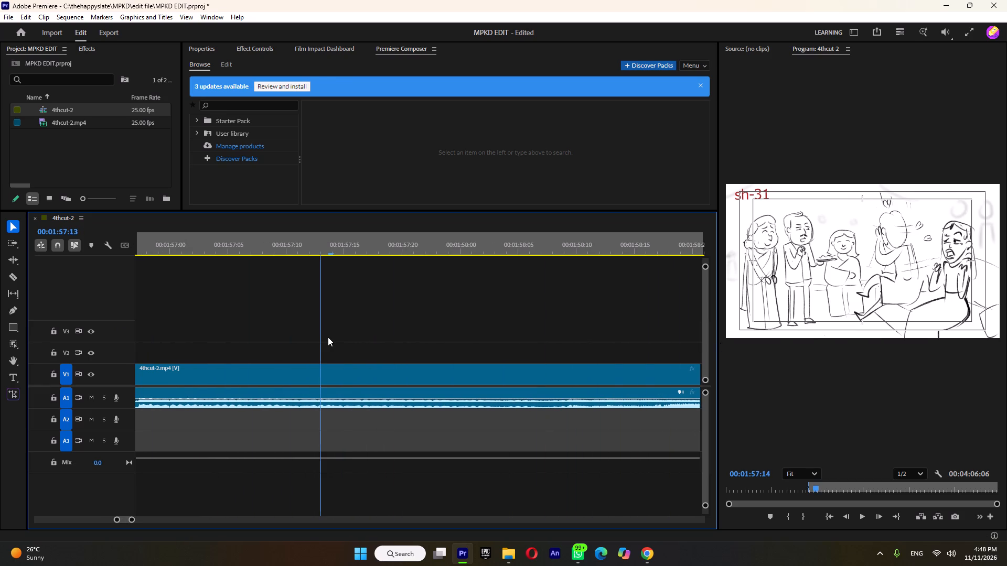
left_click_drag(328, 337, 56, 344)
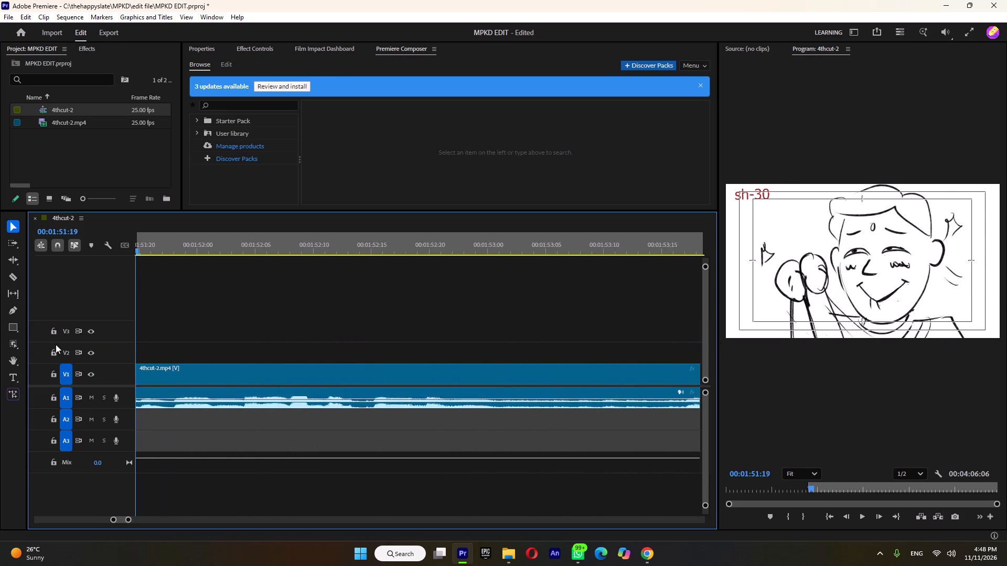
left_click_drag(56, 344, 636, 330)
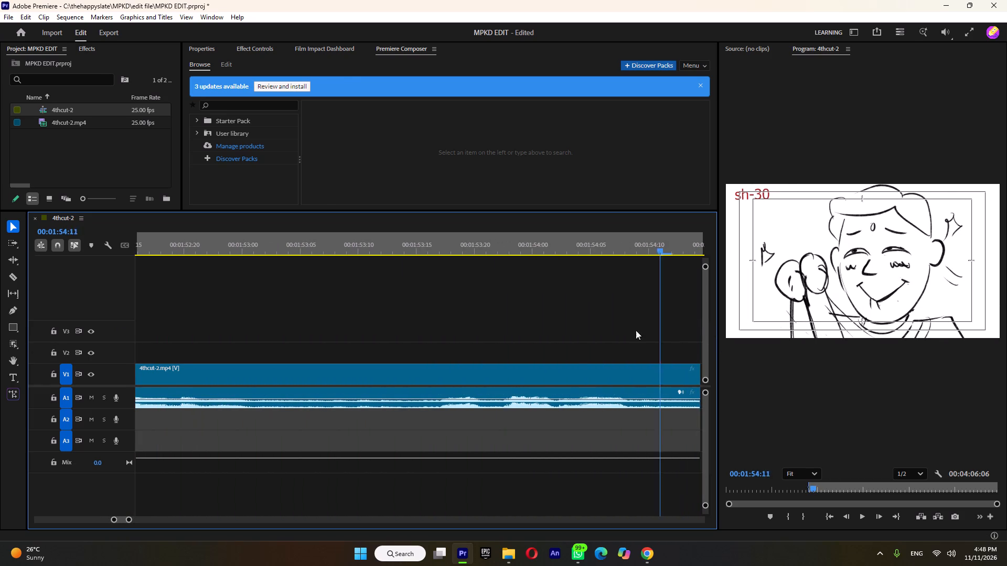
left_click_drag(636, 330, 410, 326)
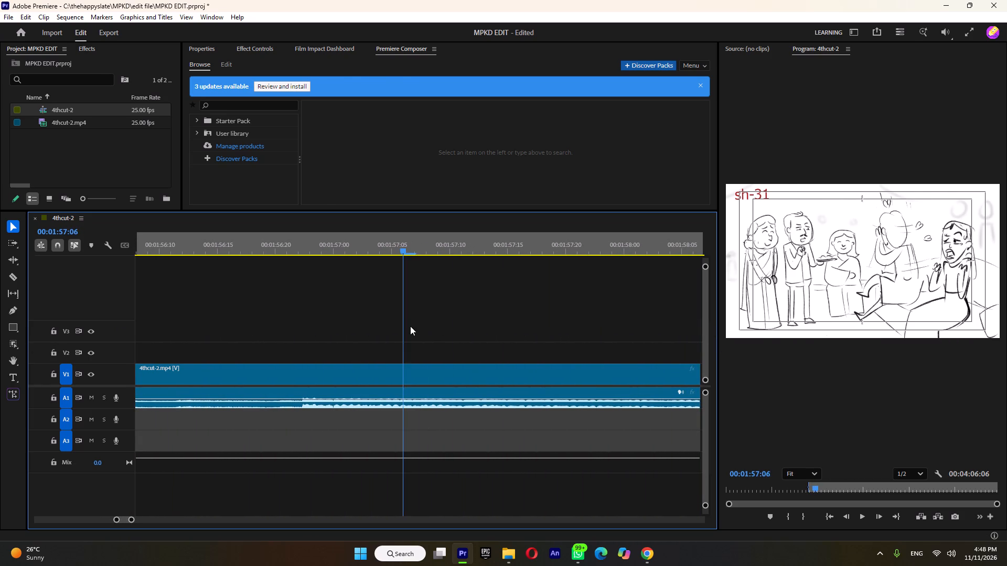
left_click_drag(410, 326, 288, 339)
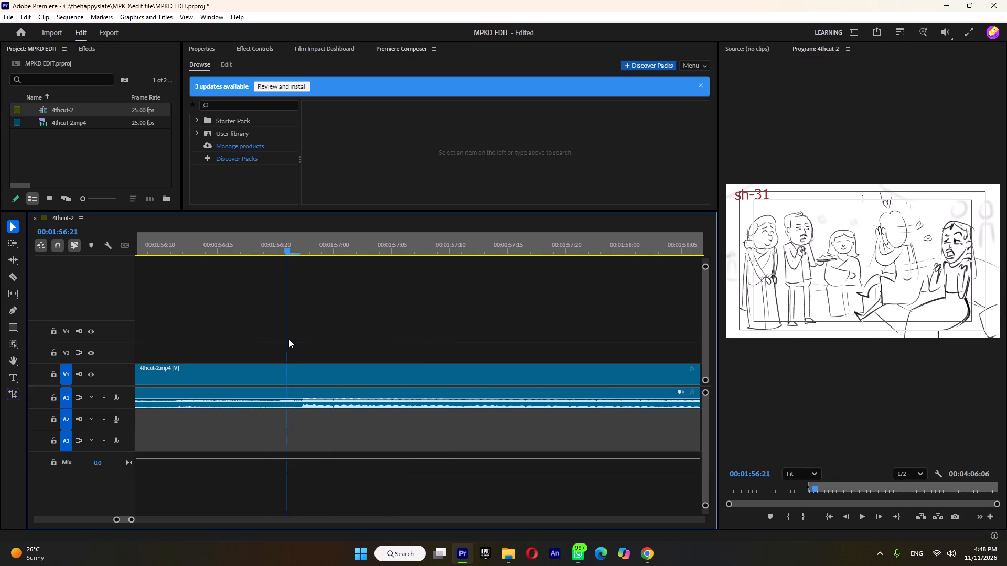
left_click_drag(288, 339, 274, 346)
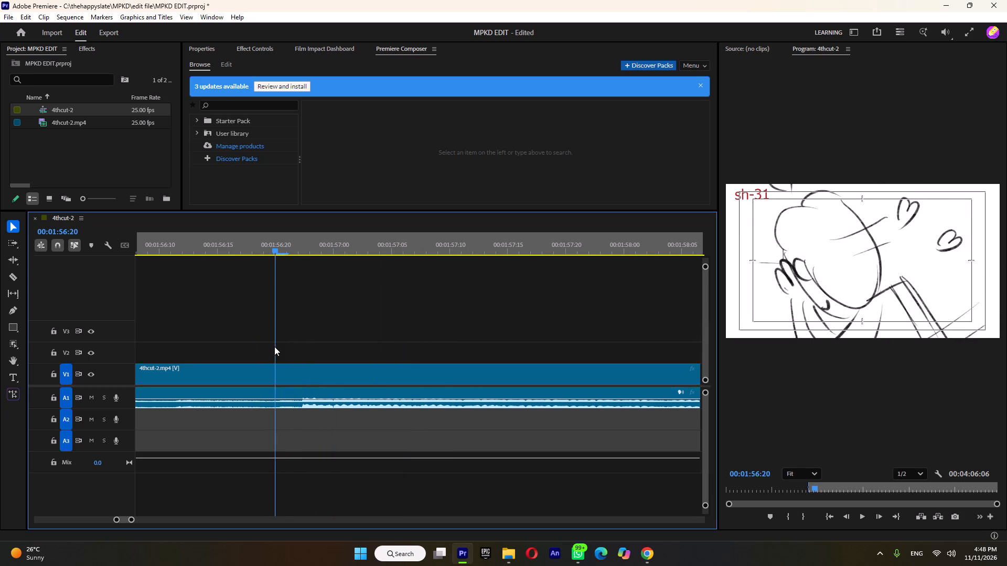
left_click_drag(274, 346, 286, 347)
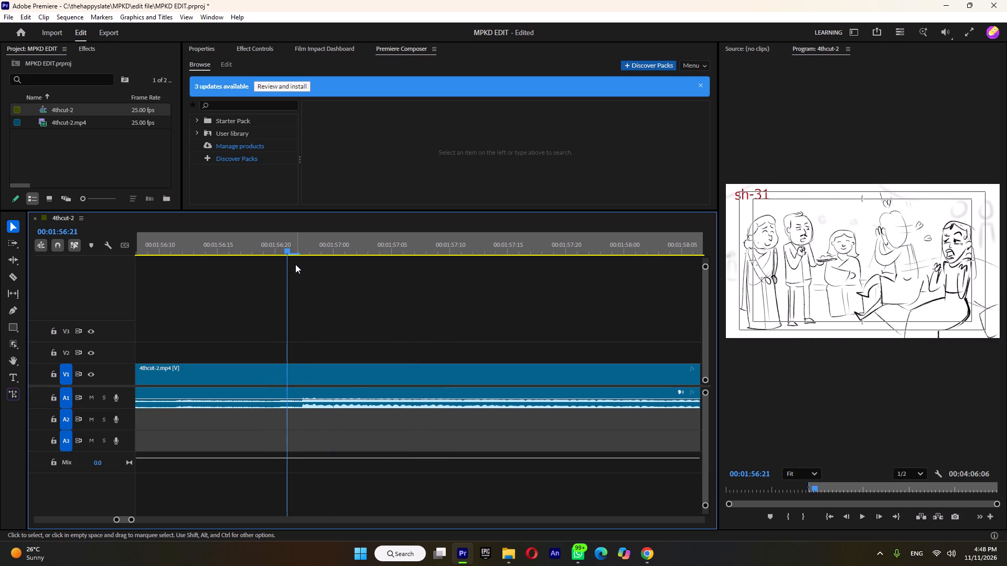
Play through sh-31 and examine the frames around its cut to sh-32.
key("space")
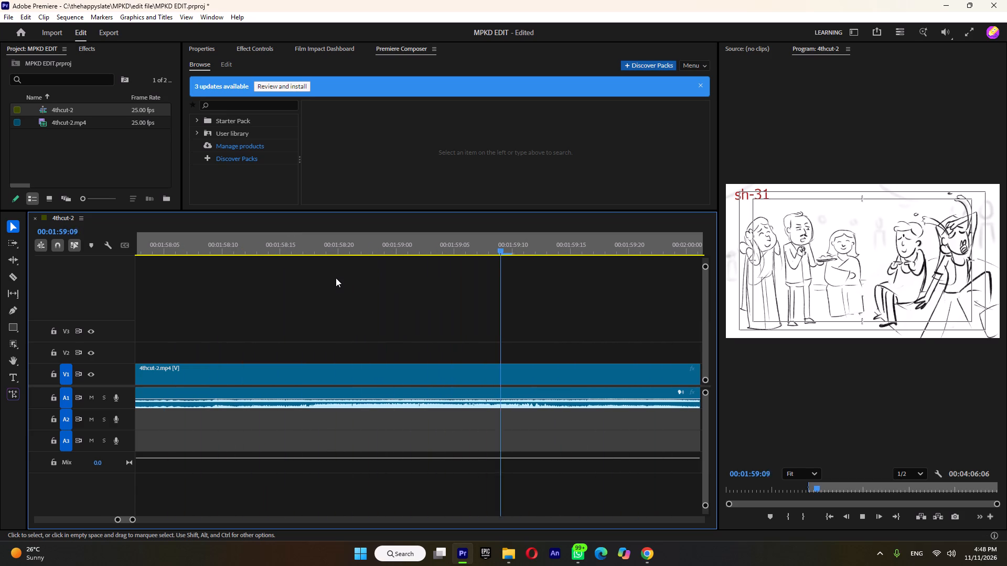
key("space")
key("space")
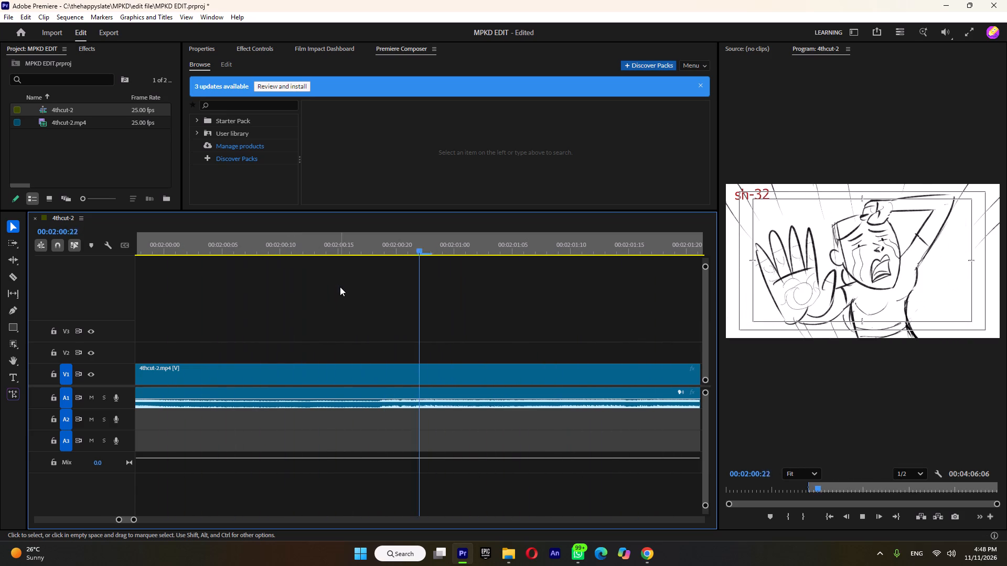
key("space")
left_click_drag(425, 246, 259, 282)
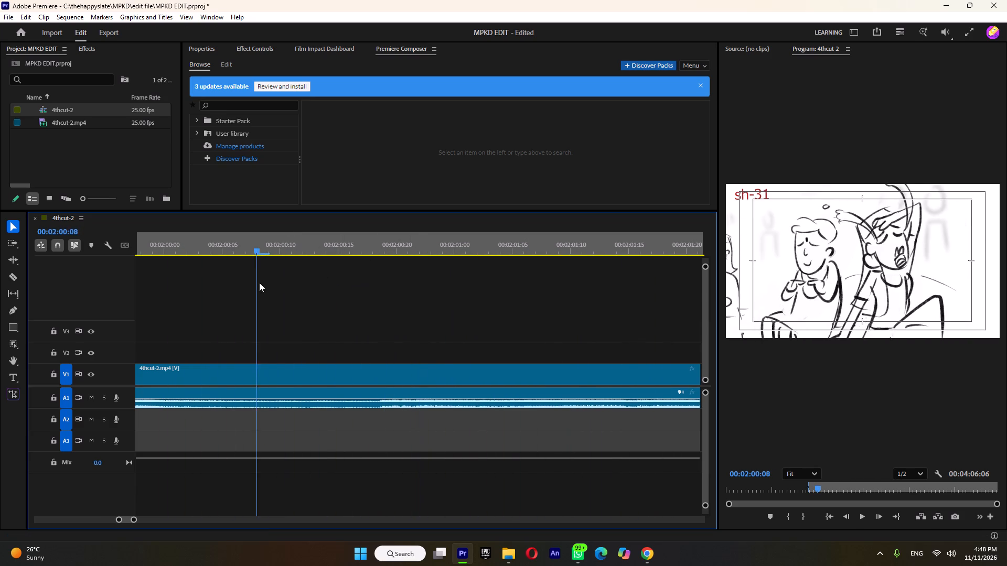
left_click_drag(259, 282, 364, 290)
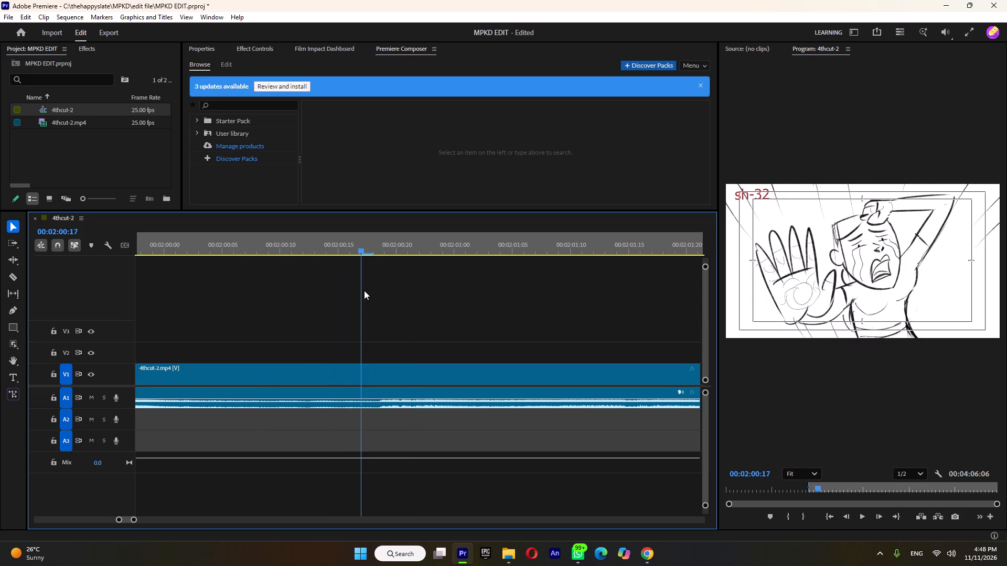
left_click_drag(364, 290, 342, 297)
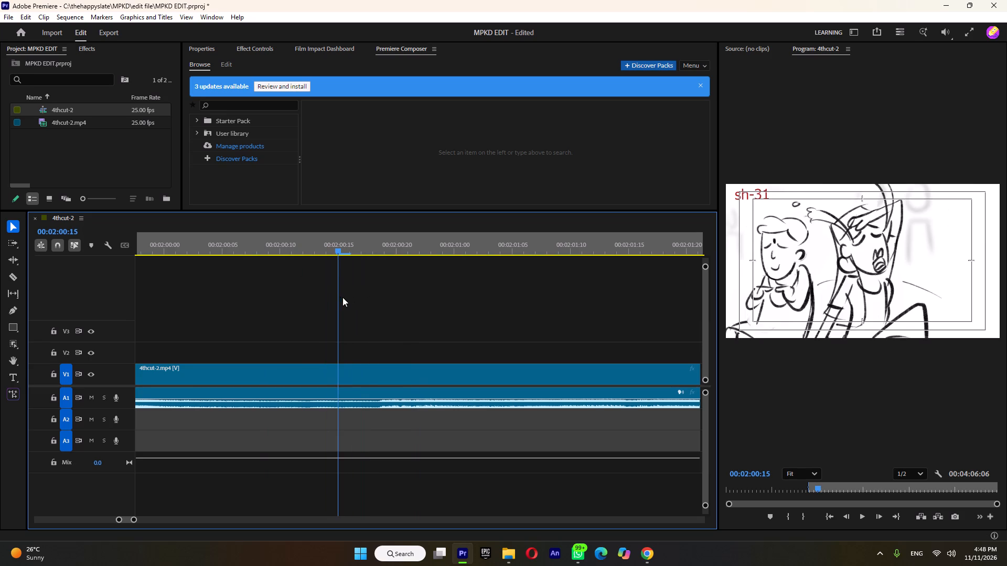
left_click_drag(342, 297, 357, 303)
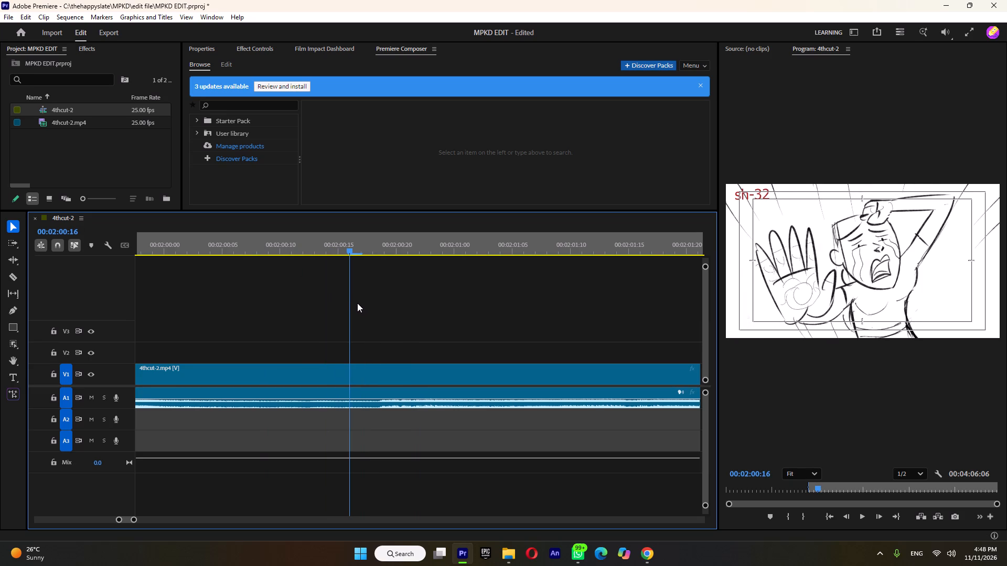
left_click_drag(357, 303, 353, 306)
Play through sh-32 and set the out point so the range ends at 00:02:03:05, on the cut to sh-33.
key("space")
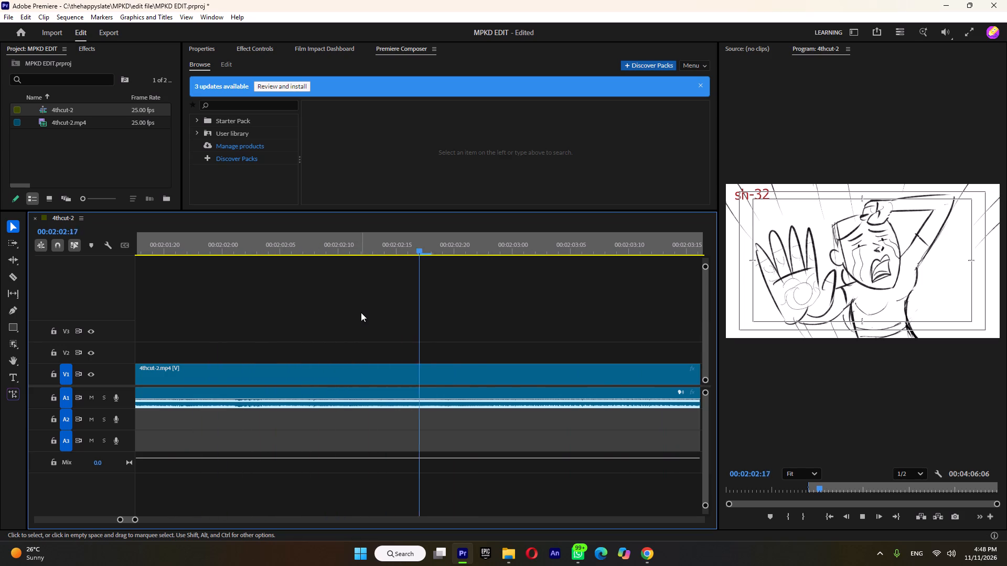
key("space")
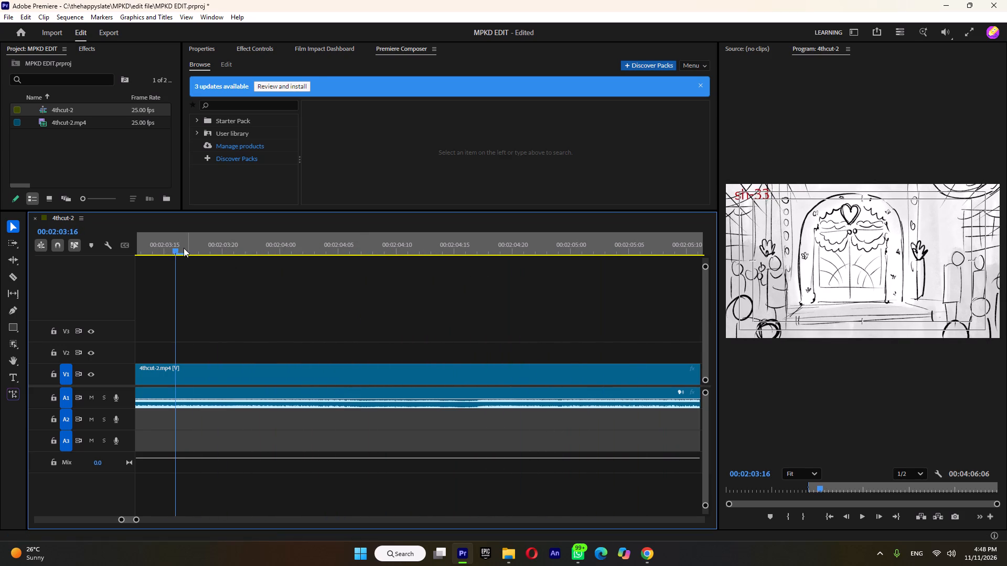
left_click_drag(183, 248, 286, 318)
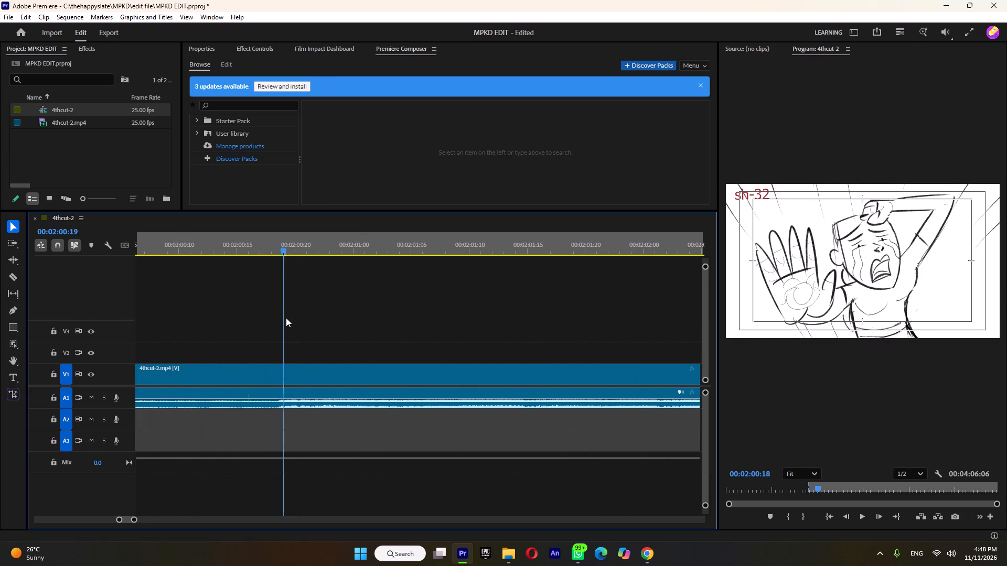
left_click_drag(286, 318, 647, 313)
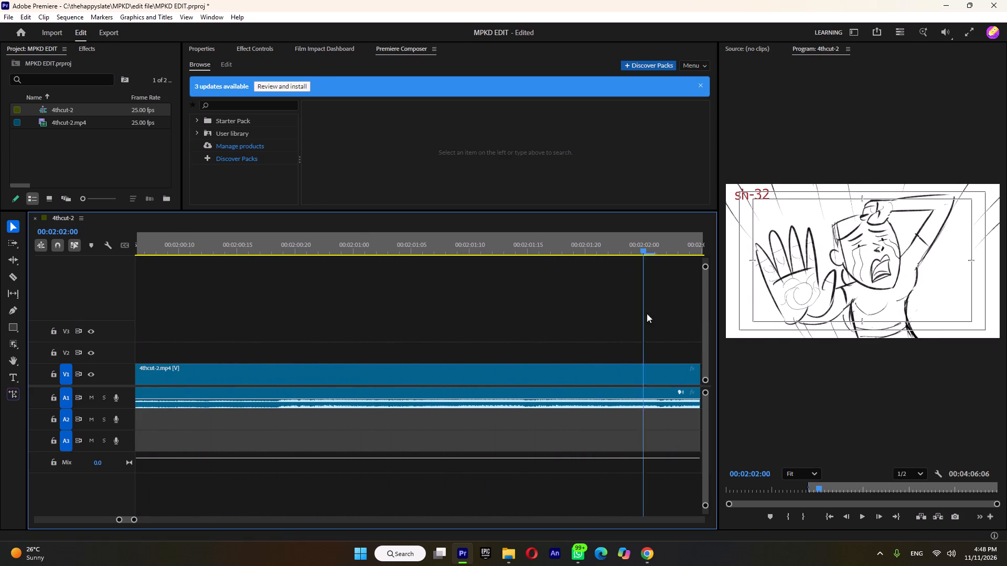
left_click_drag(647, 313, 617, 324)
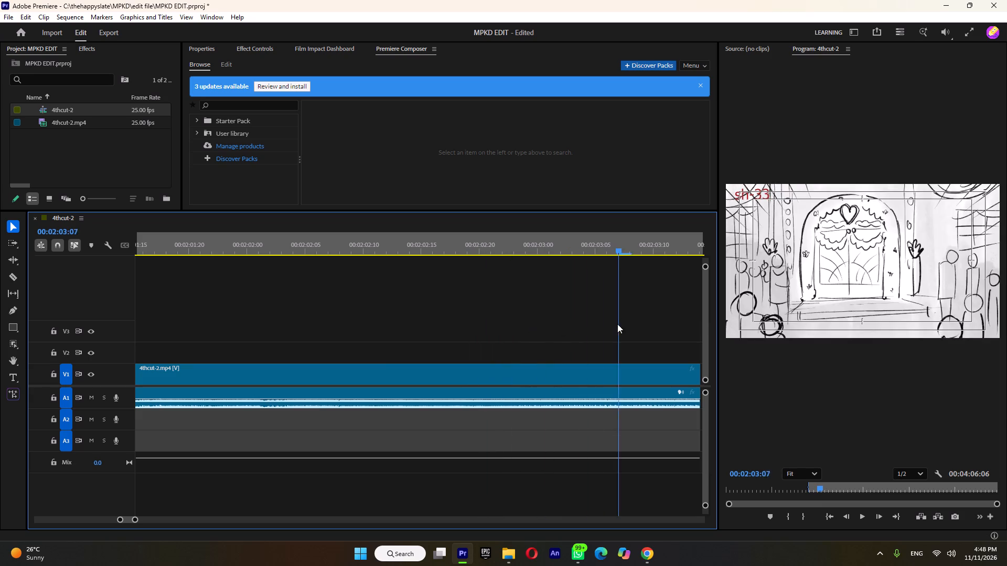
left_click_drag(617, 324, 572, 332)
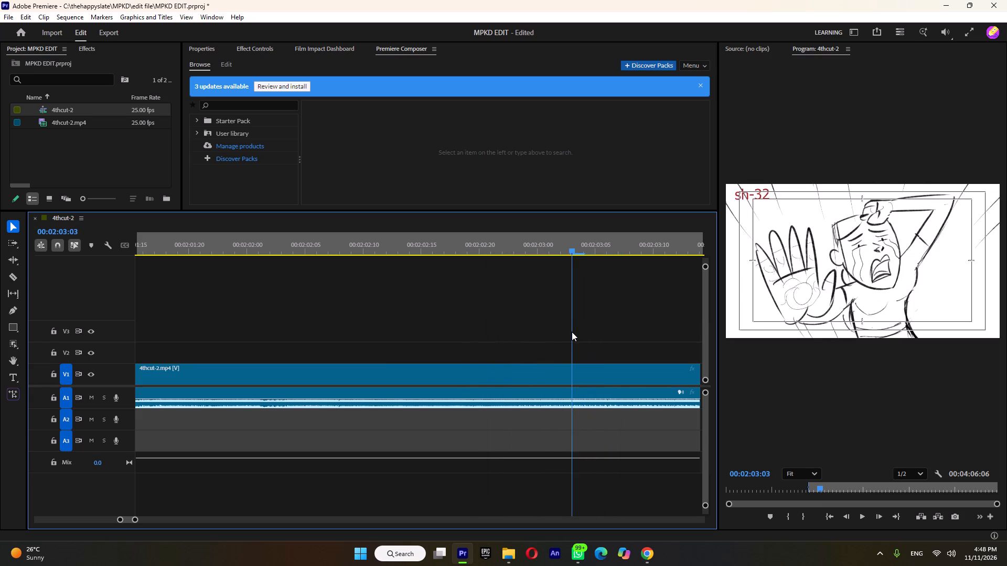
left_click_drag(572, 332, 588, 333)
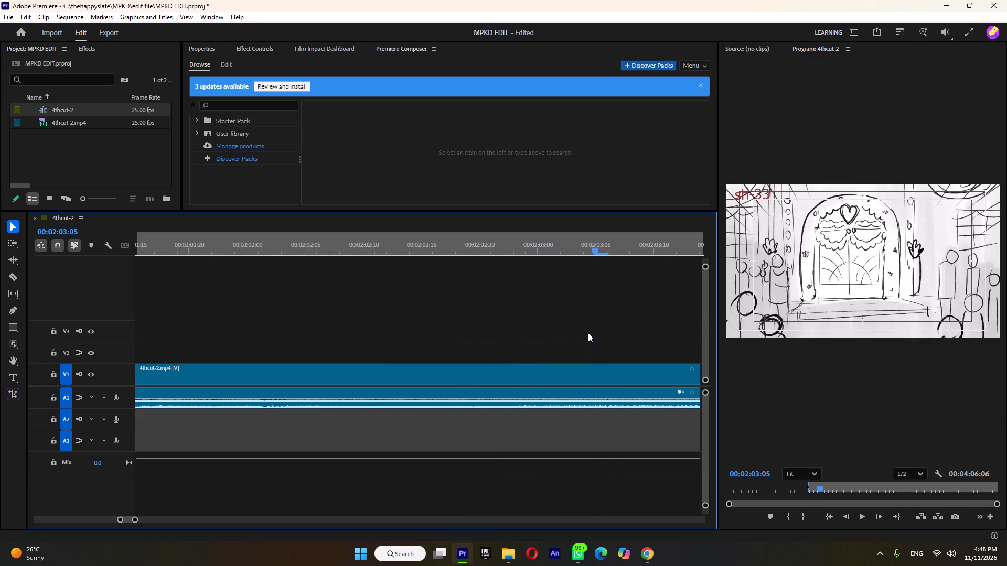
left_click_drag(588, 333, 588, 333)
right_click(595, 252)
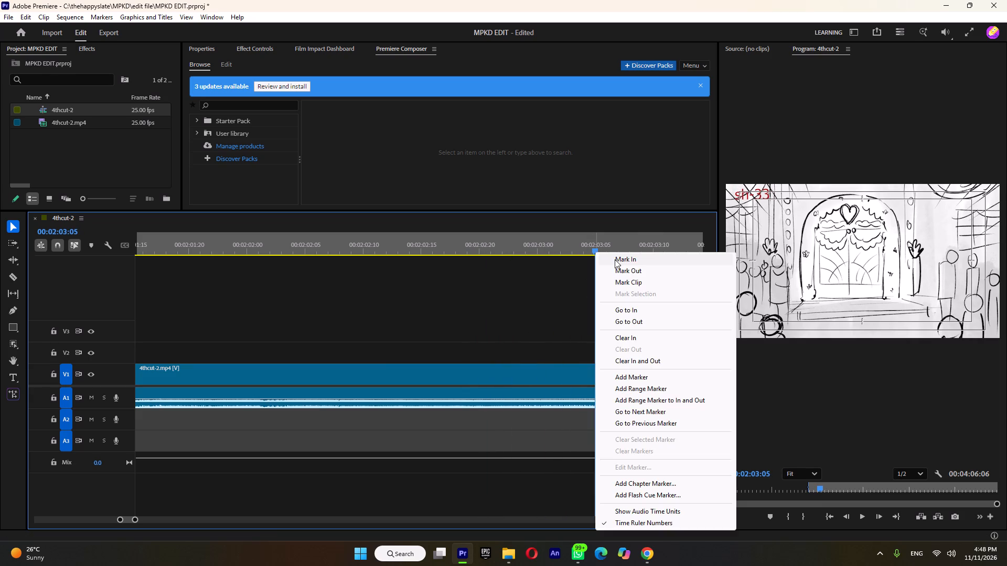
left_click(615, 267)
left_click_drag(608, 246, 593, 249)
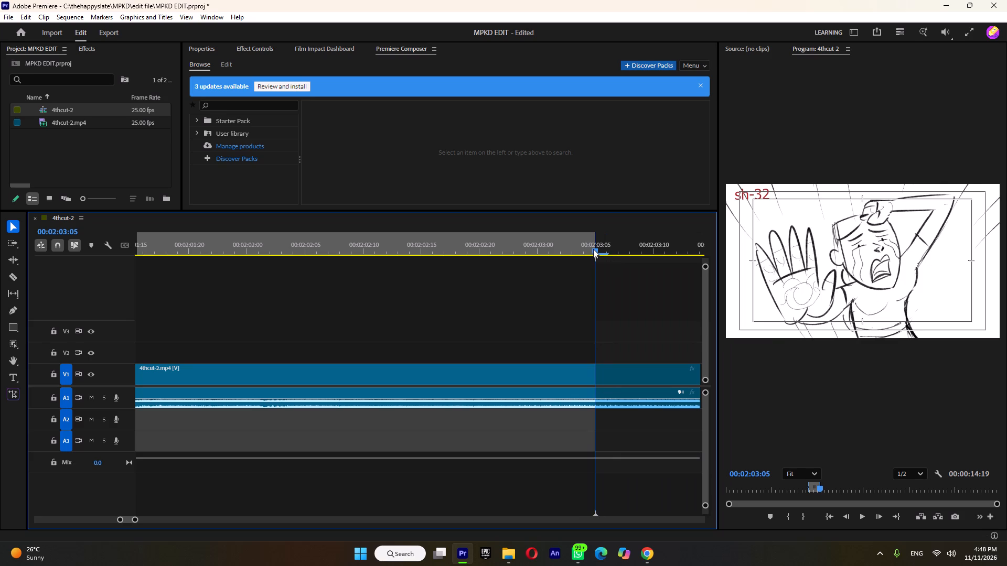
Export the marked sh-30 to sh-32 range to the MPKD shots folder as sh30-32.mp4.
left_click(552, 247)
left_click(542, 292)
key("ctrl+m")
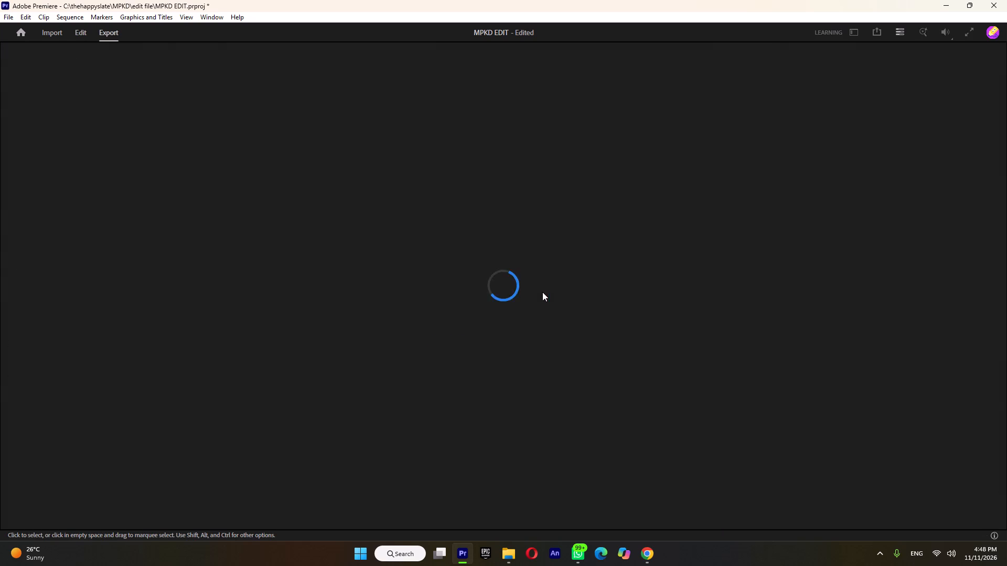
left_click(290, 103)
type("sh")
type("30-32")
key("Return")
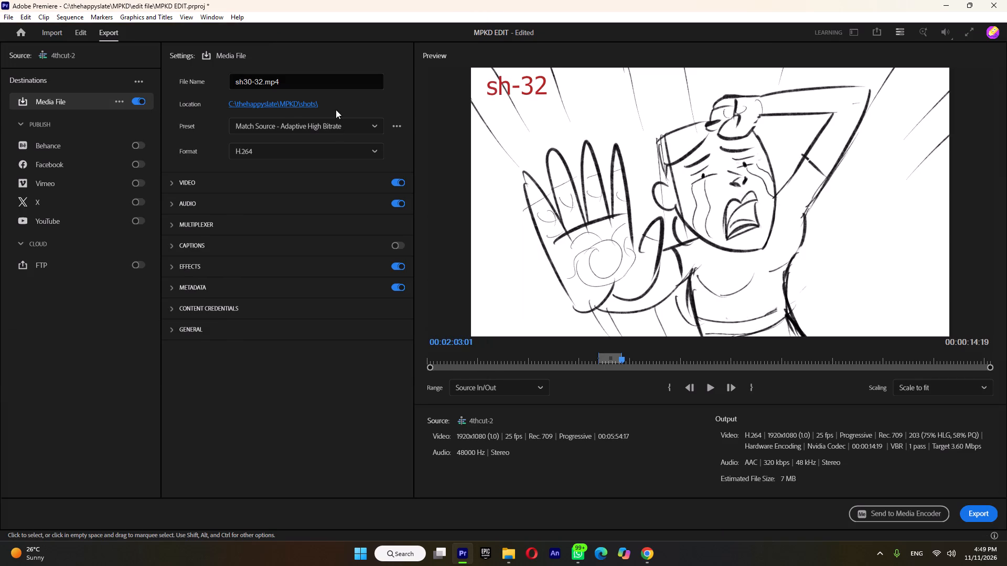
left_click(978, 515)
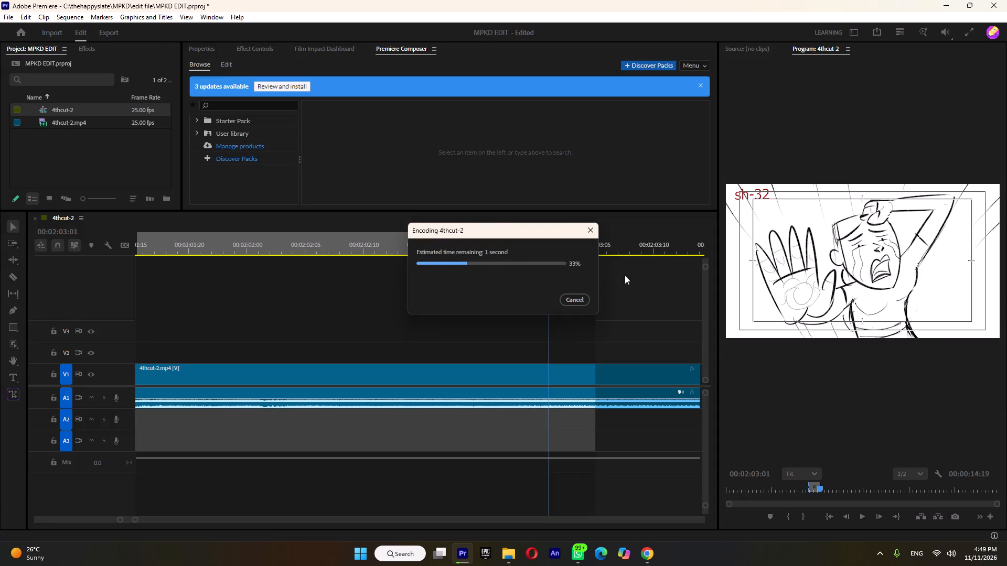
Set the in point for sh-33 at 00:02:03:05, where the sh-30 to sh-32 range ends.
left_click_drag(589, 244, 597, 245)
right_click(595, 251)
left_click(614, 258)
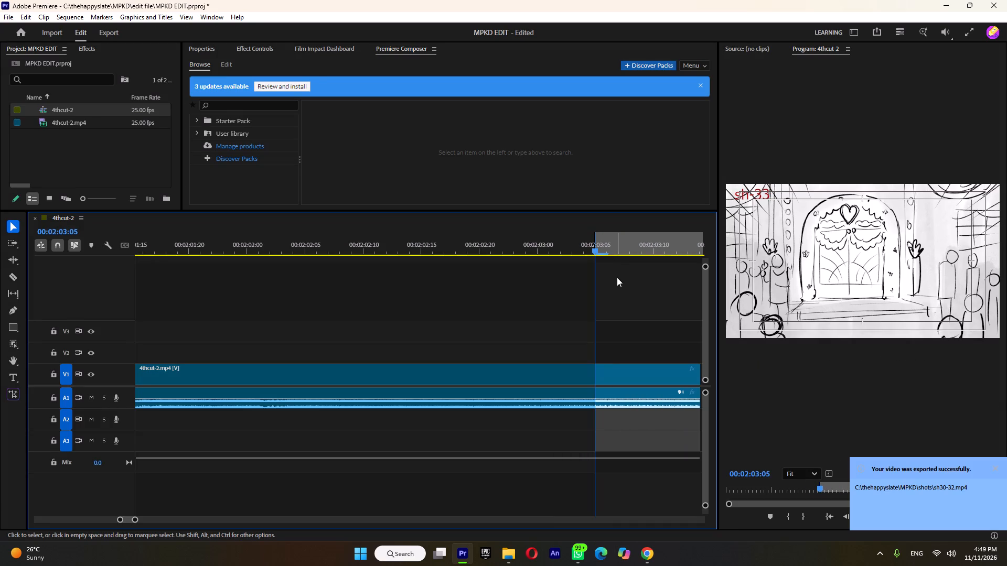
Play through sh-33 and sh-34 into sh-35, examining the frames around the cut to sh-35 and its first pose change.
key("space")
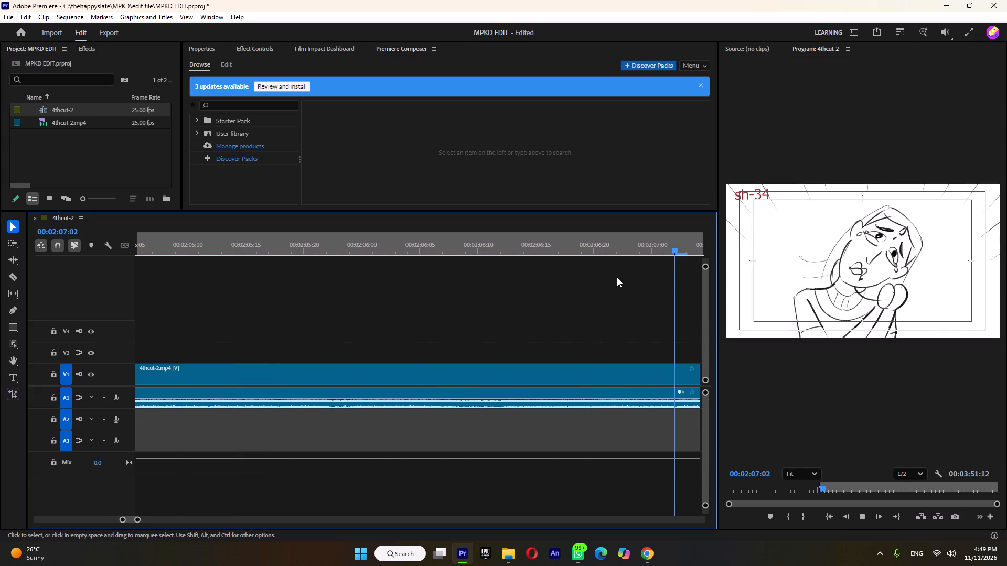
key("space")
key("space")
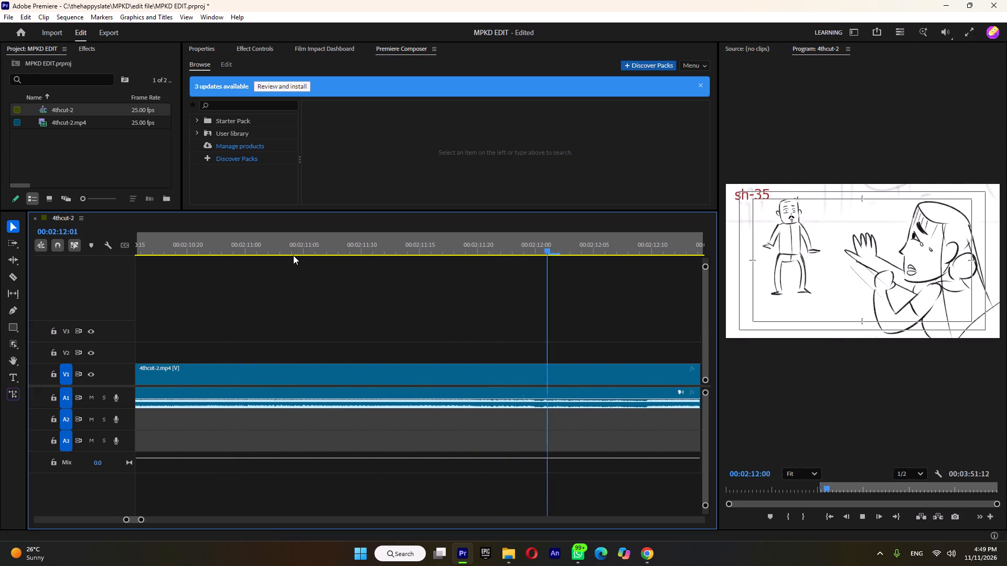
key("space")
left_click_drag(482, 245, 389, 260)
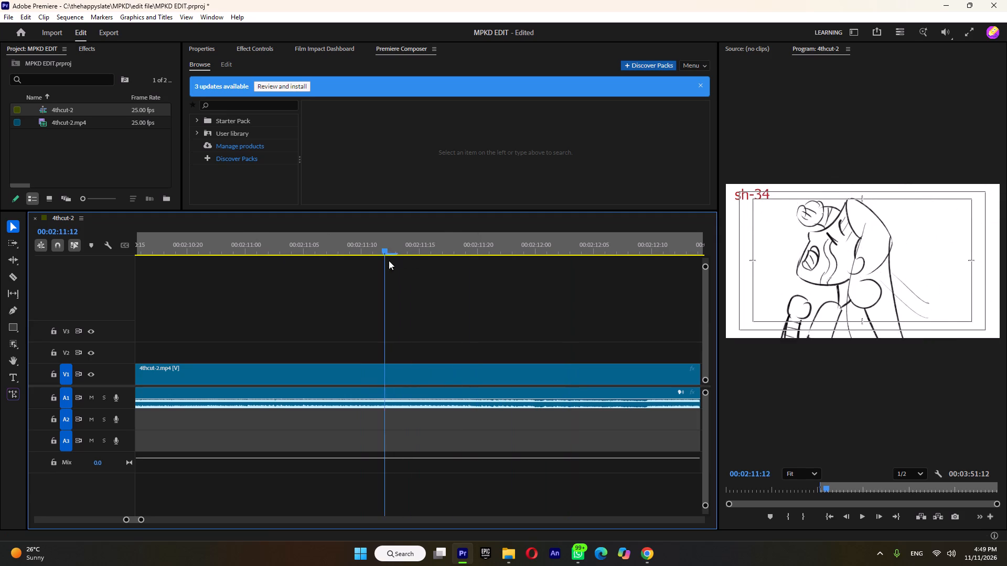
left_click_drag(389, 260, 446, 269)
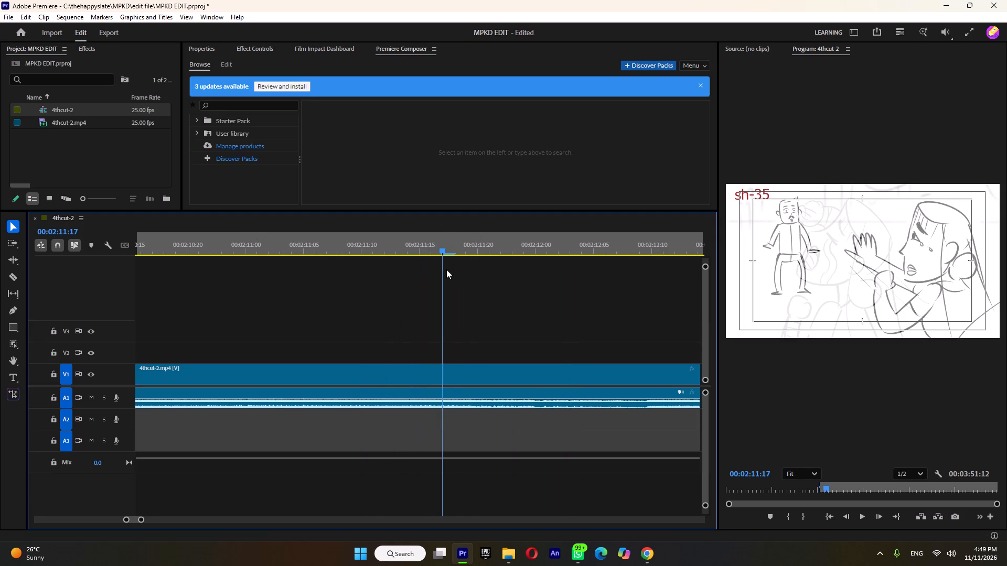
left_click_drag(446, 269, 367, 276)
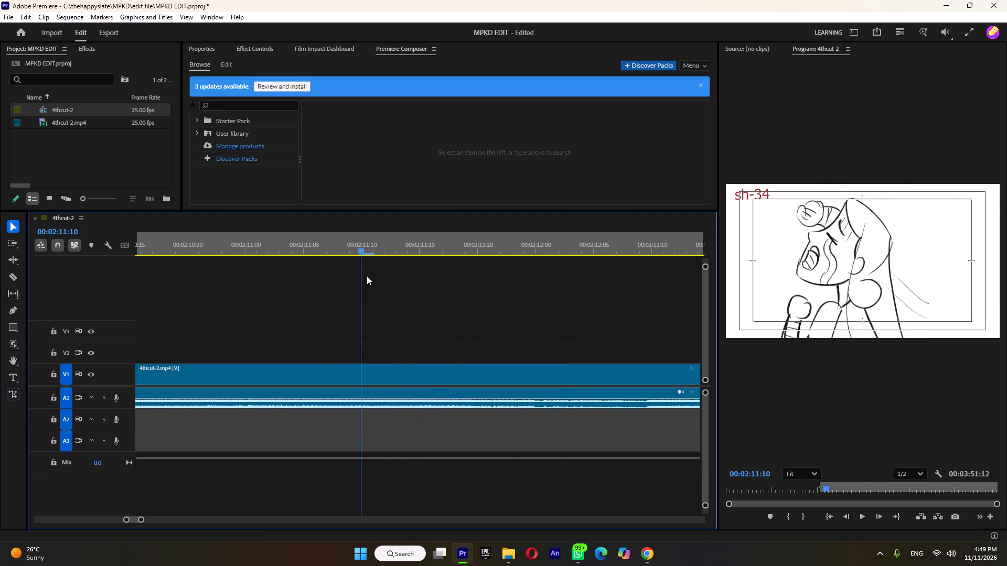
left_click_drag(367, 276, 383, 283)
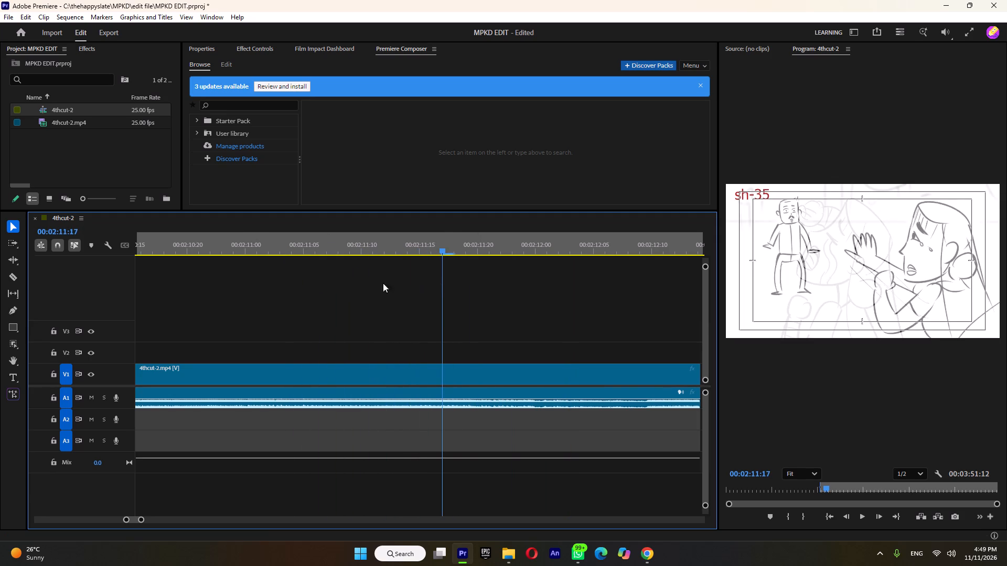
left_click_drag(383, 283, 515, 289)
key("space")
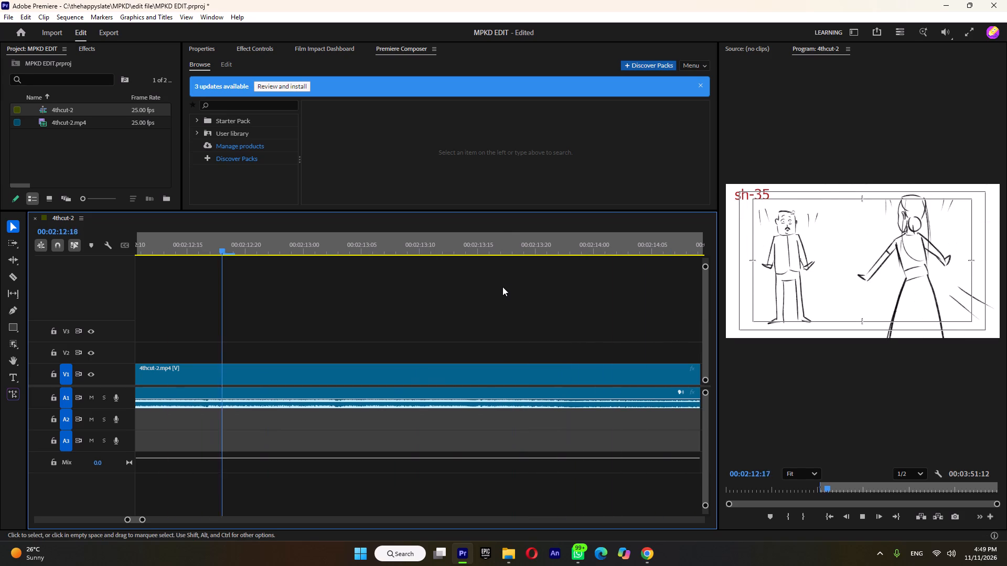
key("space")
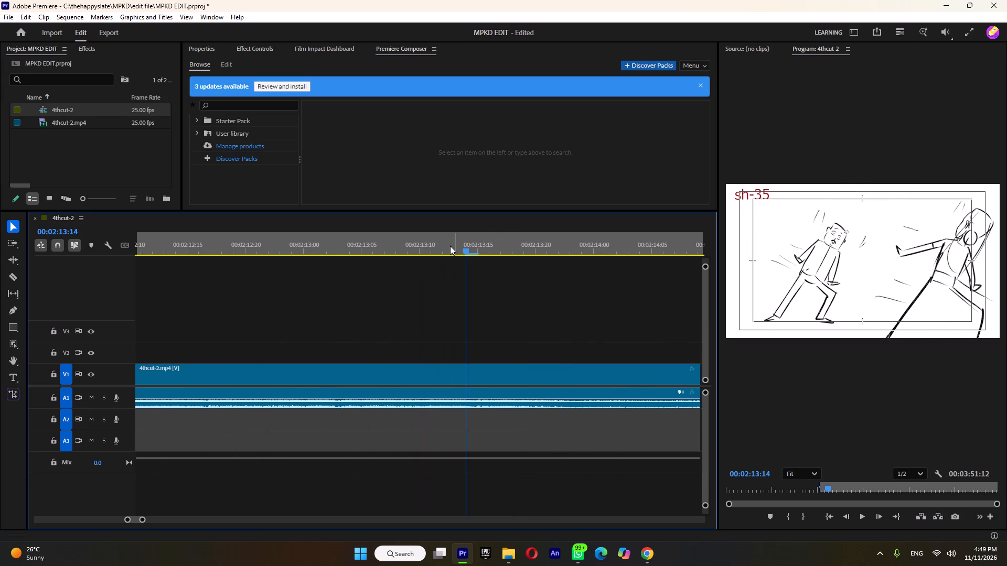
left_click_drag(450, 246, 224, 309)
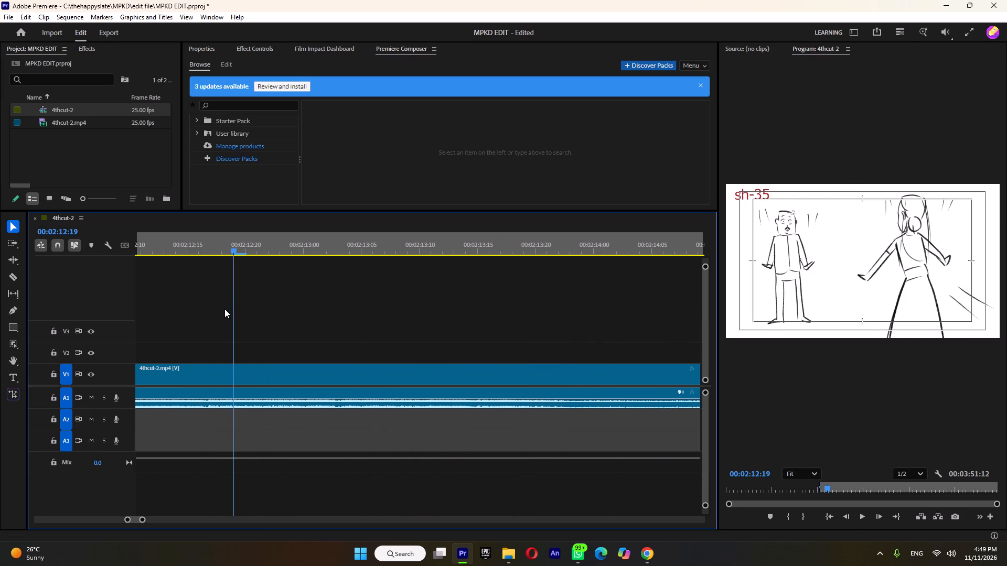
left_click_drag(224, 309, 210, 317)
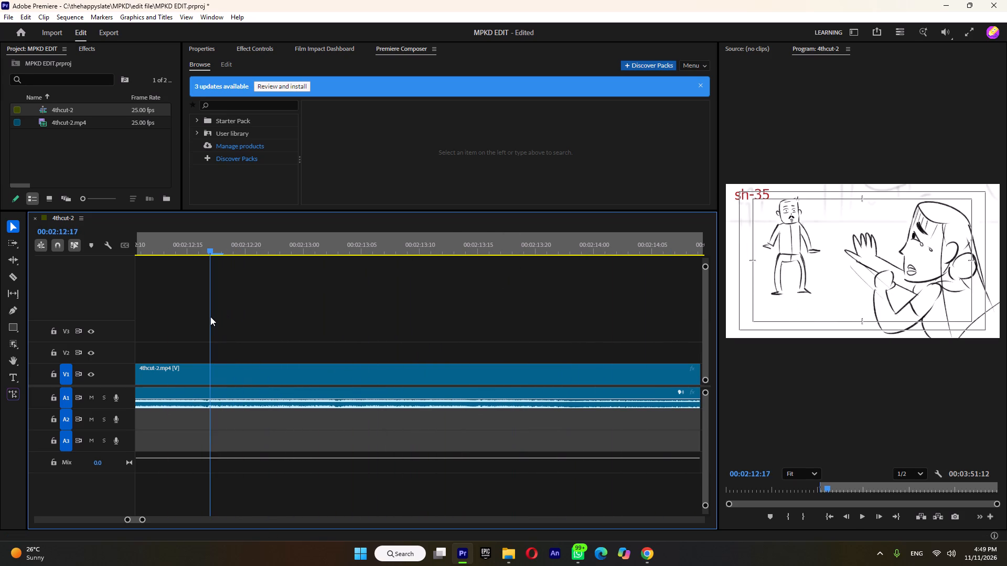
left_click_drag(210, 317, 212, 317)
Play through sh-35 and set the out point so the range ends at 00:02:14:08, on the cut to sh-36.
key("space")
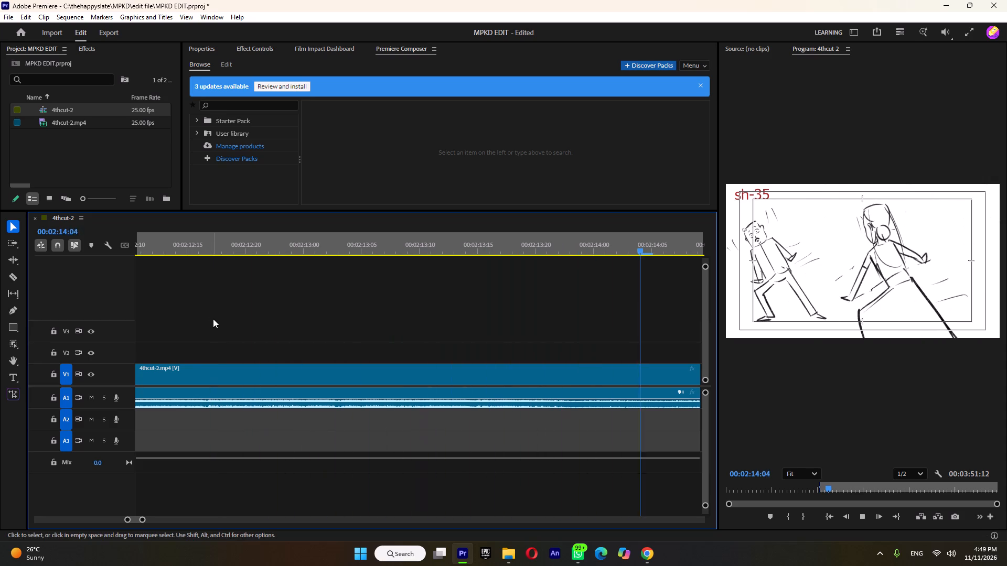
key("space")
left_click_drag(307, 248, 239, 268)
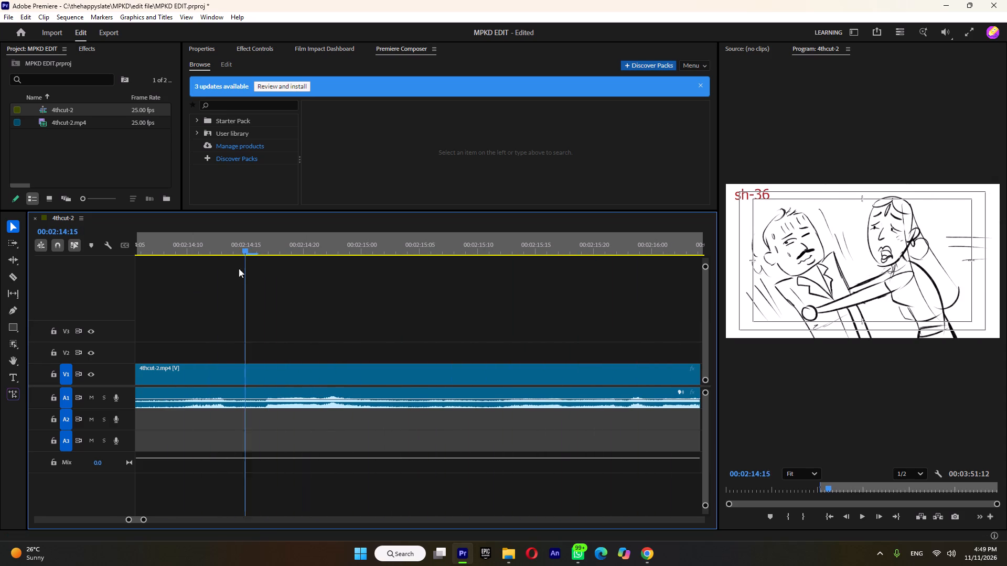
left_click_drag(239, 268, 153, 313)
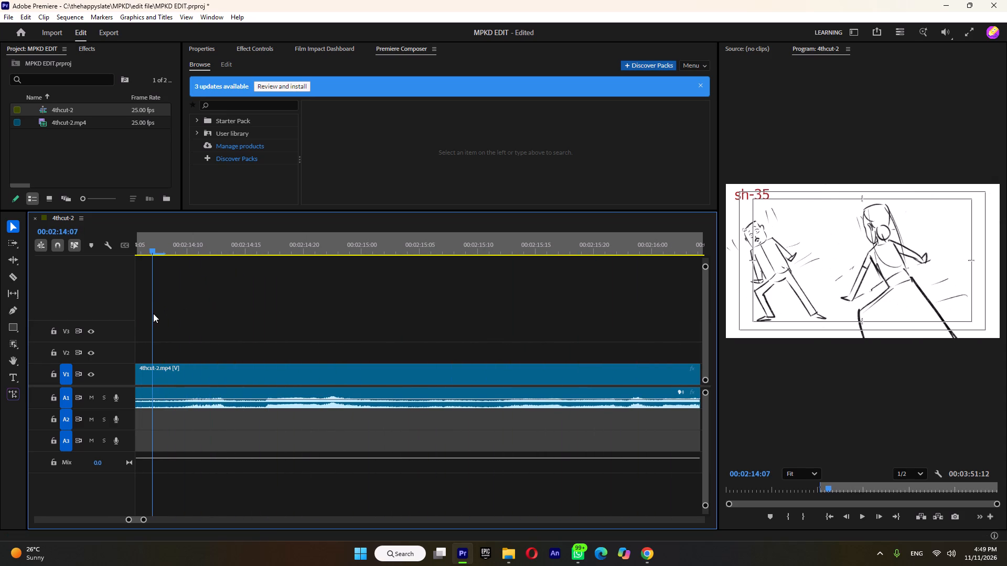
left_click_drag(153, 313, 160, 317)
left_click_drag(160, 317, 162, 318)
left_click_drag(162, 318, 163, 319)
right_click(165, 252)
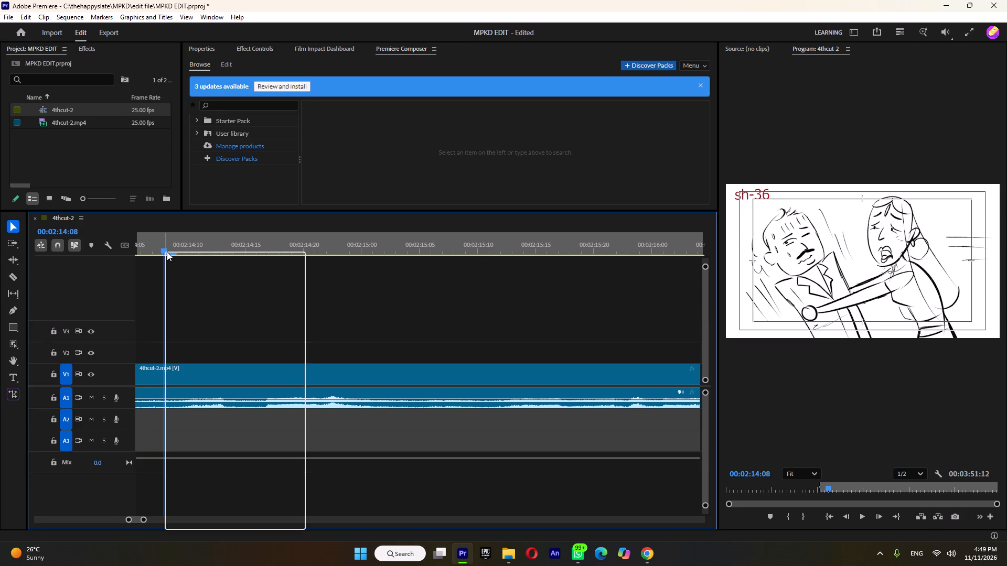
left_click(190, 271)
left_click_drag(176, 245, 168, 246)
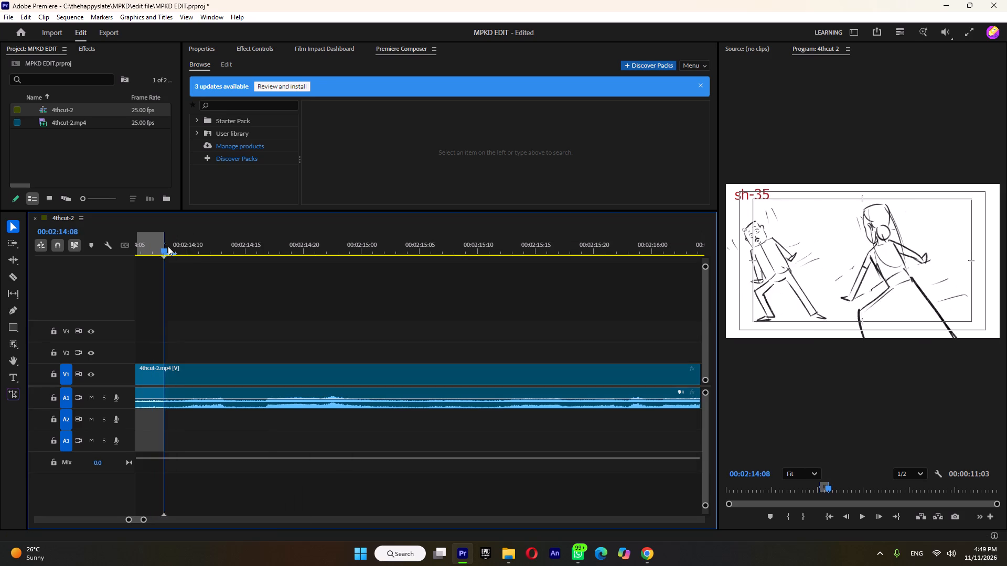
scroll(174, 275, "up", 7)
left_click_drag(253, 243, 270, 247)
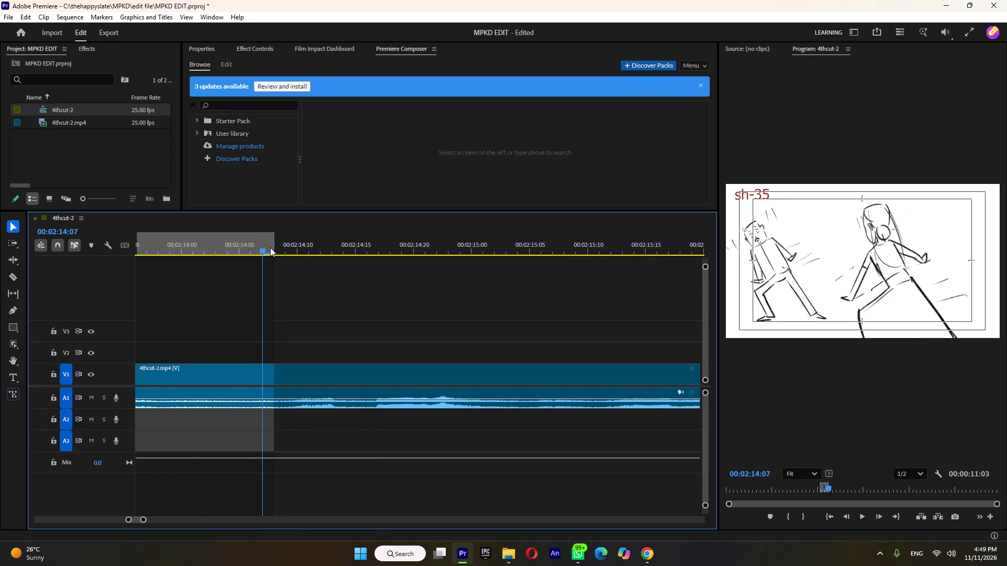
left_click_drag(270, 247, 260, 251)
left_click(253, 292)
Export the marked sh-33 to sh-35 range to the MPKD shots folder as sh33-35.mp4.
key("ctrl+m")
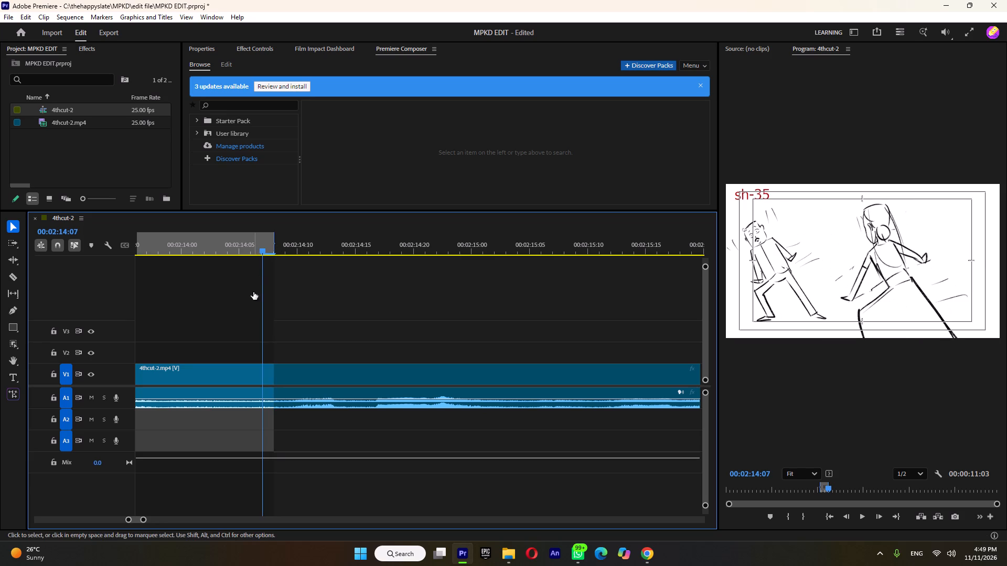
left_click(259, 104)
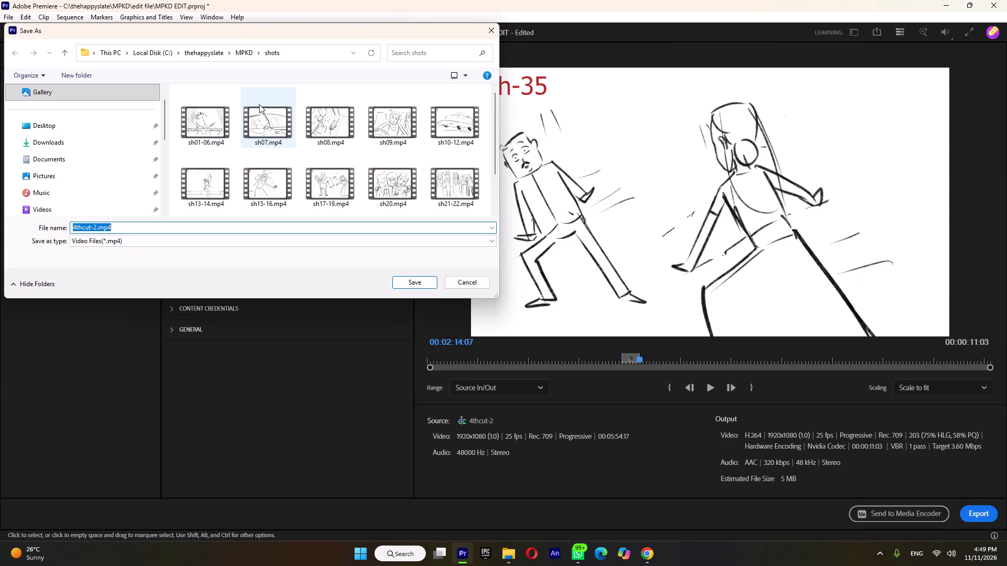
type("sh")
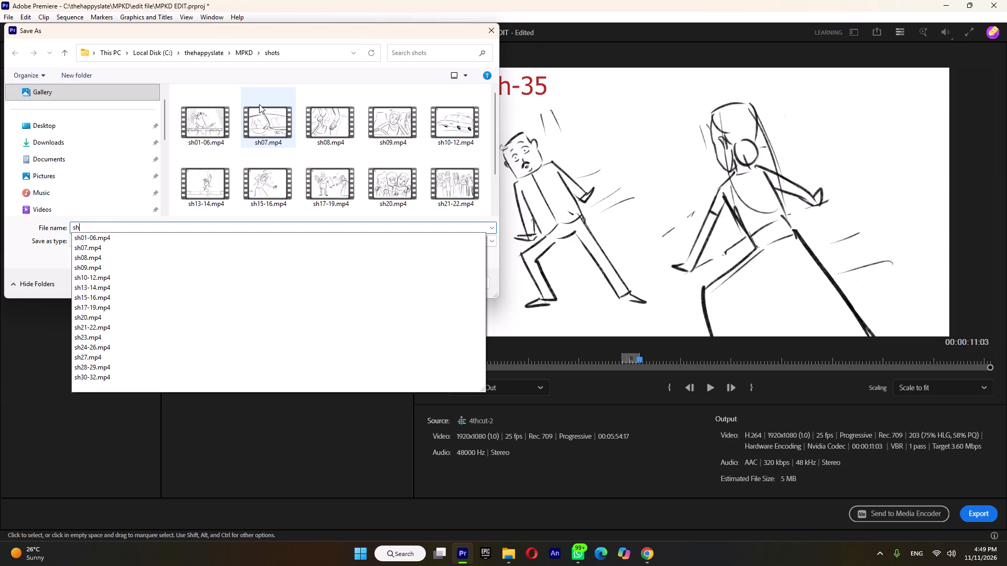
type("33-35")
key("Return")
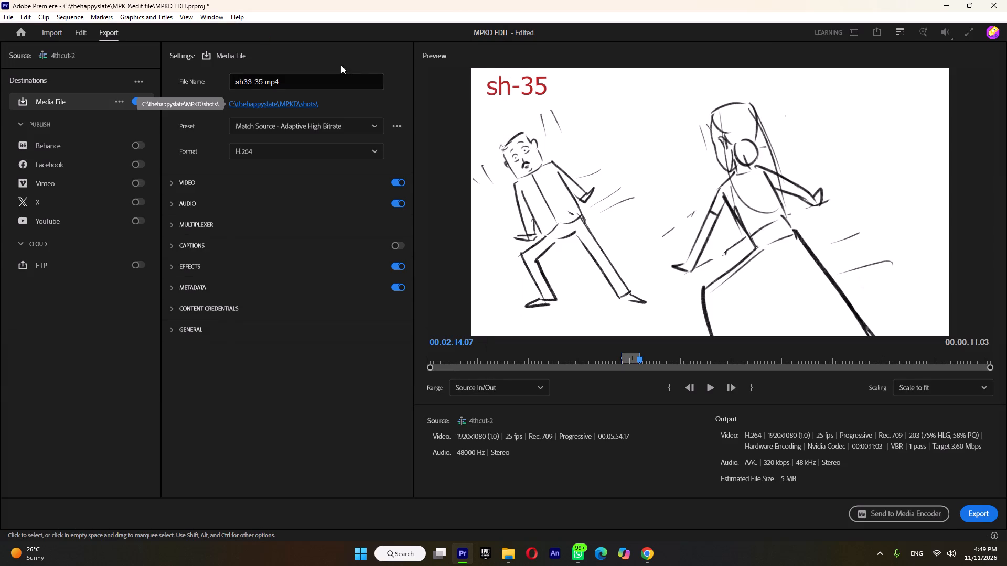
left_click(983, 516)
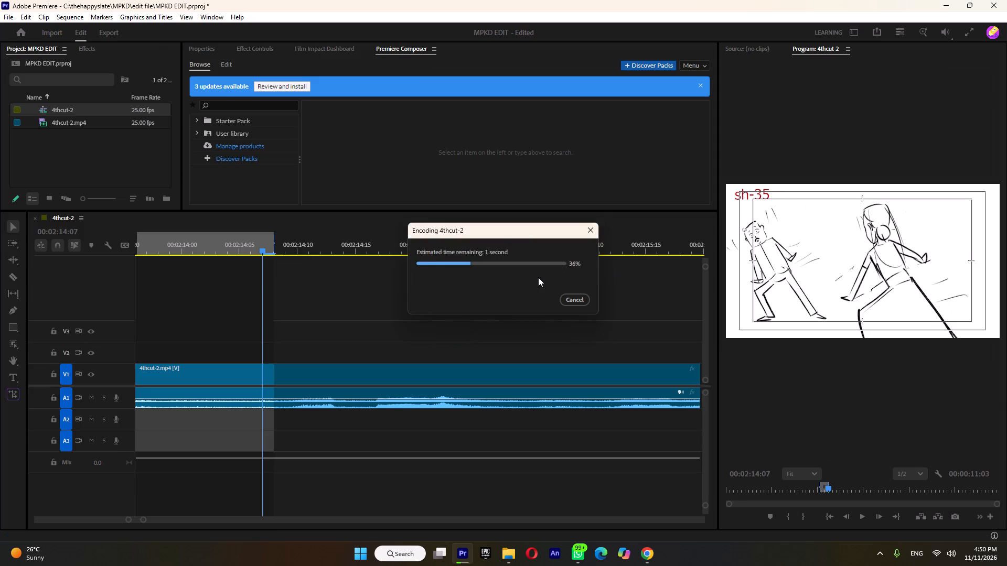
Set the in point for sh-36 at 00:02:14:08, where the sh-33 to sh-35 range ends.
left_click_drag(264, 250, 268, 252)
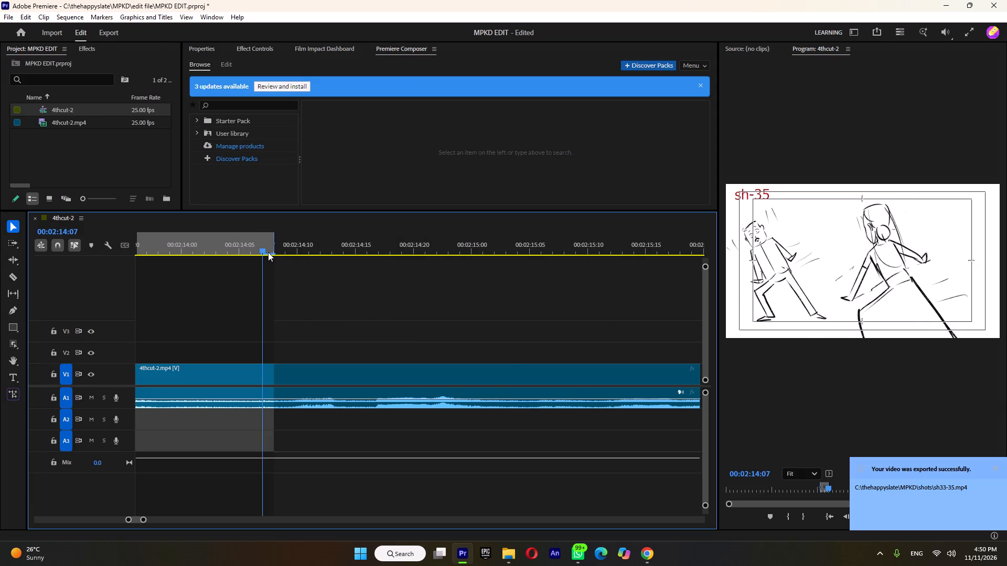
left_click_drag(268, 252, 274, 255)
key("space")
key("space")
left_click(275, 251)
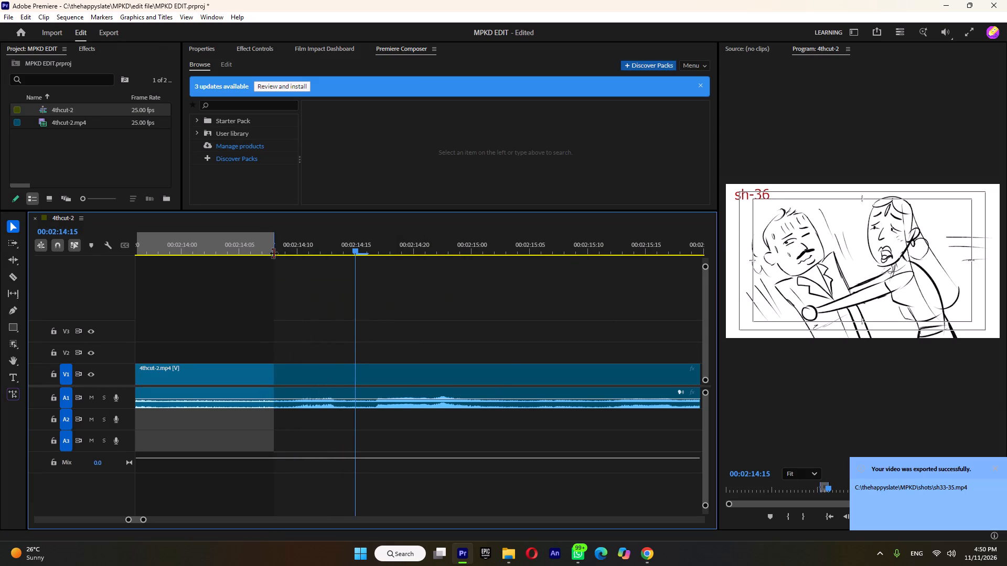
left_click(272, 249)
right_click(272, 249)
left_click(287, 256)
Play from sh-36 through sh-38, examining how the shots run up to the man lying on the floor.
key("space")
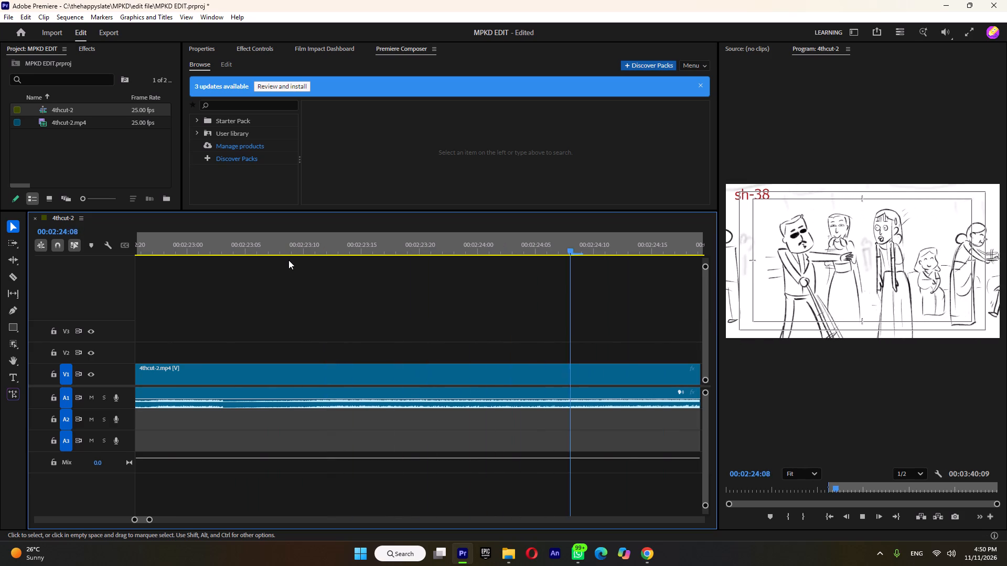
key("space")
key("space")
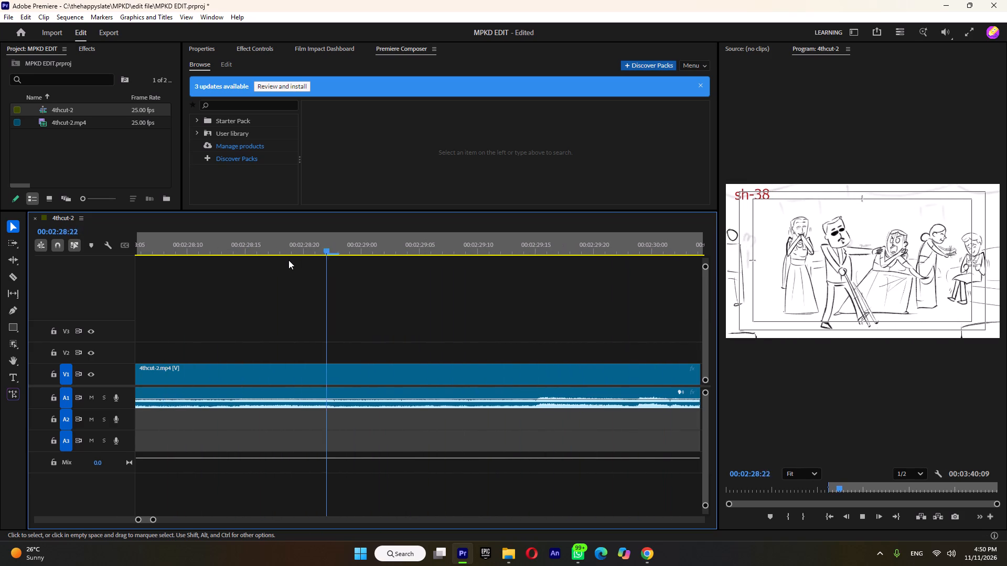
key("space")
left_click_drag(314, 244, 583, 298)
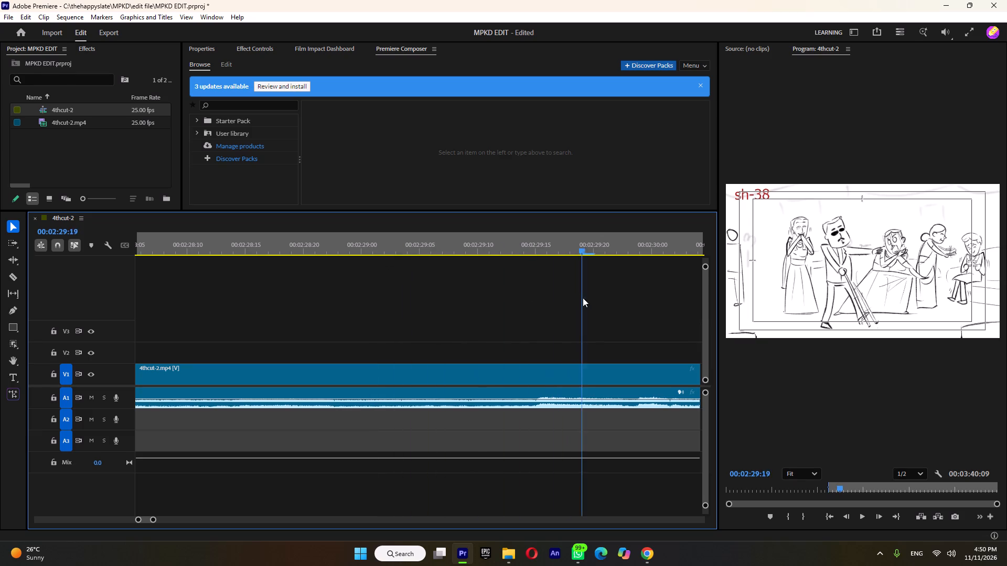
left_click_drag(583, 298, 510, 306)
key("space")
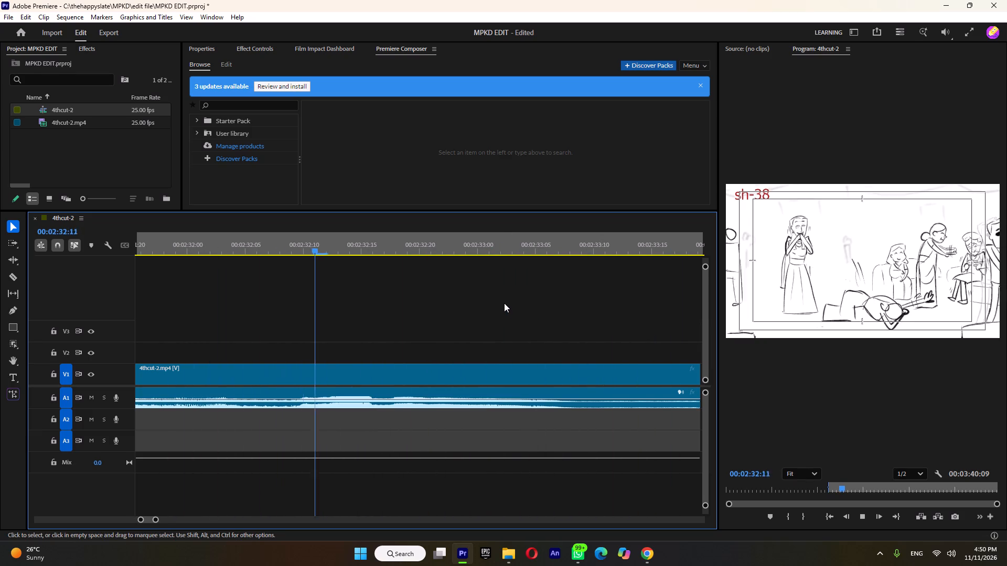
key("space")
Scrub through the end of sh-38 and on into sh-40, examining the pose changes and the transition to sh-39.
left_click_drag(424, 244, 318, 254)
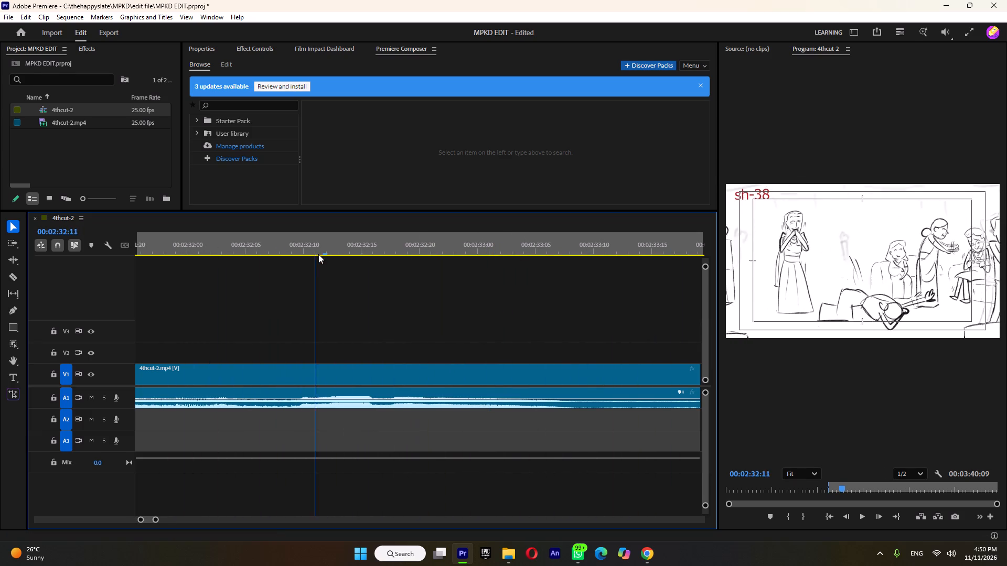
left_click_drag(318, 254, 238, 324)
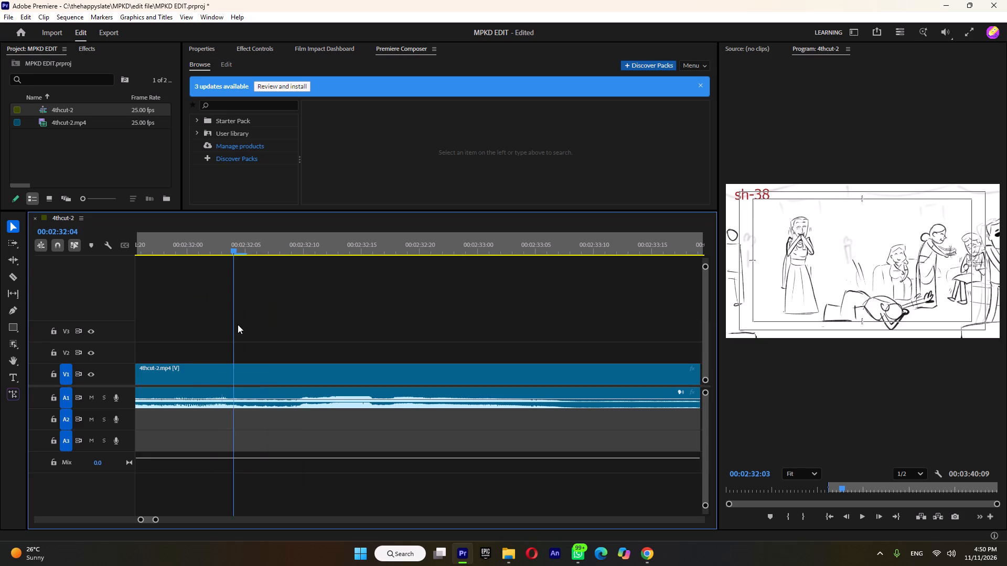
left_click_drag(238, 324, 227, 335)
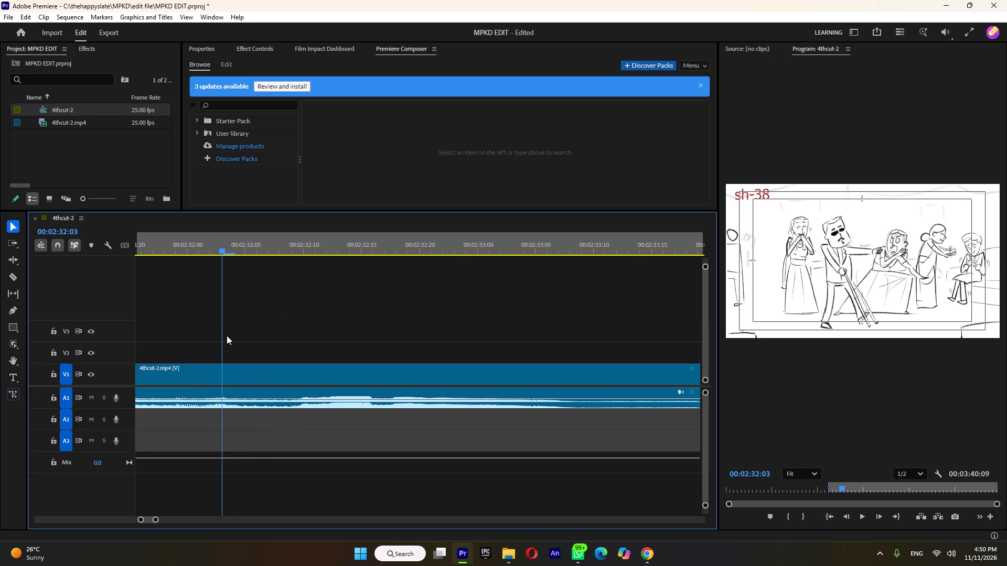
left_click_drag(227, 335, 689, 331)
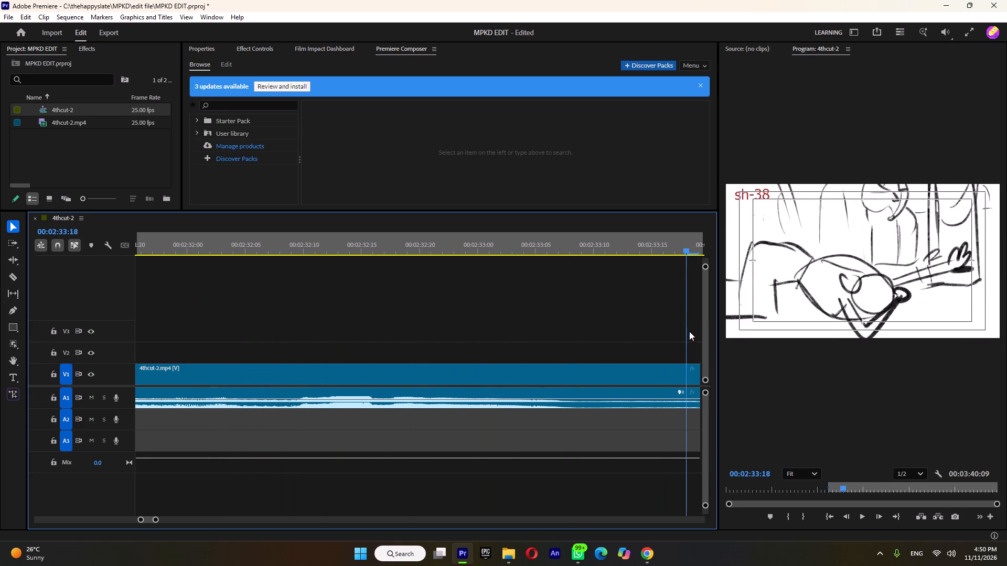
left_click_drag(689, 331, 284, 356)
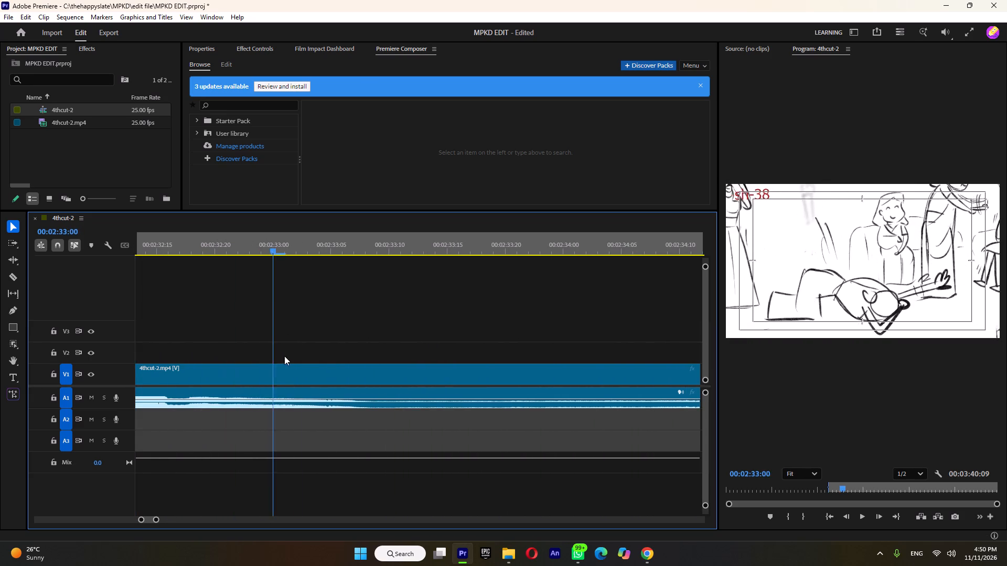
left_click_drag(284, 356, 548, 351)
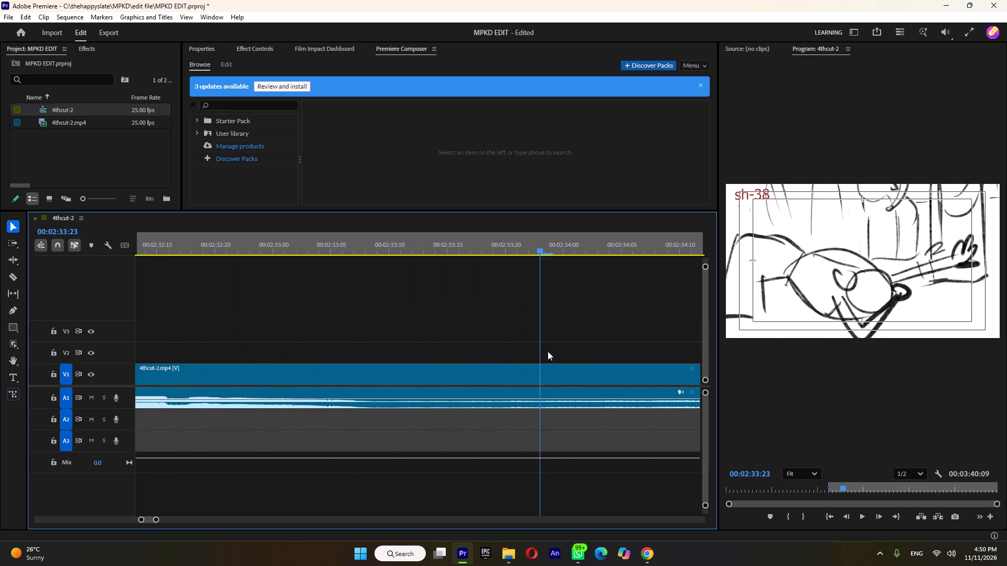
left_click_drag(548, 351, 690, 362)
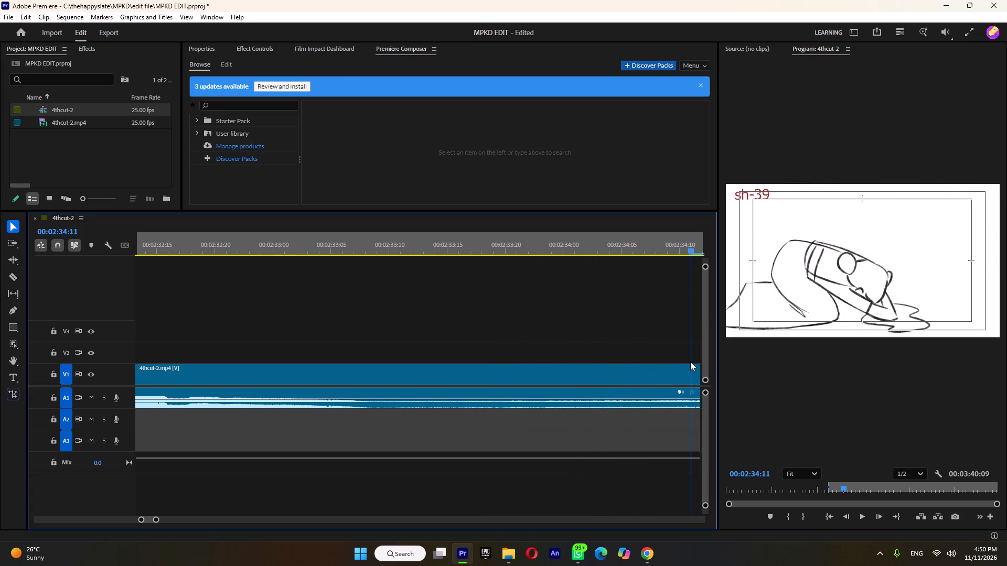
left_click_drag(690, 362, 285, 373)
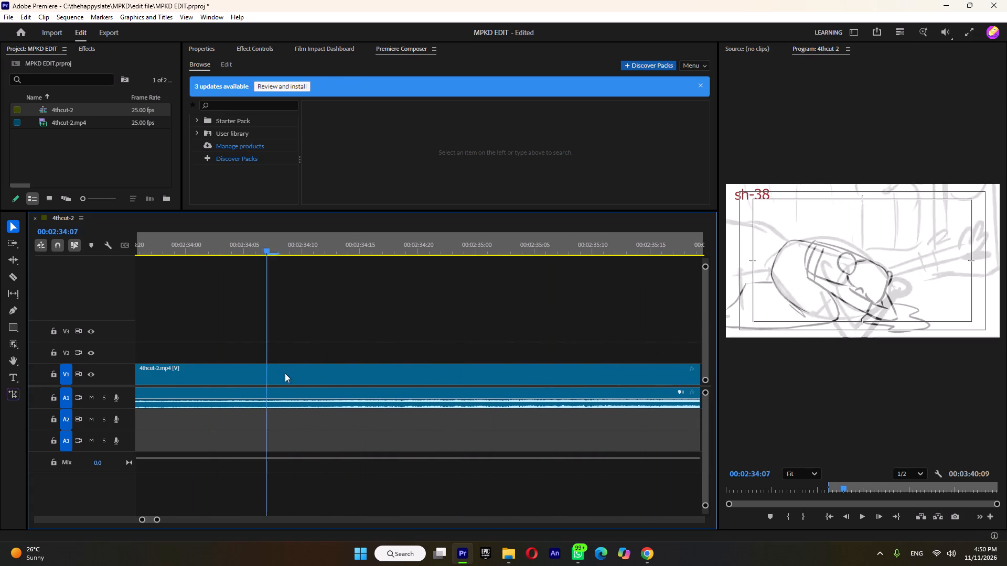
left_click_drag(285, 373, 284, 384)
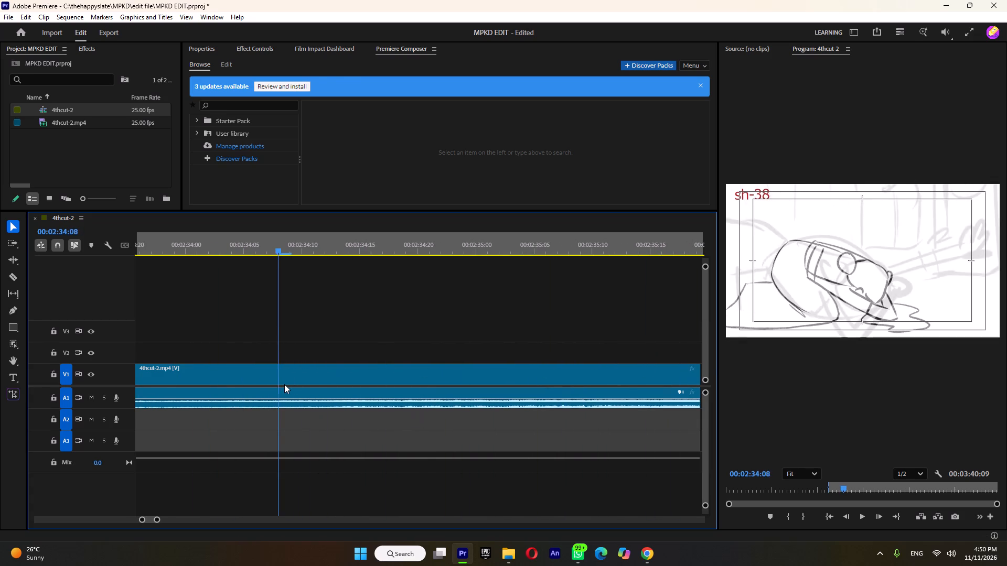
left_click_drag(284, 384, 591, 408)
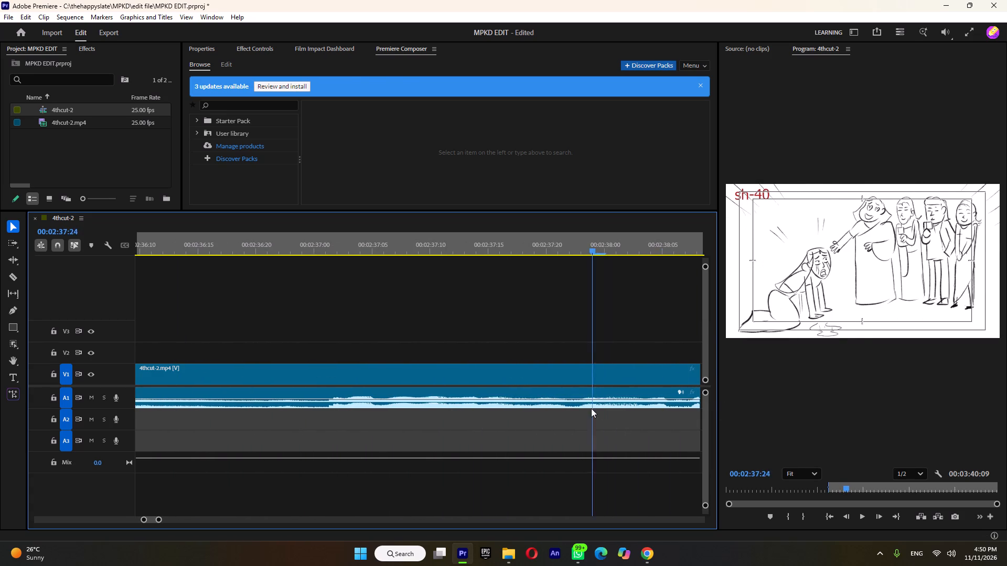
left_click_drag(591, 408, 318, 421)
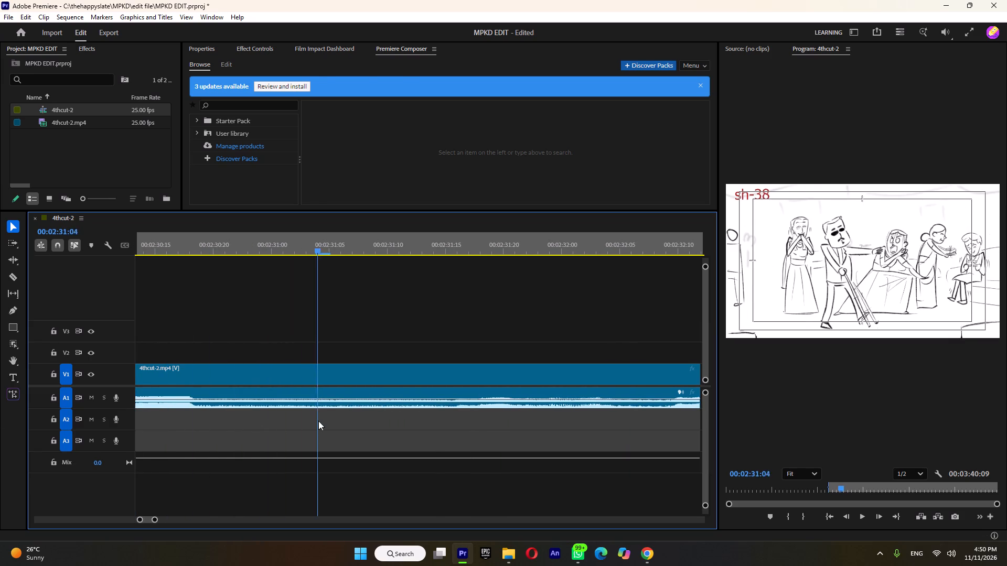
Set the out point so the range starting at sh-36 ends at 00:02:34:11, where the dissolve from sh-38 into sh-39 finishes.
left_click_drag(318, 421, 365, 429)
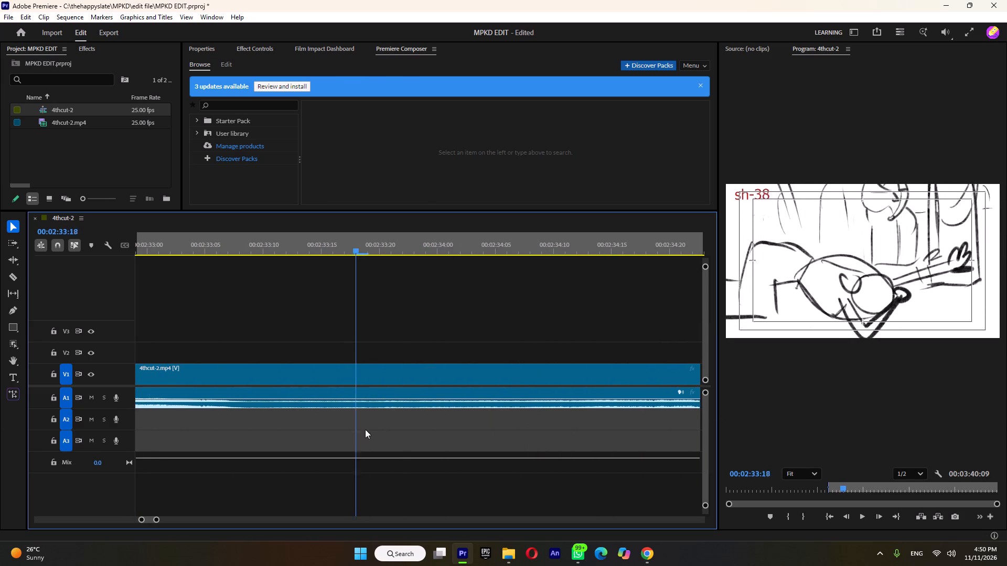
left_click_drag(365, 429, 566, 427)
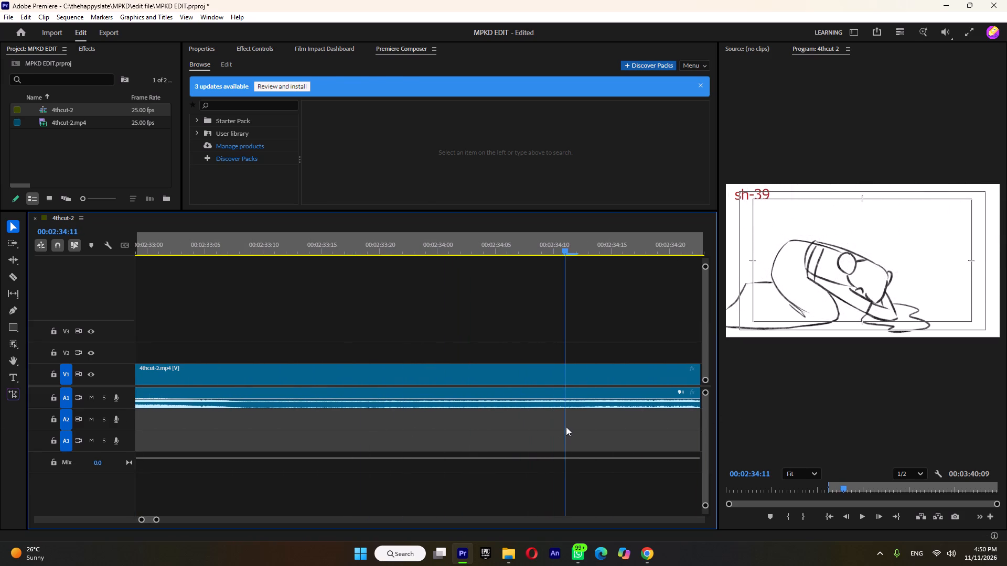
left_click_drag(566, 427, 576, 431)
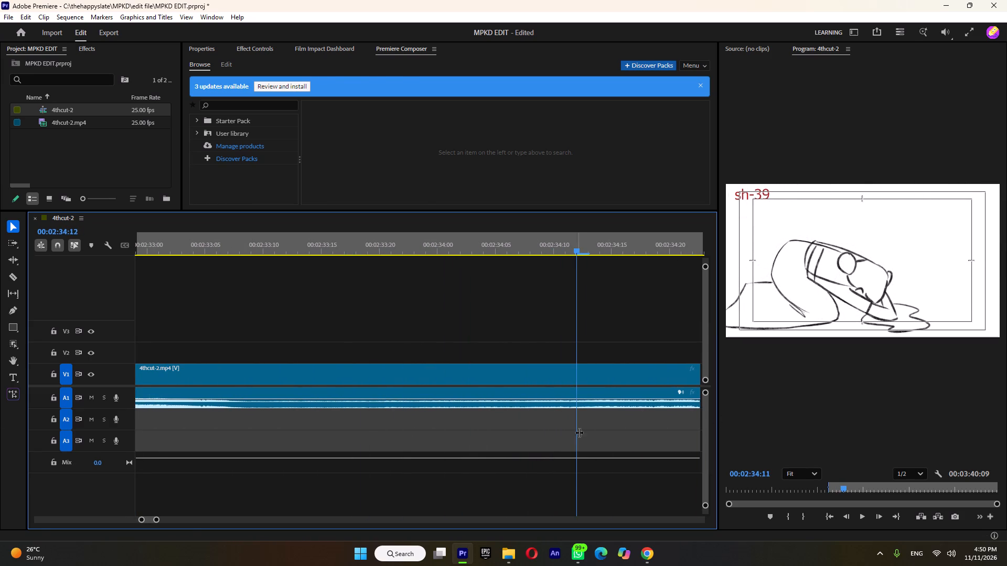
left_click_drag(575, 252, 548, 264)
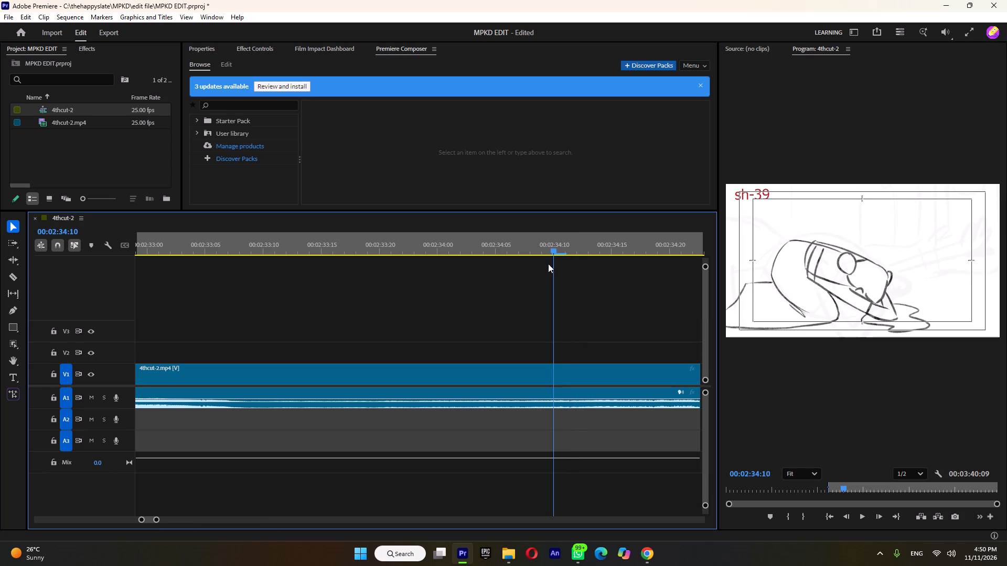
left_click_drag(548, 264, 544, 283)
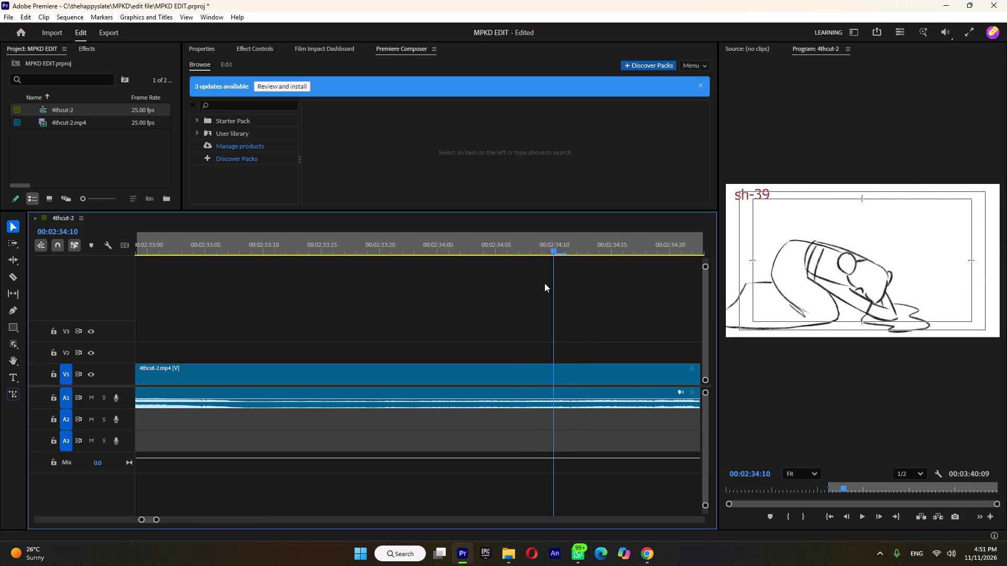
left_click_drag(544, 283, 542, 291)
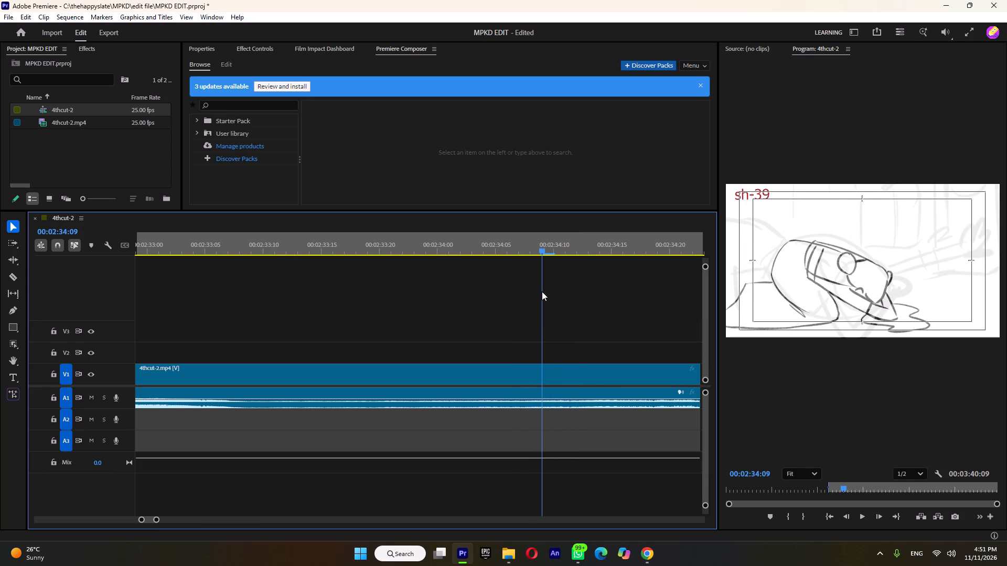
left_click_drag(542, 291, 565, 291)
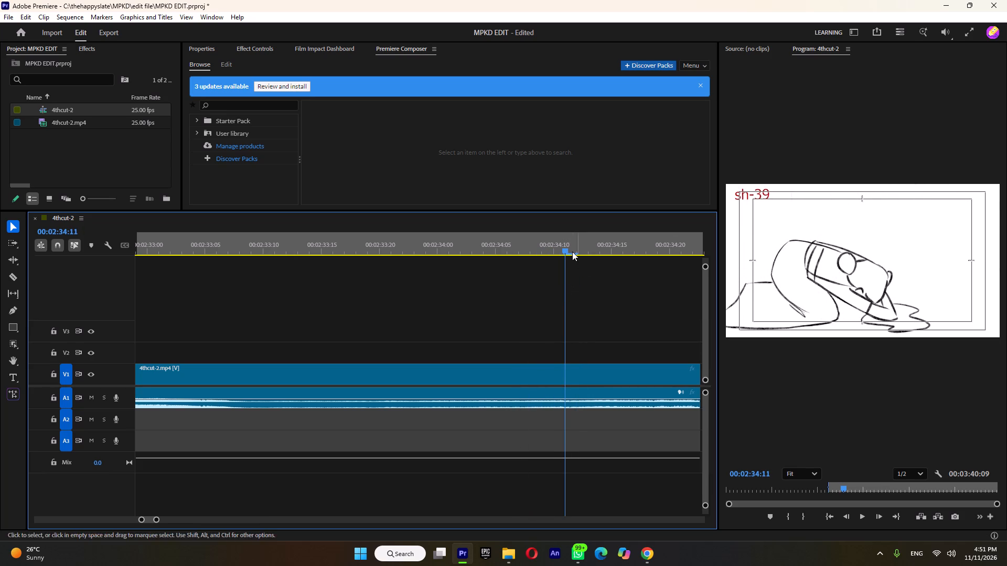
right_click(566, 252)
left_click(582, 269)
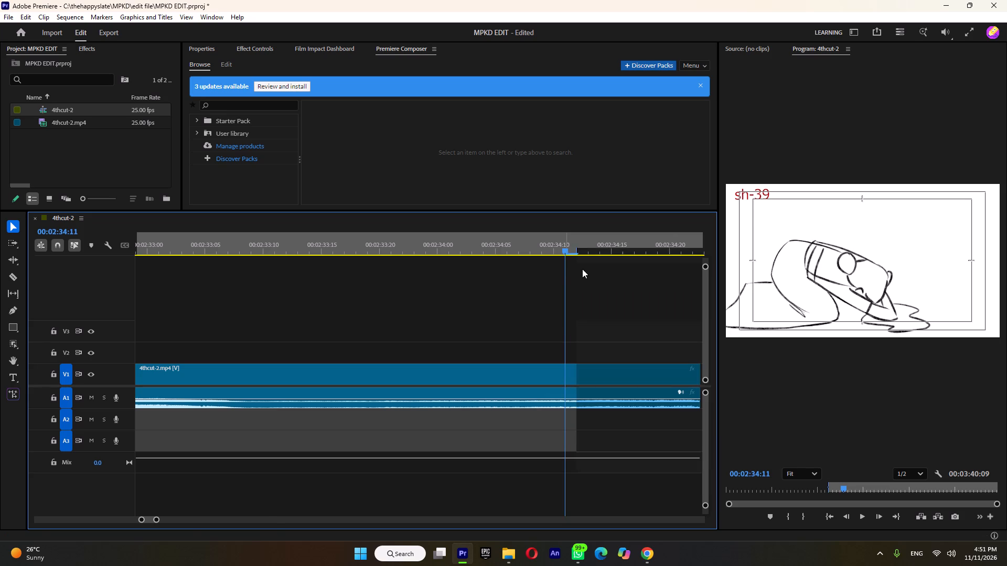
left_click(579, 245)
left_click_drag(577, 246, 563, 248)
left_click_drag(574, 248, 557, 256)
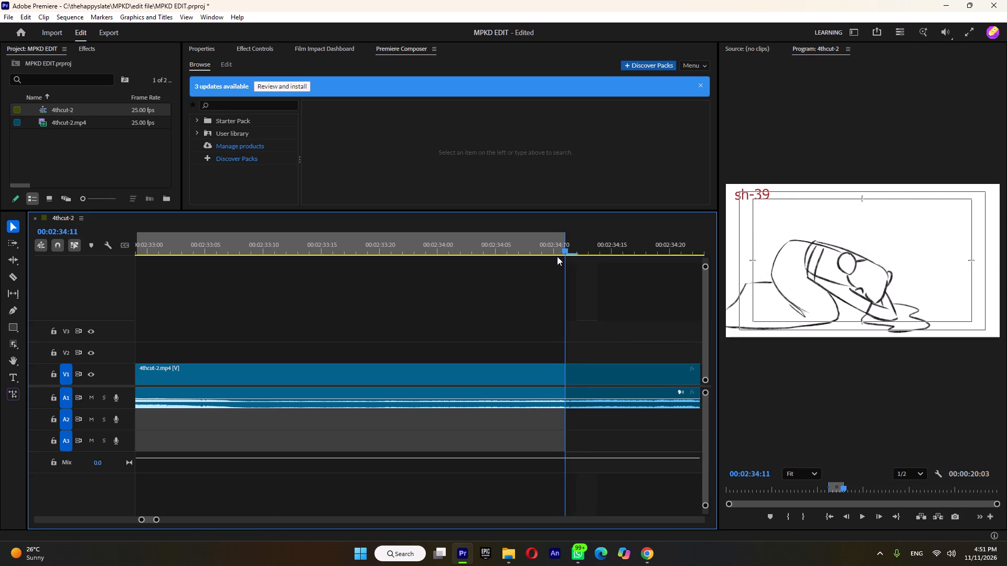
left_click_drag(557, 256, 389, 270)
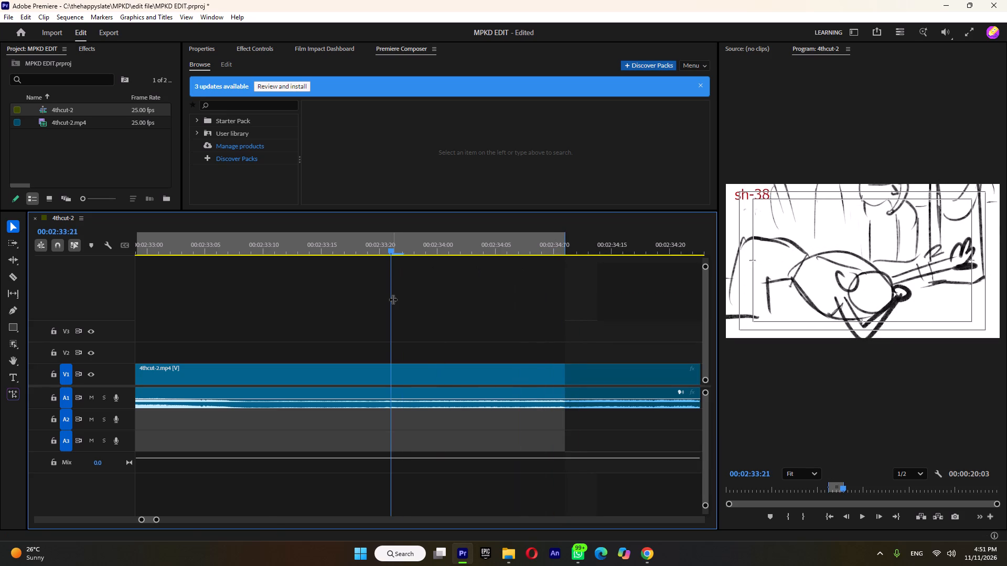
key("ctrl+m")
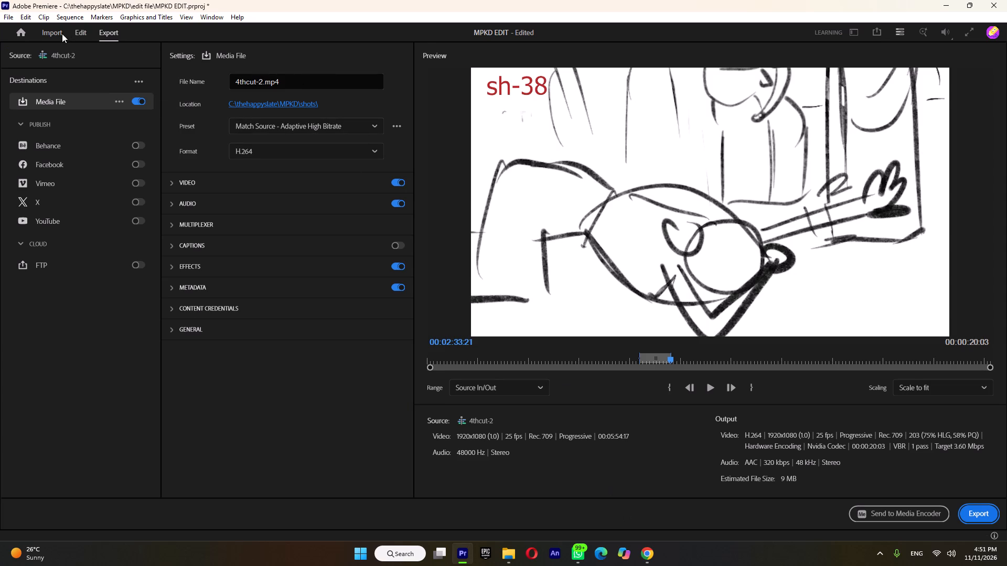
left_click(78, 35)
Scrub back and forth from sh-36 into sh-38, examining where each shot changes to the one after it.
scroll(337, 309, "down", 14, "alt")
scroll(338, 308, "down", 15, "alt")
scroll(338, 308, "up", 6)
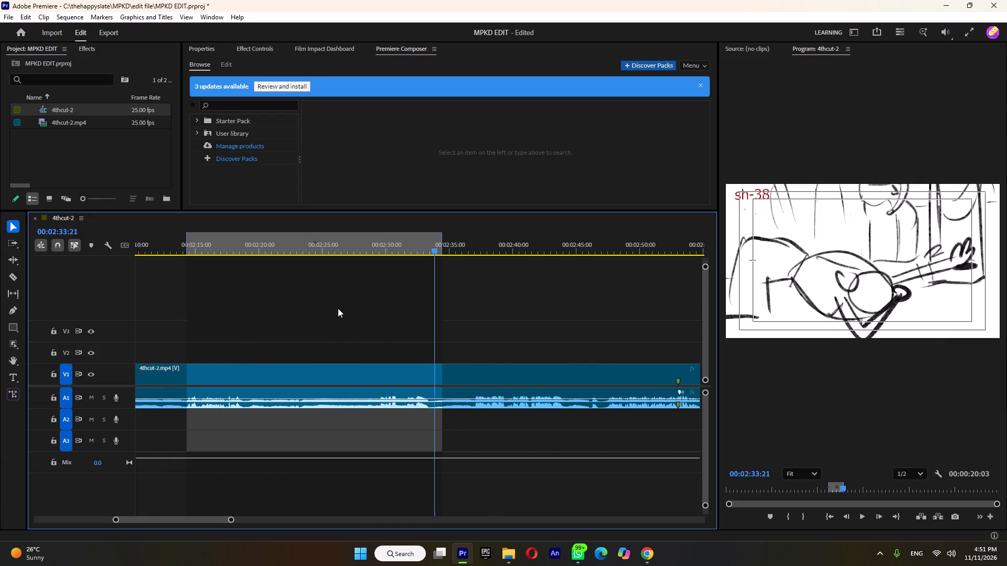
left_click_drag(203, 243, 193, 247)
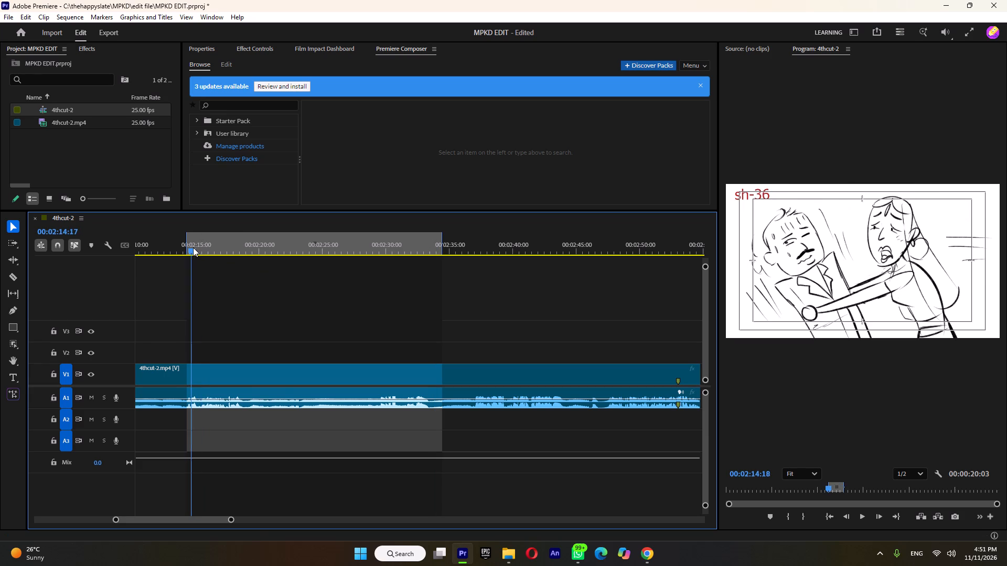
left_click_drag(193, 247, 223, 258)
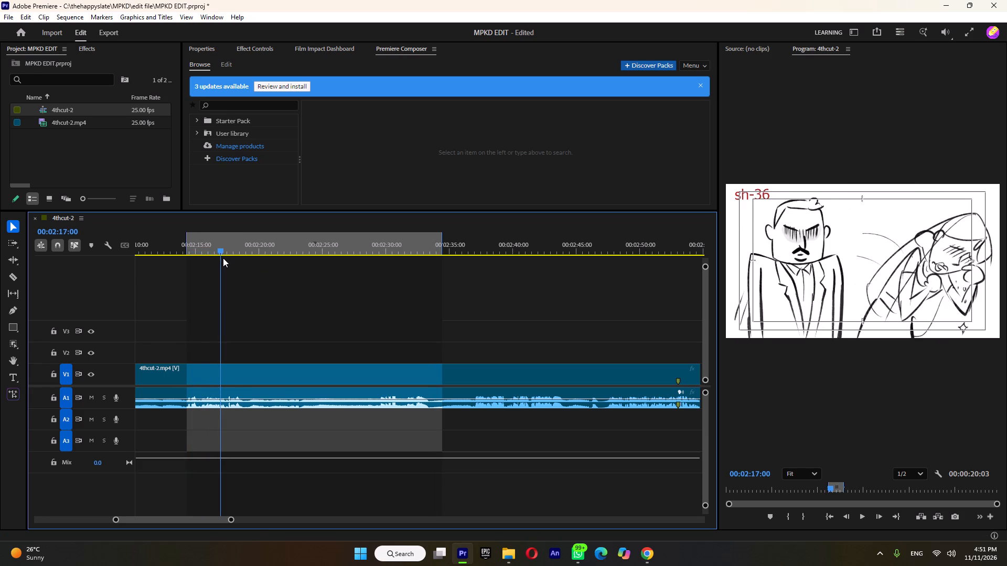
left_click_drag(223, 258, 291, 287)
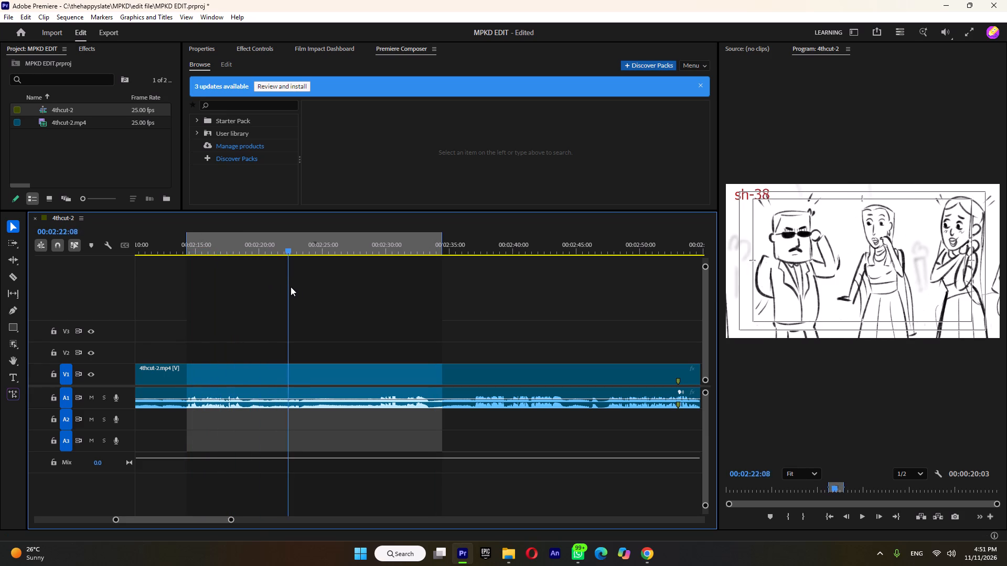
left_click_drag(291, 287, 272, 298)
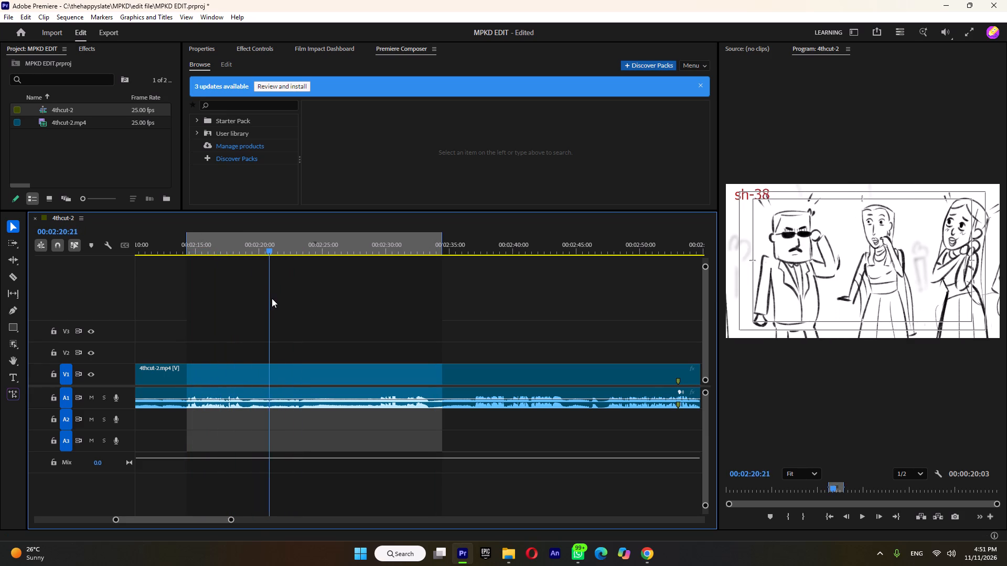
left_click_drag(272, 298, 269, 302)
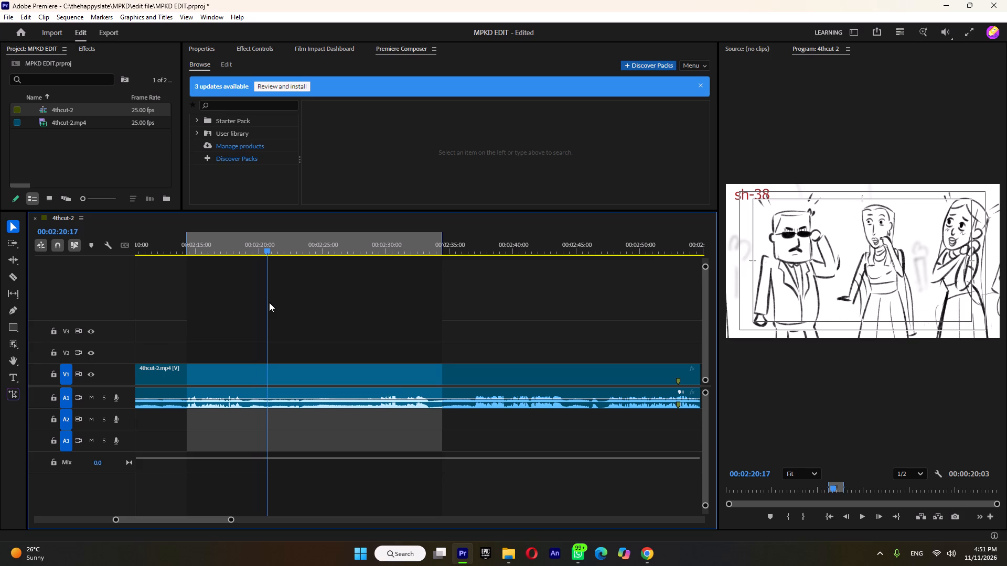
left_click_drag(269, 302, 269, 302)
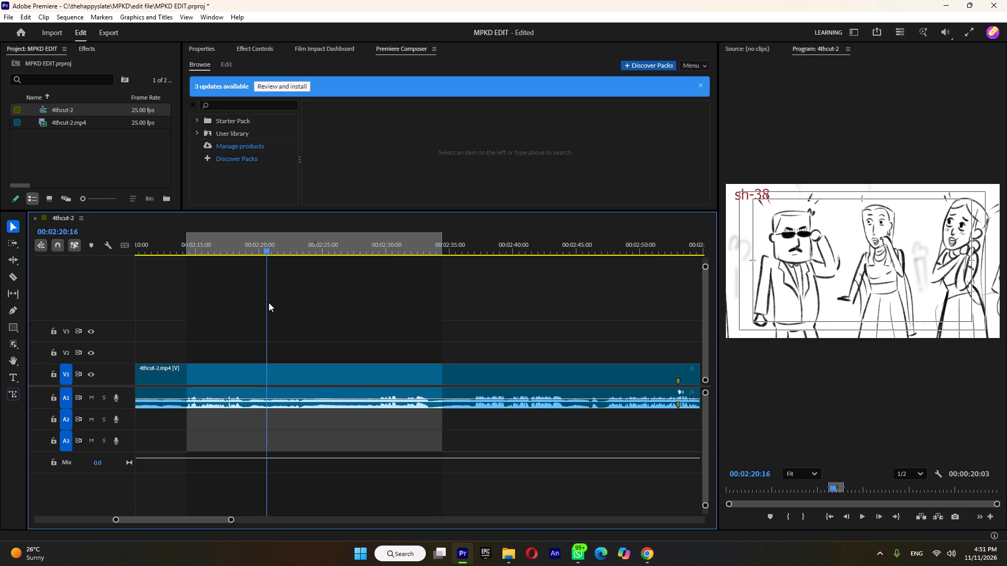
left_click_drag(269, 302, 316, 305)
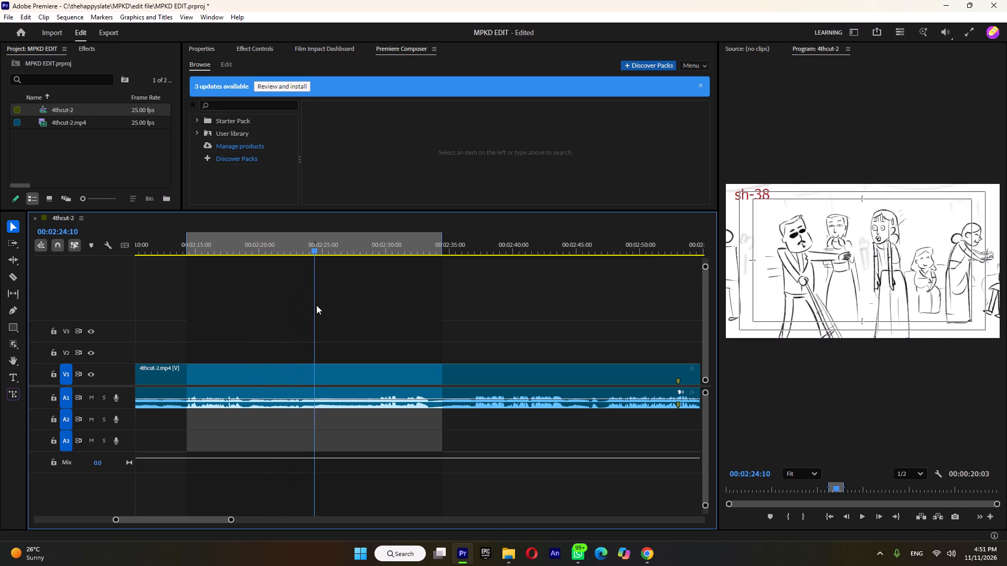
left_click_drag(316, 305, 303, 310)
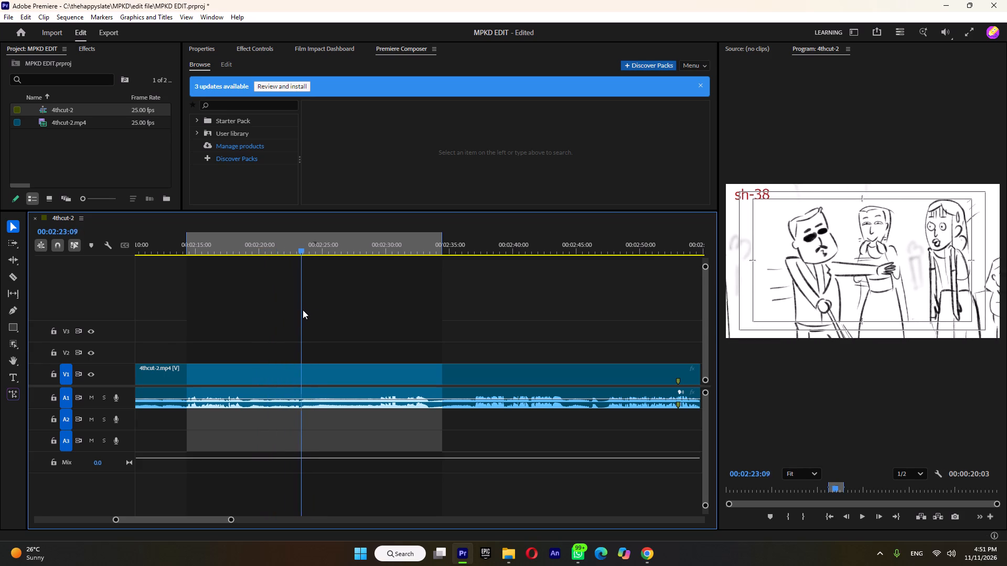
left_click_drag(303, 310, 227, 317)
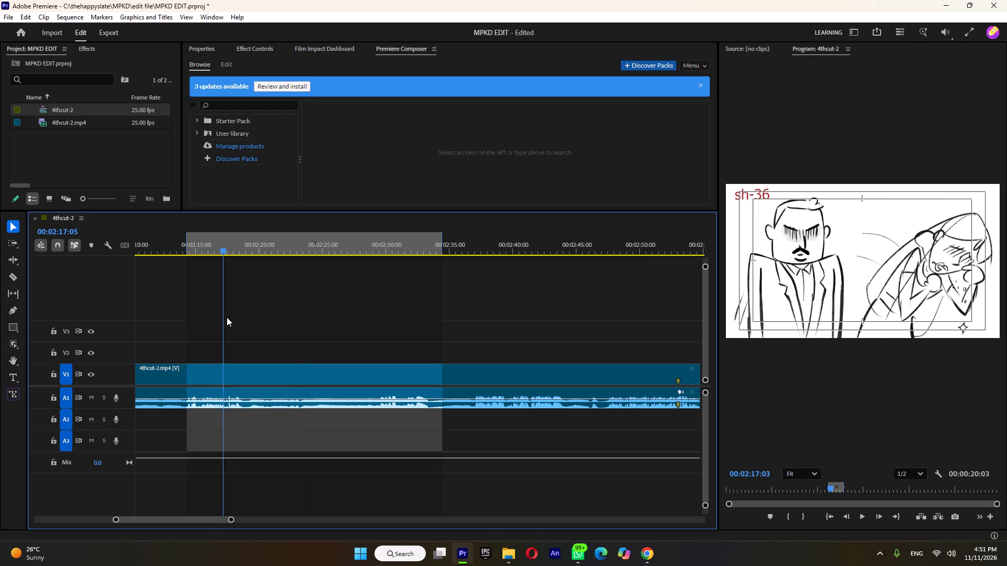
left_click_drag(227, 317, 256, 317)
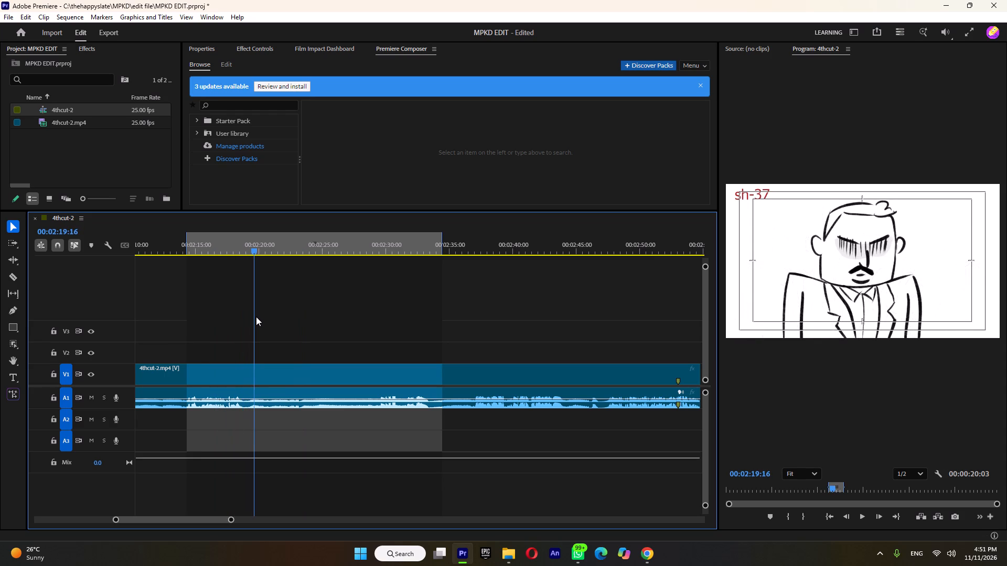
left_click_drag(256, 317, 244, 317)
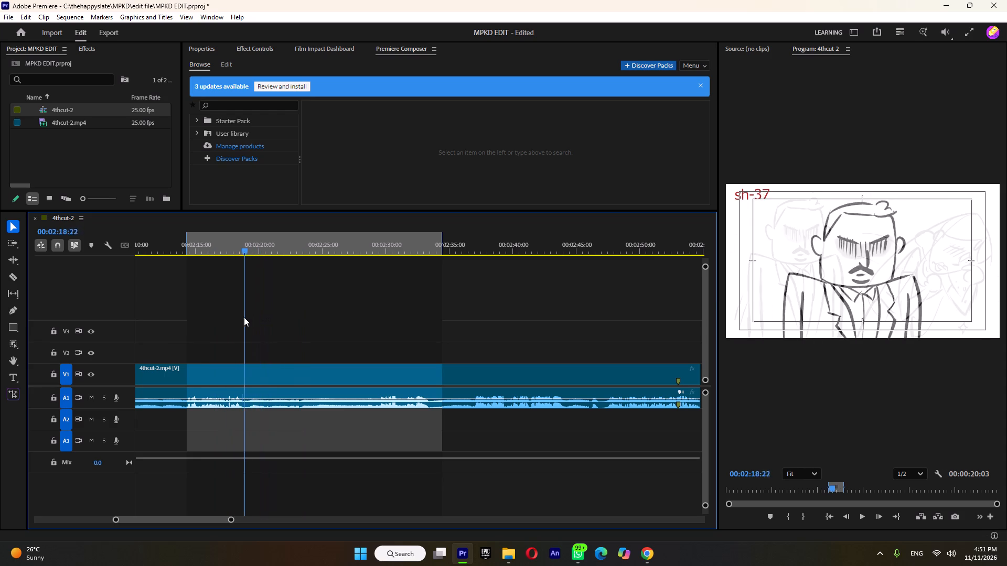
left_click_drag(244, 317, 254, 331)
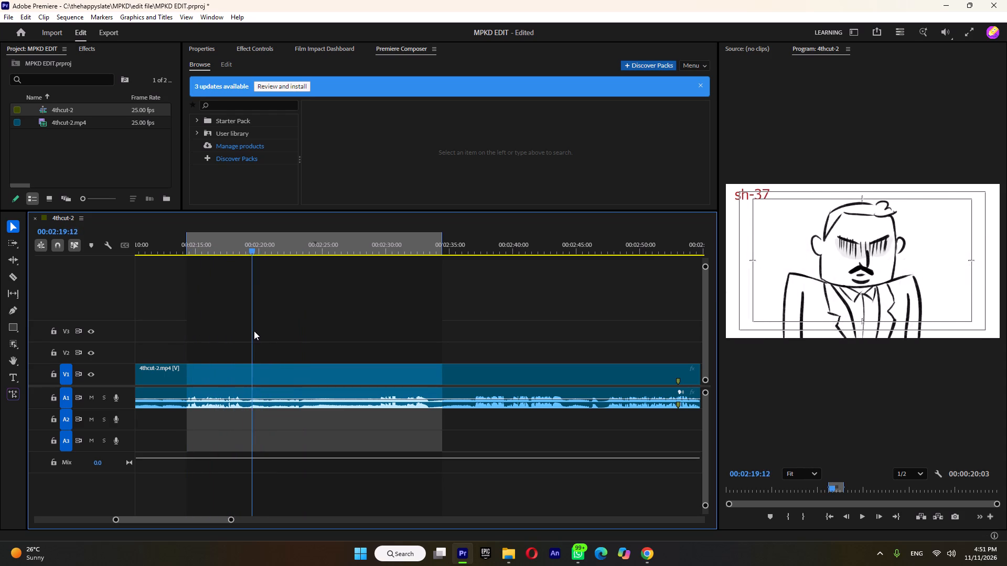
left_click_drag(254, 331, 261, 334)
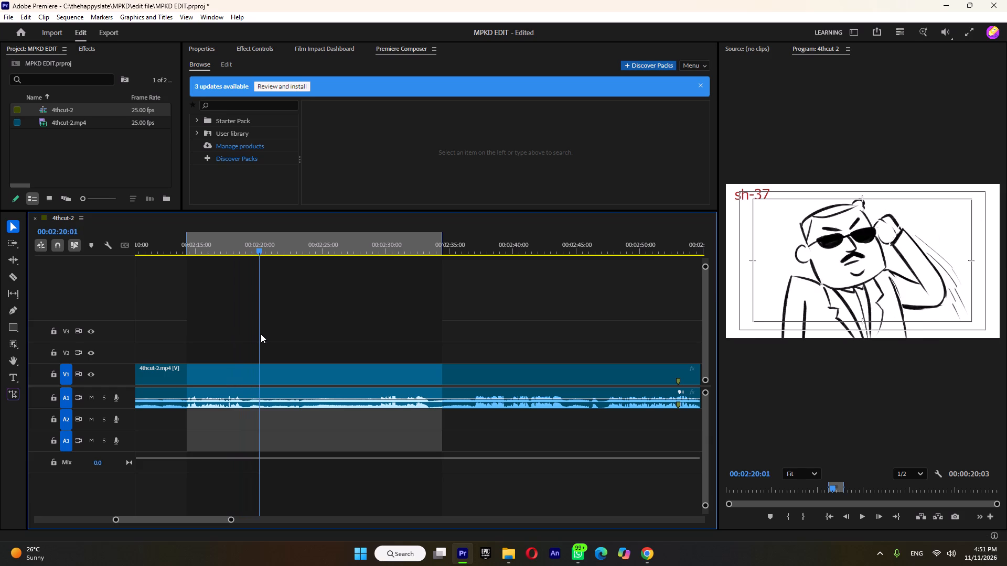
left_click_drag(261, 334, 261, 335)
Set the out point at 00:02:19:04, where the dissolve from sh-36 into sh-37 finishes.
left_click_drag(261, 335, 243, 341)
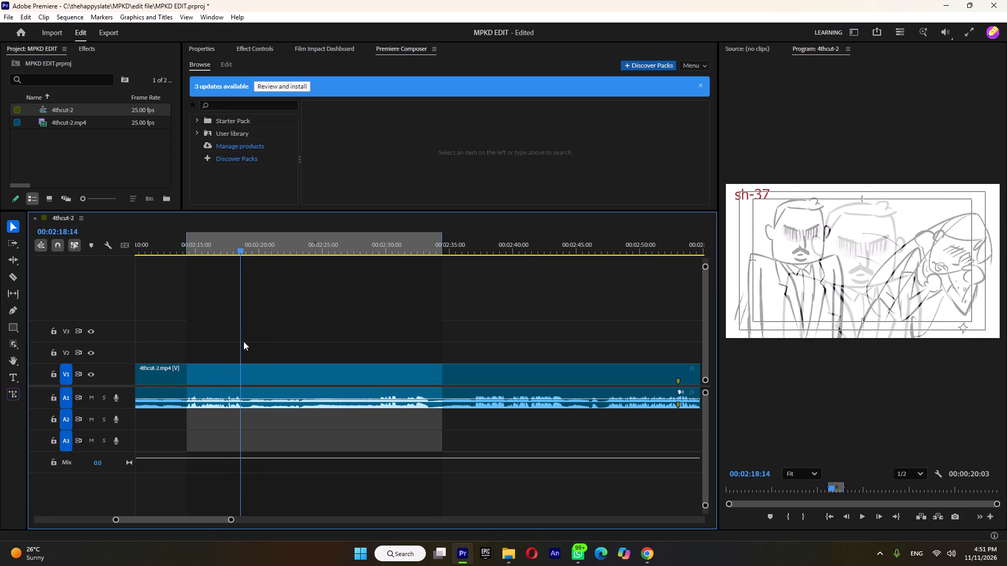
left_click_drag(243, 341, 250, 341)
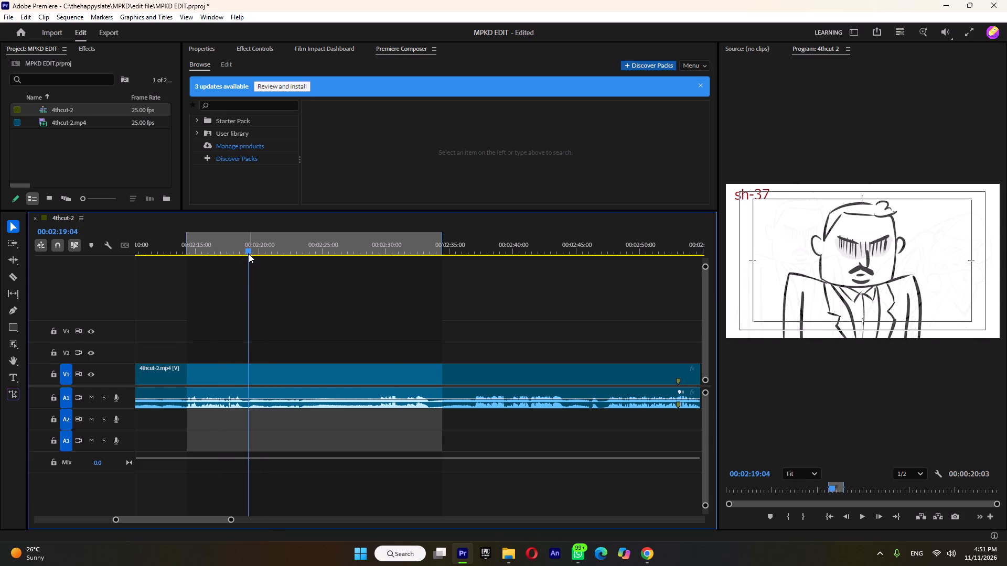
right_click(249, 253)
left_click(266, 268)
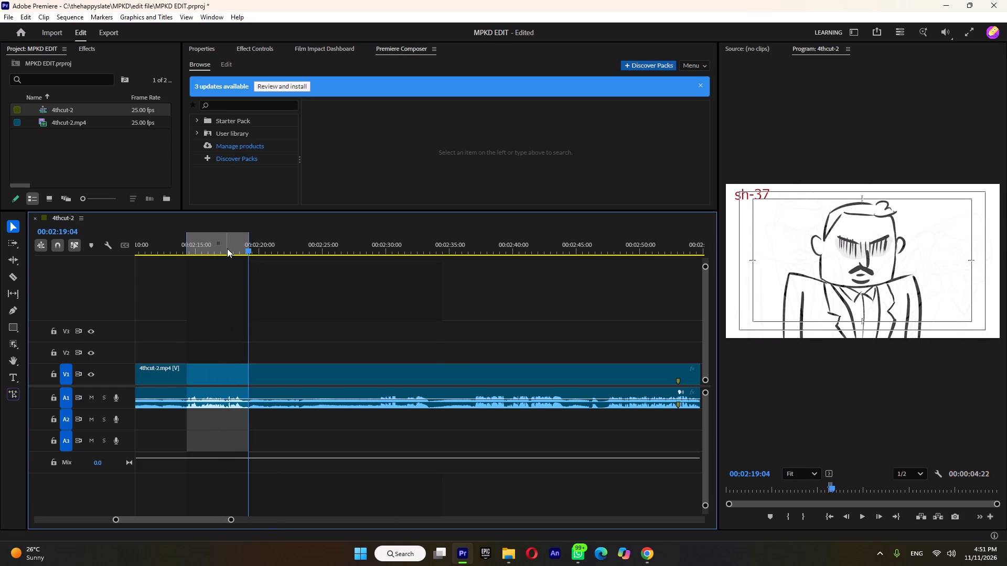
Scrub the marked sh-36 range, examining its start at the end of sh-35 and its end at sh-37.
scroll(212, 248, "up", 3, "alt")
scroll(226, 248, "up", 3)
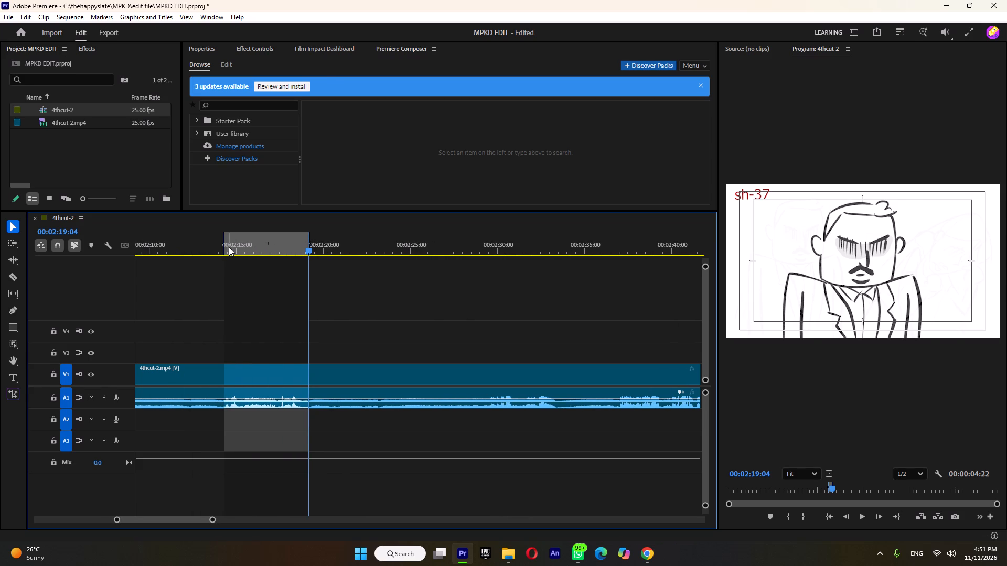
left_click_drag(231, 246, 232, 251)
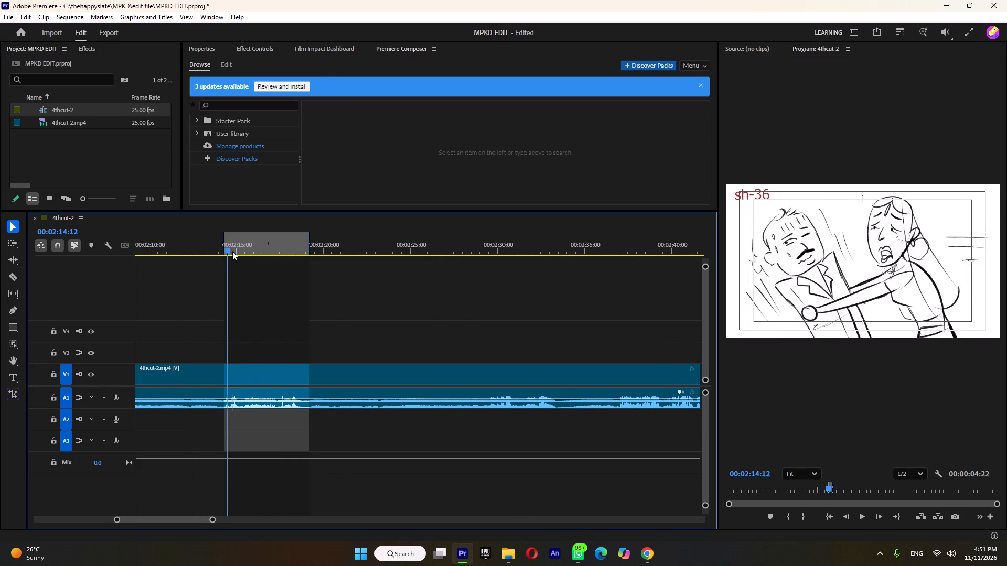
left_click_drag(232, 251, 318, 270)
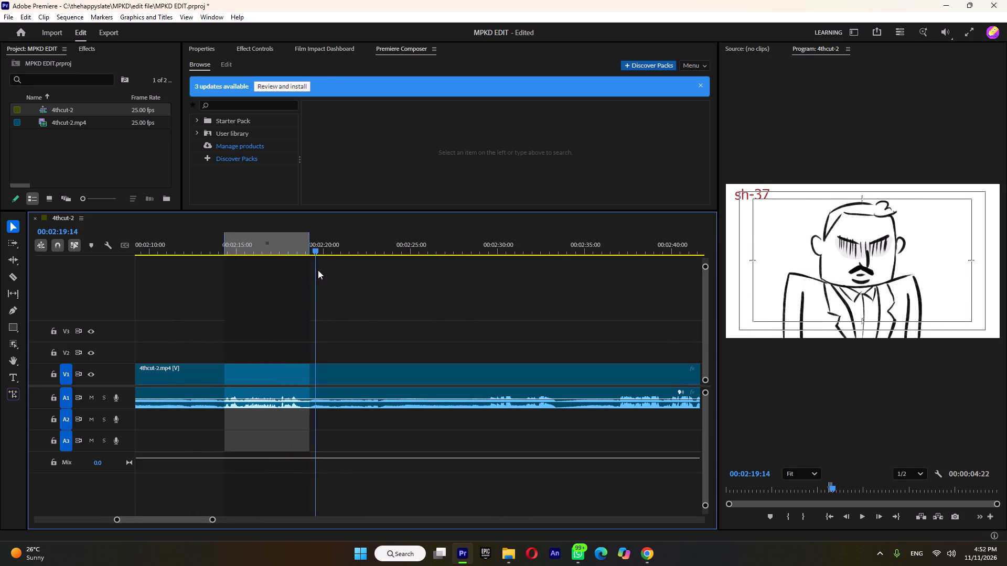
left_click_drag(318, 270, 218, 285)
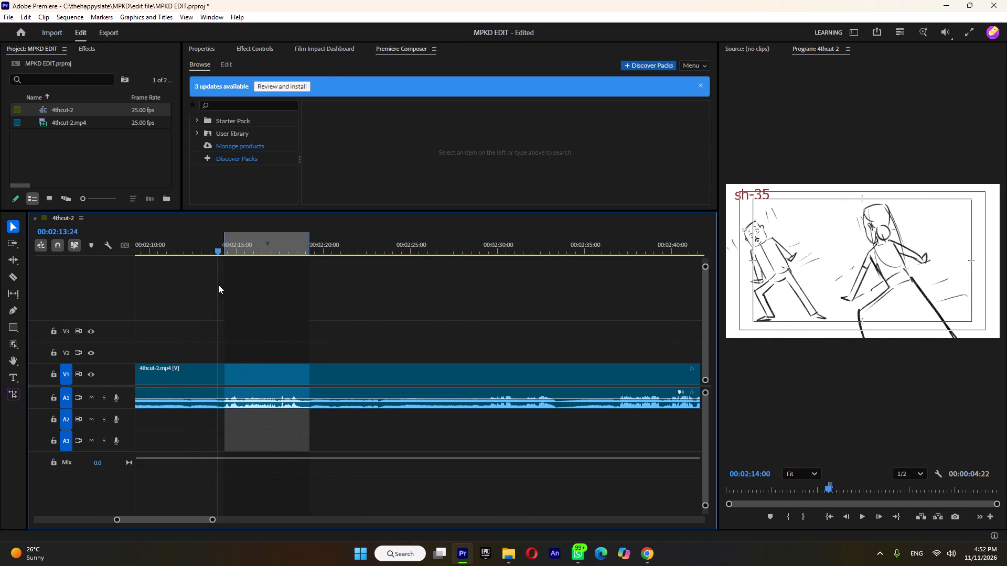
left_click_drag(218, 285, 287, 292)
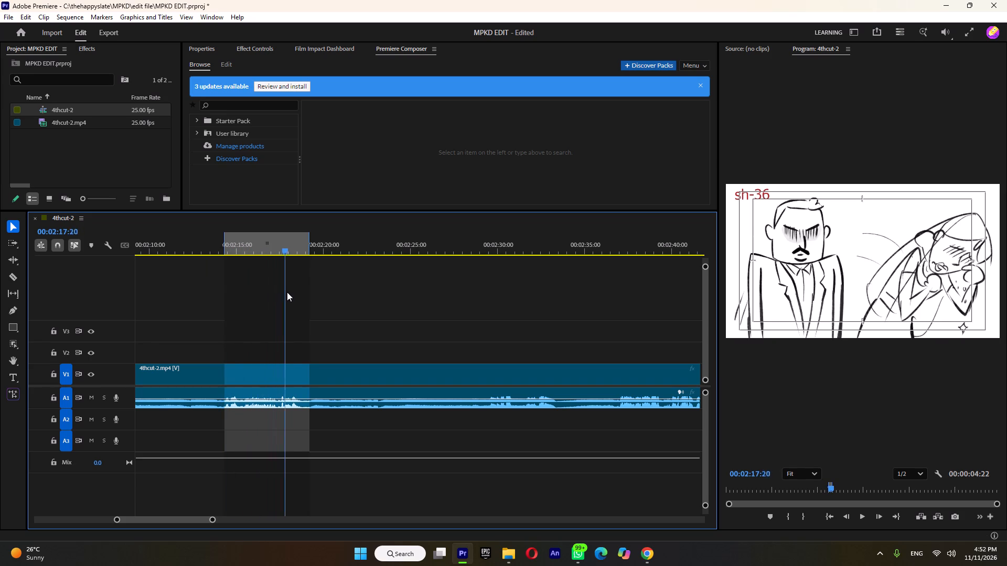
left_click_drag(287, 292, 290, 292)
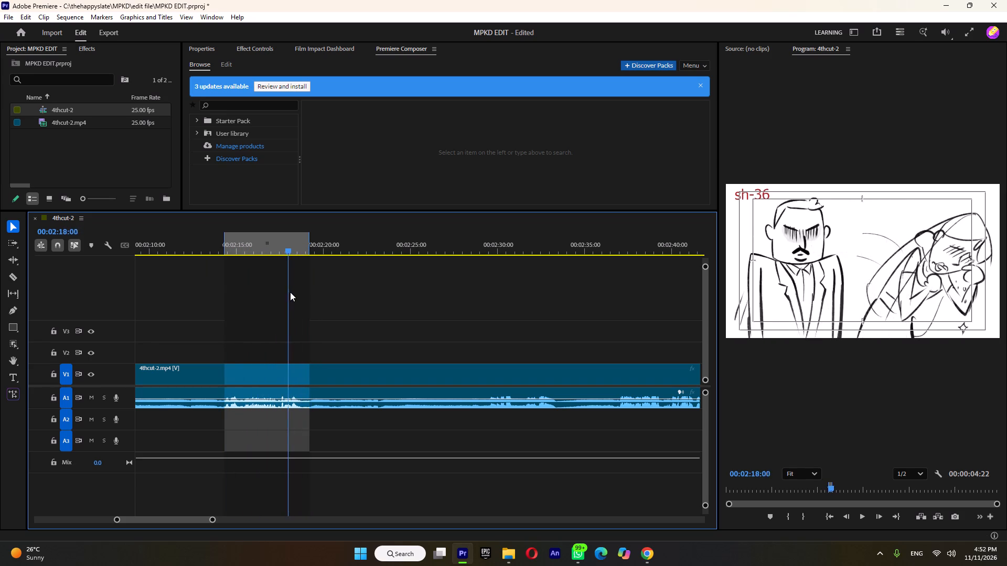
left_click_drag(290, 292, 289, 299)
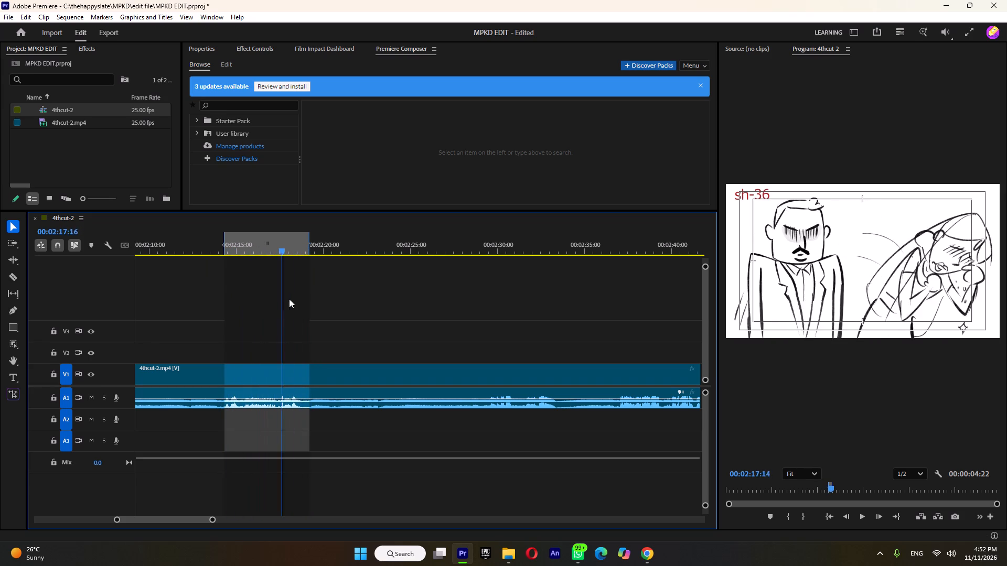
left_click_drag(289, 299, 280, 301)
Export the marked sh-36 range as sh36.mp4 to the MPKD shots folder.
left_click(270, 303)
key("ctrl+m")
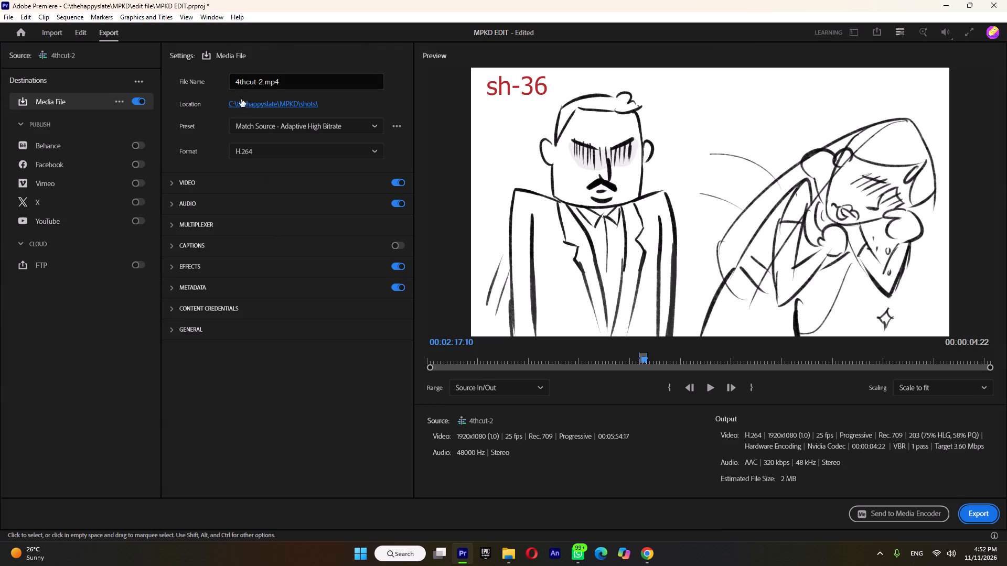
left_click(243, 105)
type("sh")
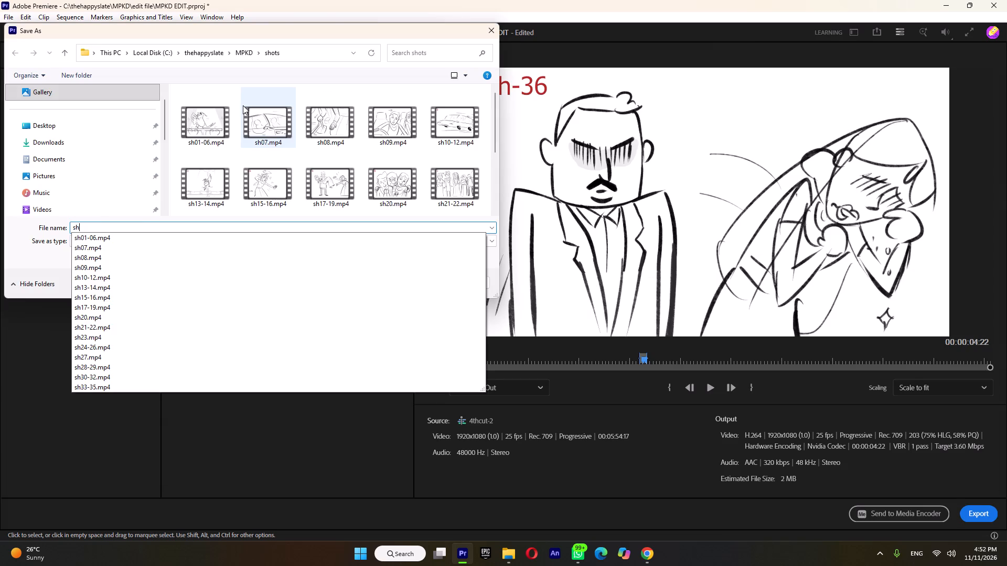
type("36")
key("Return")
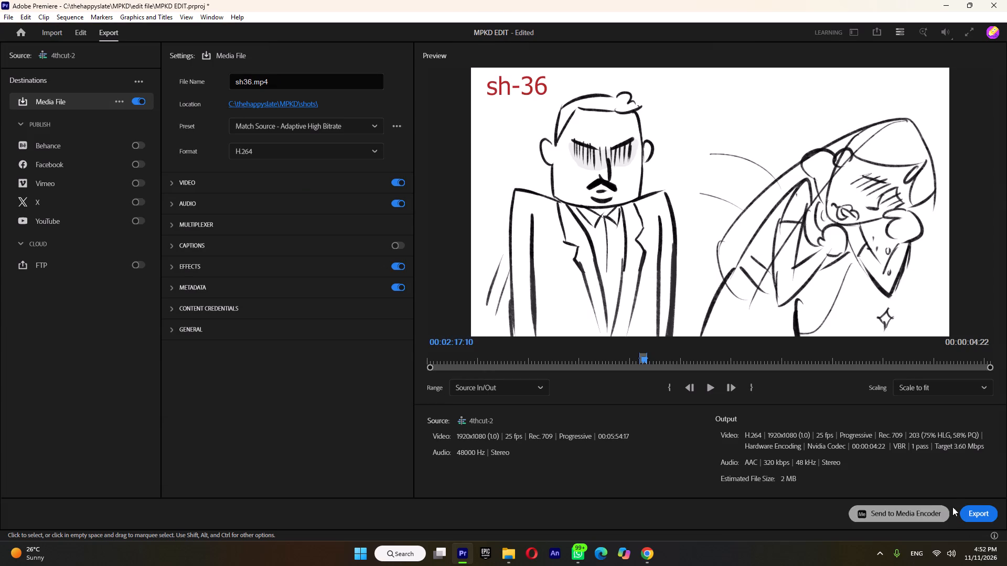
left_click(977, 513)
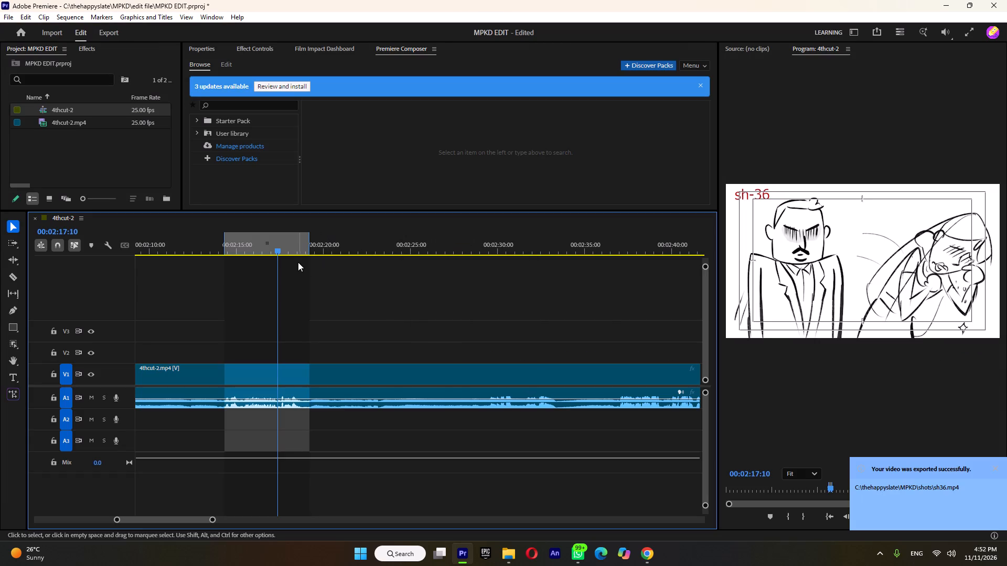
Set the in point for sh-37 at 00:02:18:05, just before the dissolve from sh-36 begins.
left_click_drag(279, 249, 301, 253)
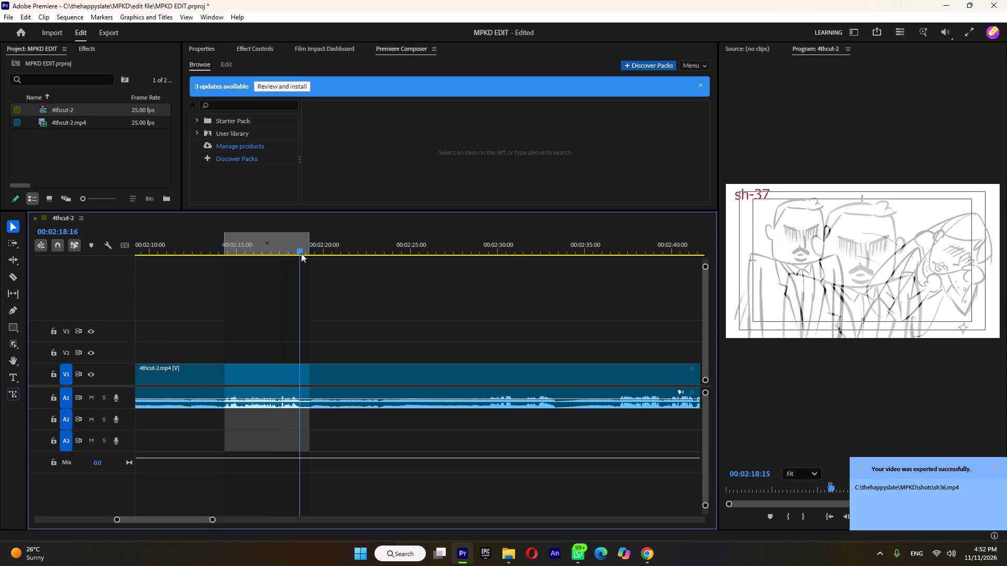
left_click_drag(301, 253, 294, 255)
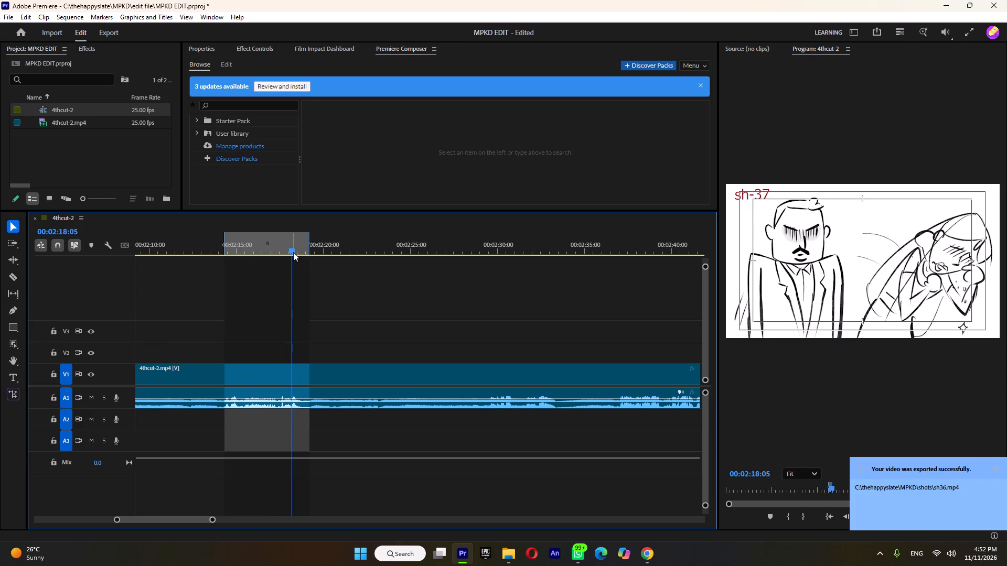
right_click(293, 252)
left_click(313, 258)
Extend the sh-37 range by moving its out point into sh-38, at about 00:02:24.
key("space")
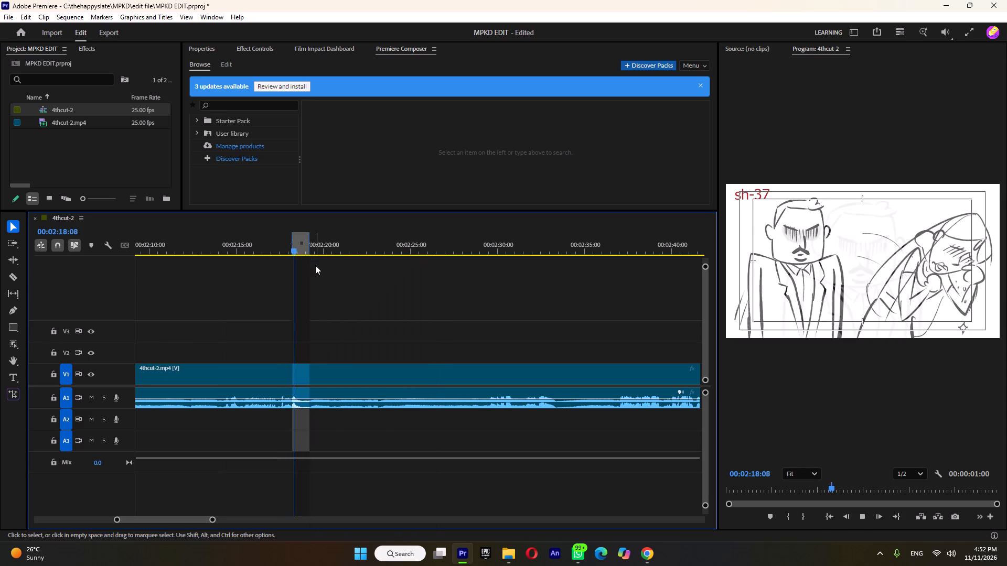
key("space")
left_click_drag(311, 242, 403, 248)
Extend the marked range from sh-37 through sh-38 by moving its out point to the start of sh-39, at 00:02:34:12.
key("space")
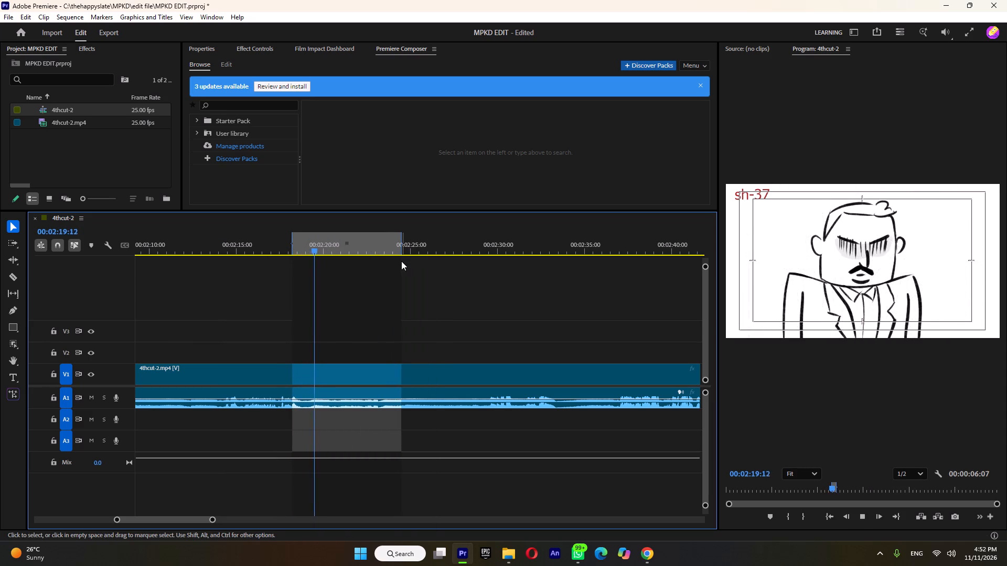
left_click_drag(344, 247, 394, 263)
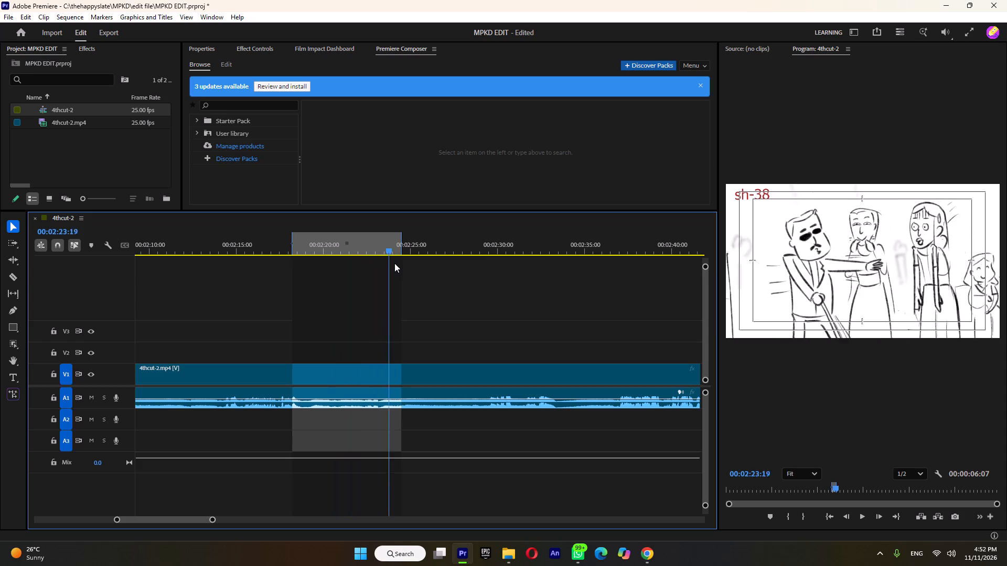
left_click_drag(394, 263, 504, 275)
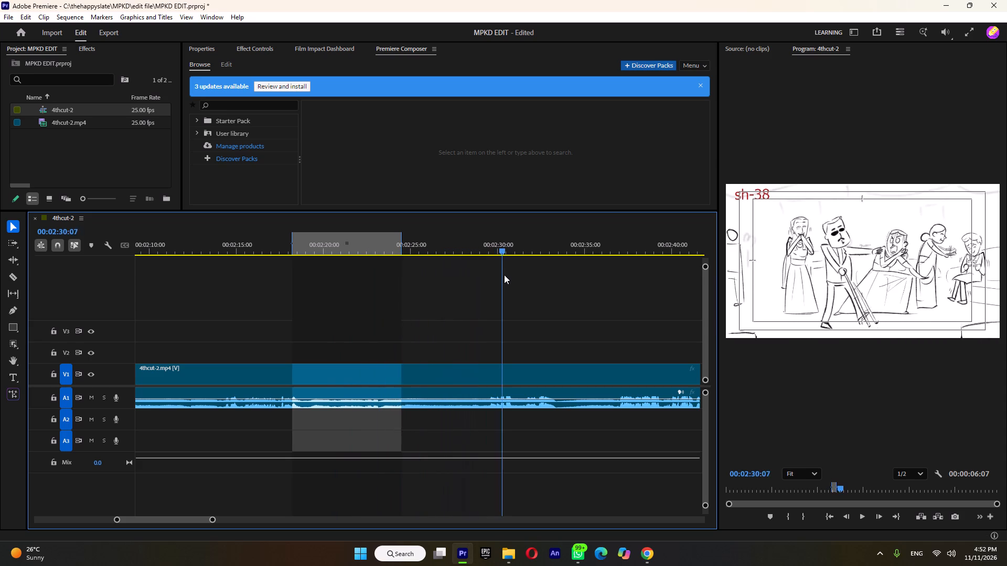
left_click_drag(504, 275, 568, 287)
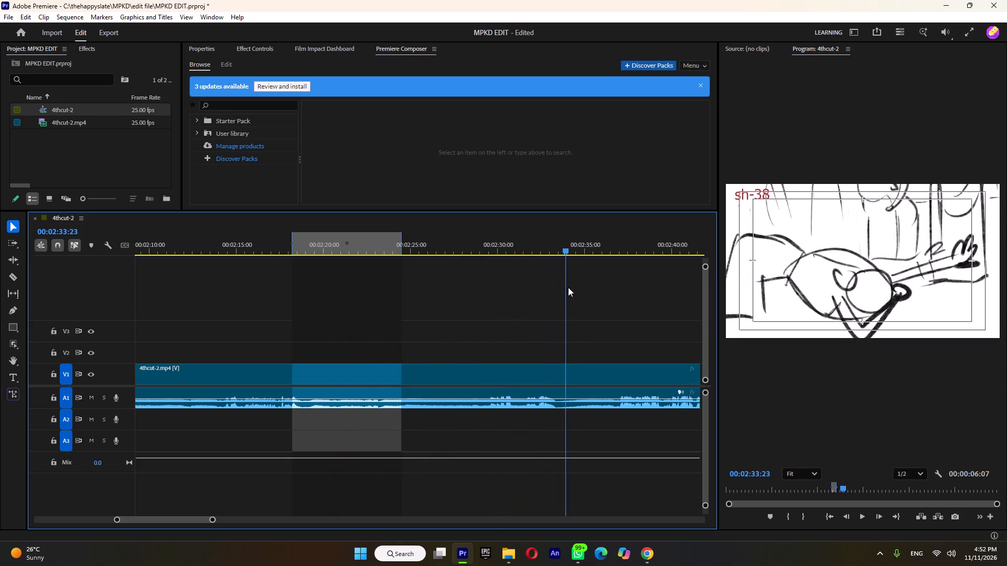
left_click_drag(568, 287, 577, 287)
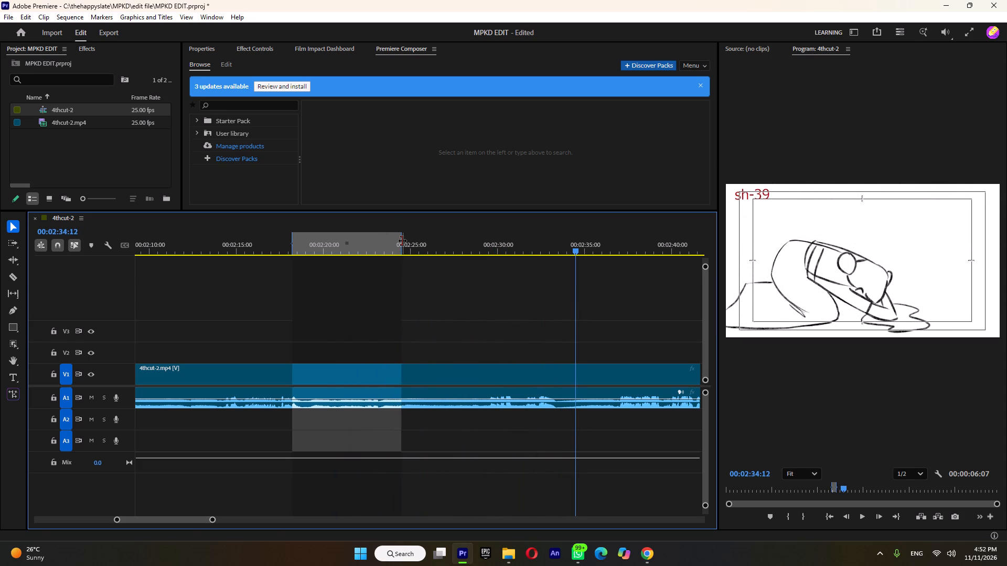
left_click_drag(402, 242, 576, 252)
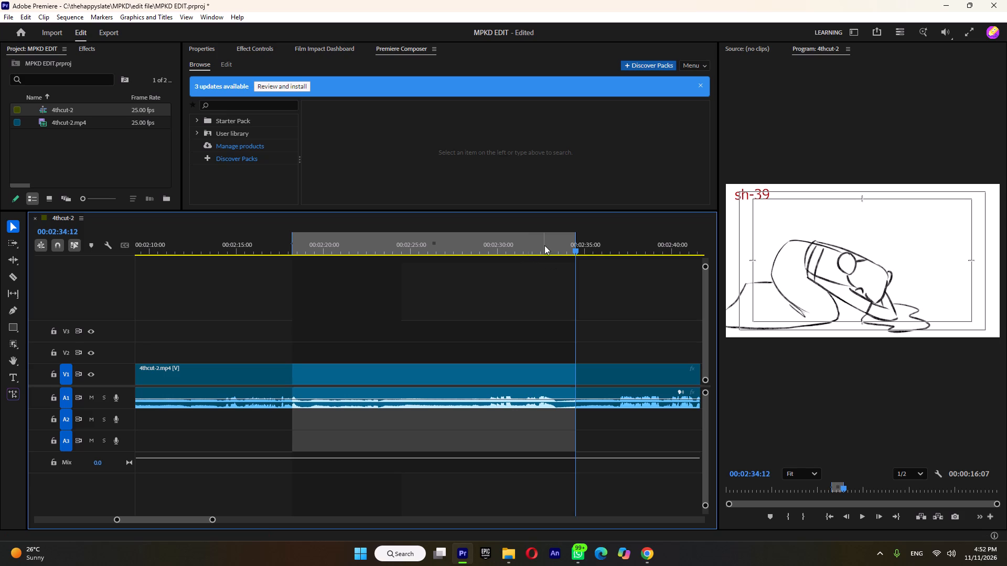
Export the marked range as sh36-38.mp4 to the MPKD shots folder.
left_click(556, 243)
left_click(537, 278)
key("ctrl+m")
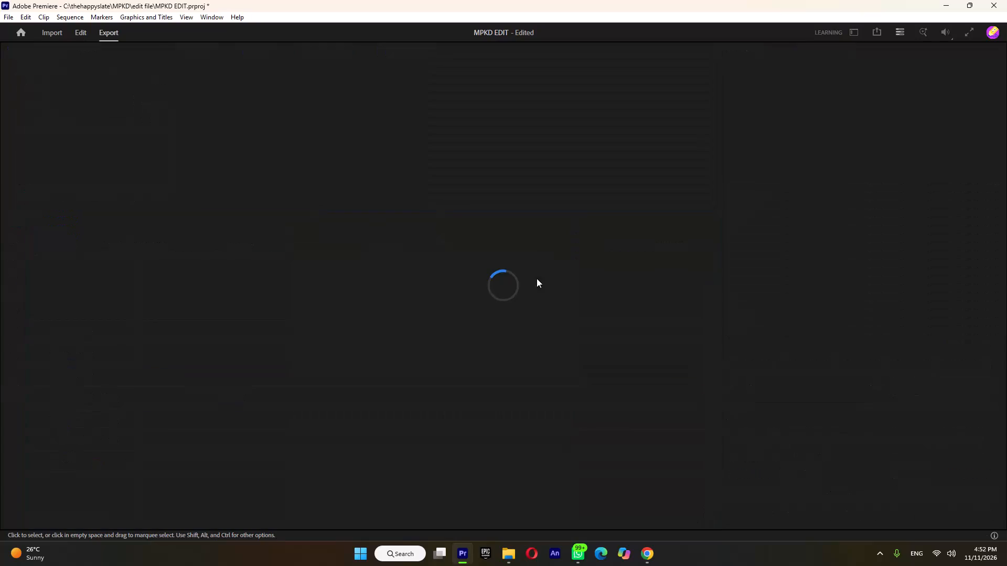
left_click(311, 104)
type("sh")
type("36-38")
key("Return")
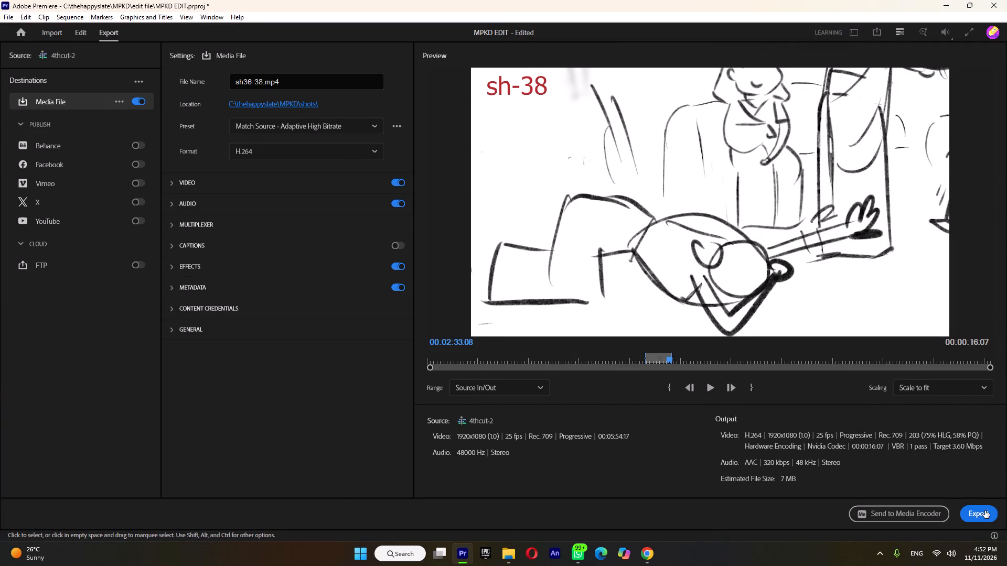
left_click(985, 510)
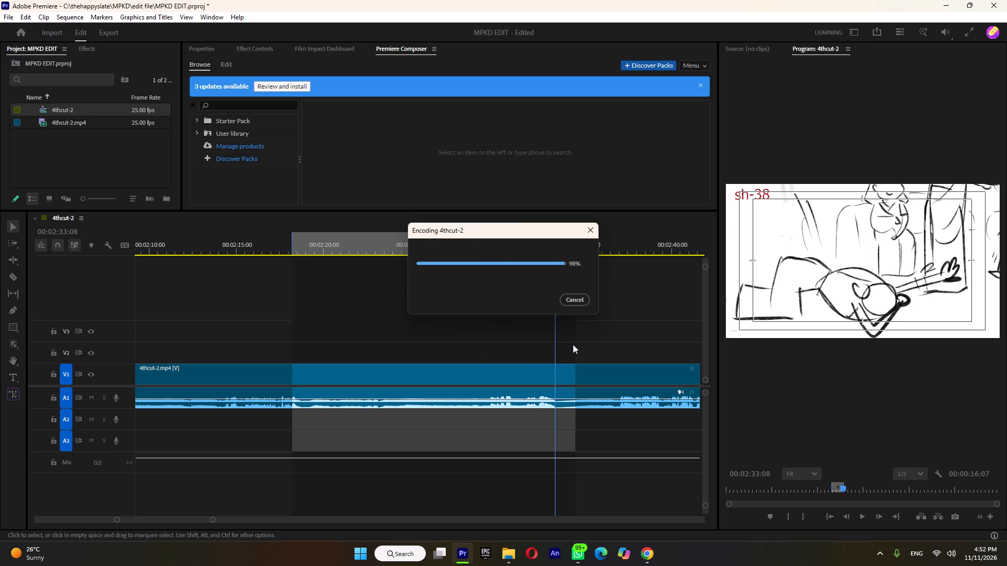
Set the in point for sh-39 at 00:02:33:23, just before the dissolve from sh-38 begins.
left_click_drag(556, 247, 575, 254)
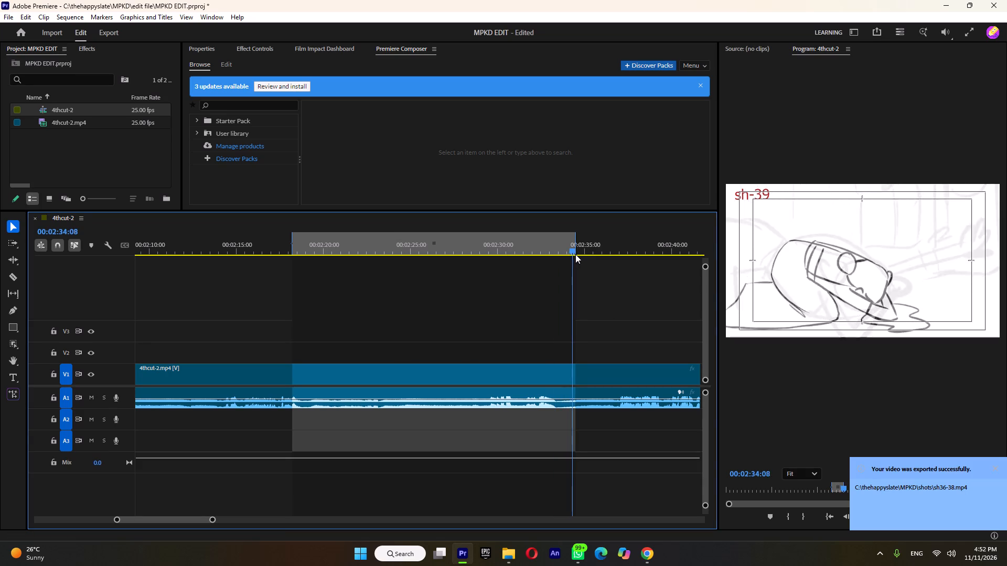
left_click_drag(575, 254, 565, 261)
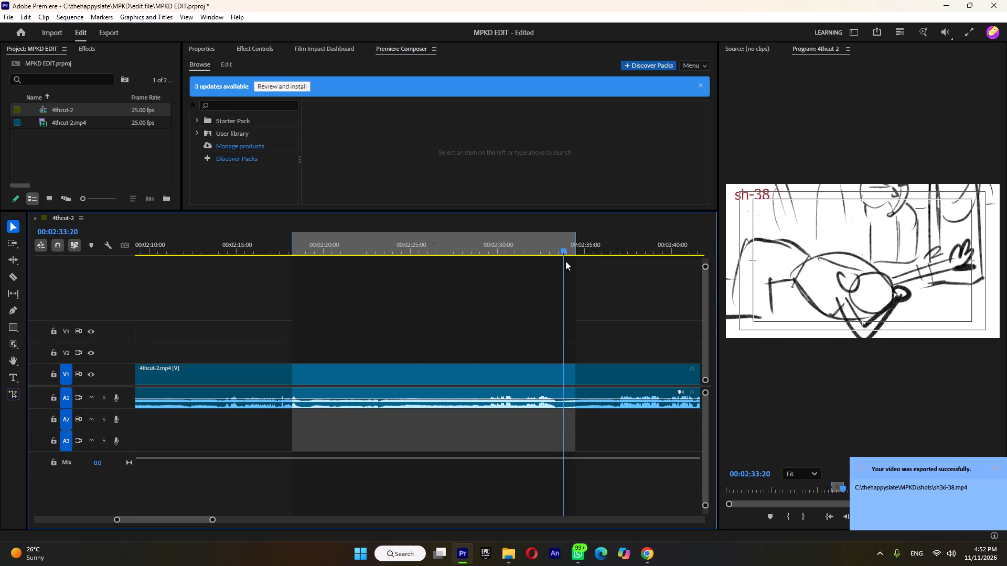
left_click_drag(565, 261, 567, 262)
right_click(563, 251)
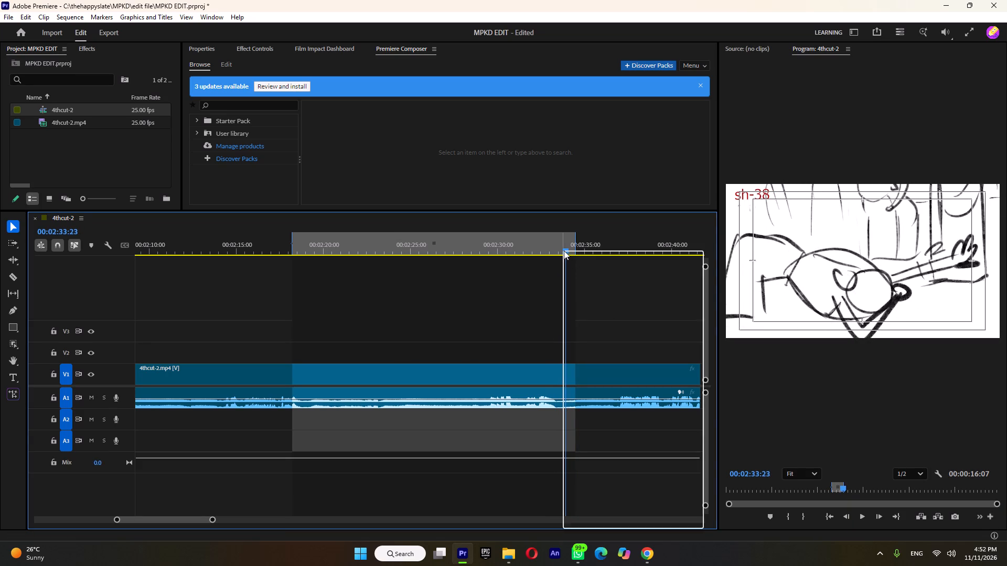
left_click(584, 256)
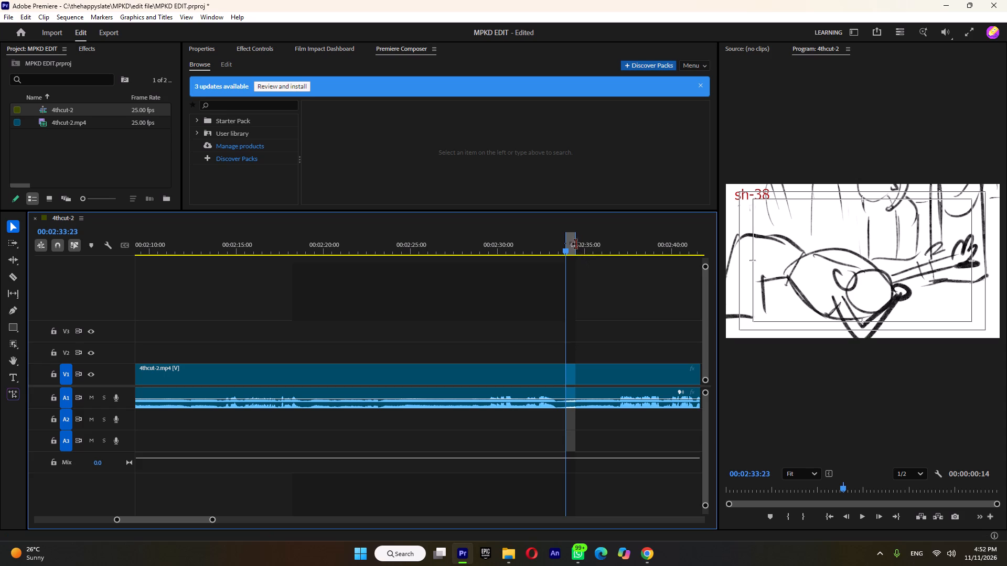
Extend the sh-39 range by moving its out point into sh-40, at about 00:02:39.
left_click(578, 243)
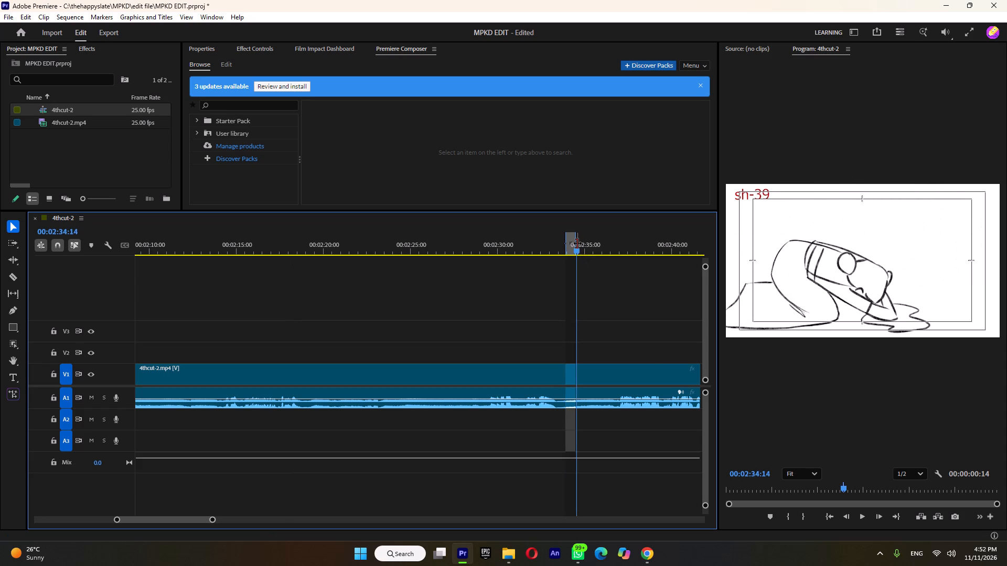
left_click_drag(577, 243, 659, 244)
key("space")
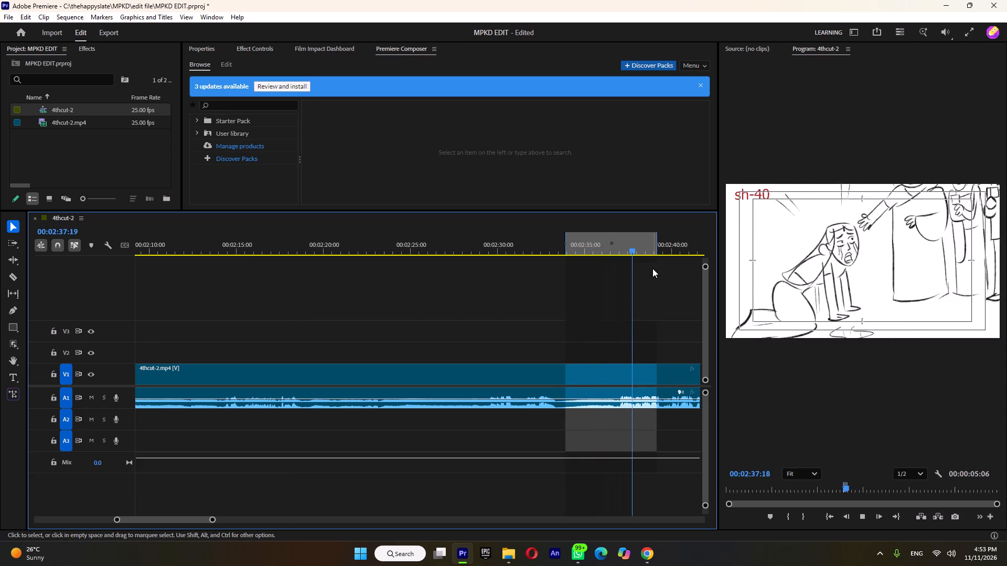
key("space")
Set the out point at the cut from sh-40 to sh-41, at 00:02:44:17, and trim it back one frame.
scroll(651, 273, "down", 11)
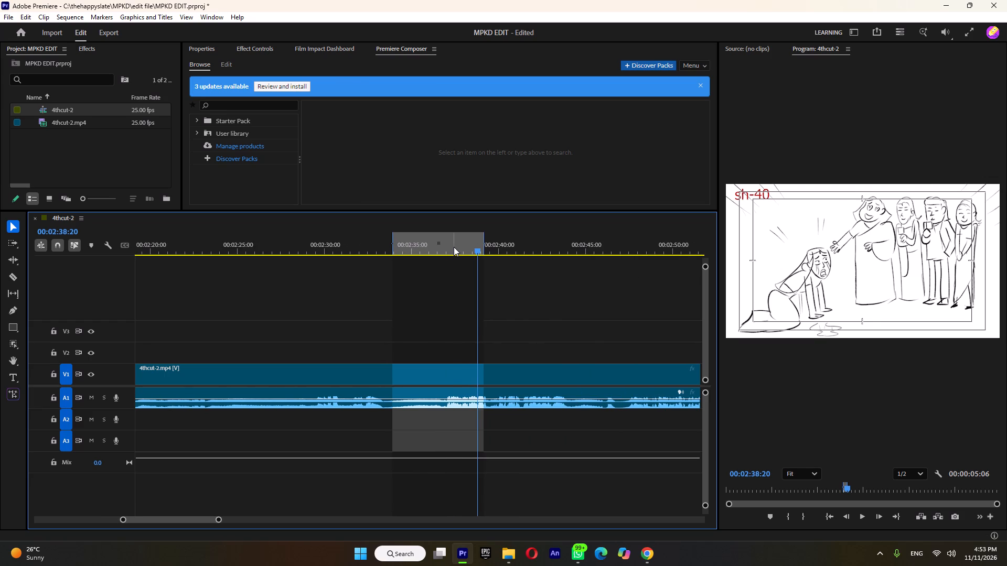
left_click_drag(454, 247, 601, 271)
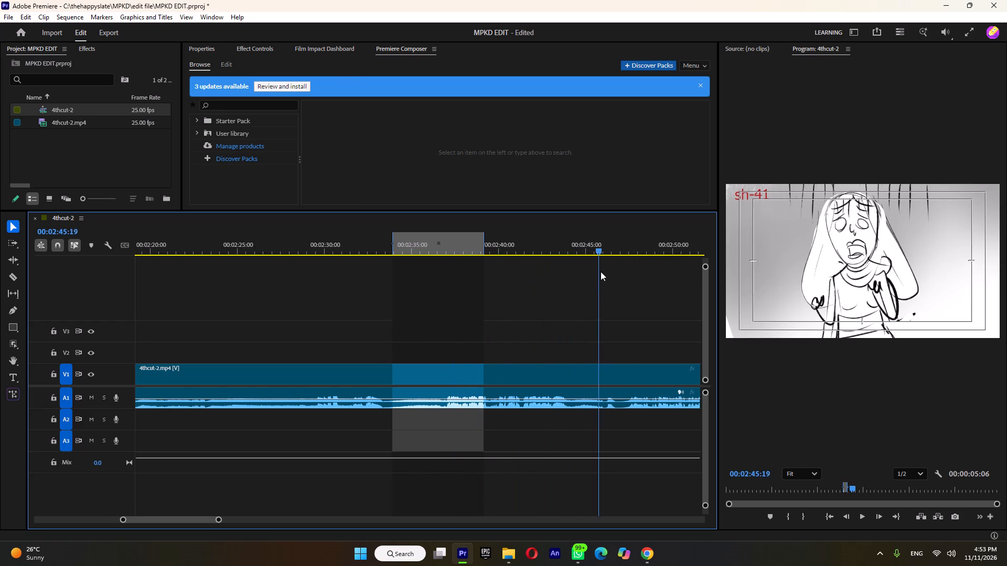
left_click_drag(601, 271, 580, 280)
scroll(576, 234, "up", 7, "alt")
scroll(576, 233, "up", 14, "alt")
left_click_drag(598, 249, 591, 254)
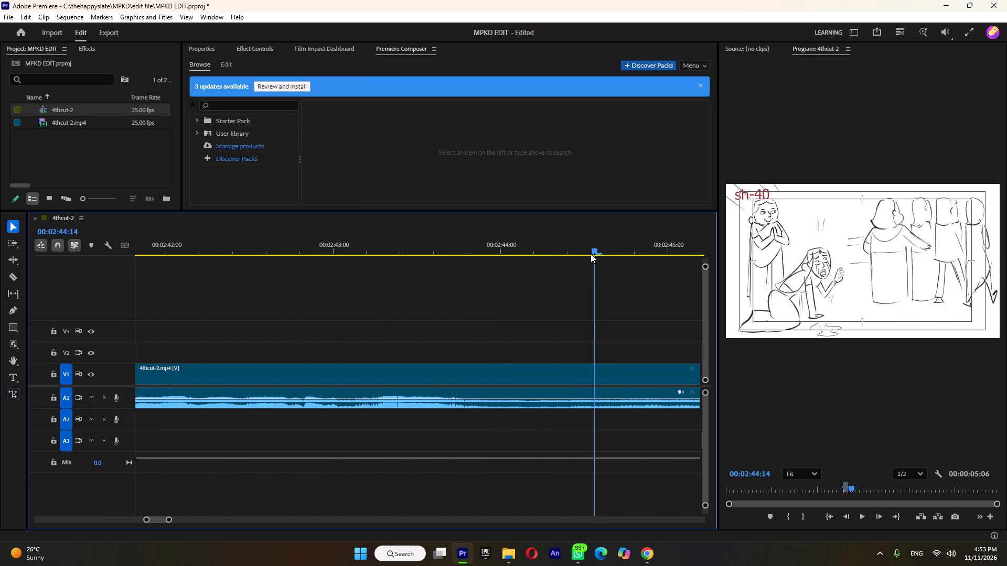
left_click_drag(591, 254, 612, 274)
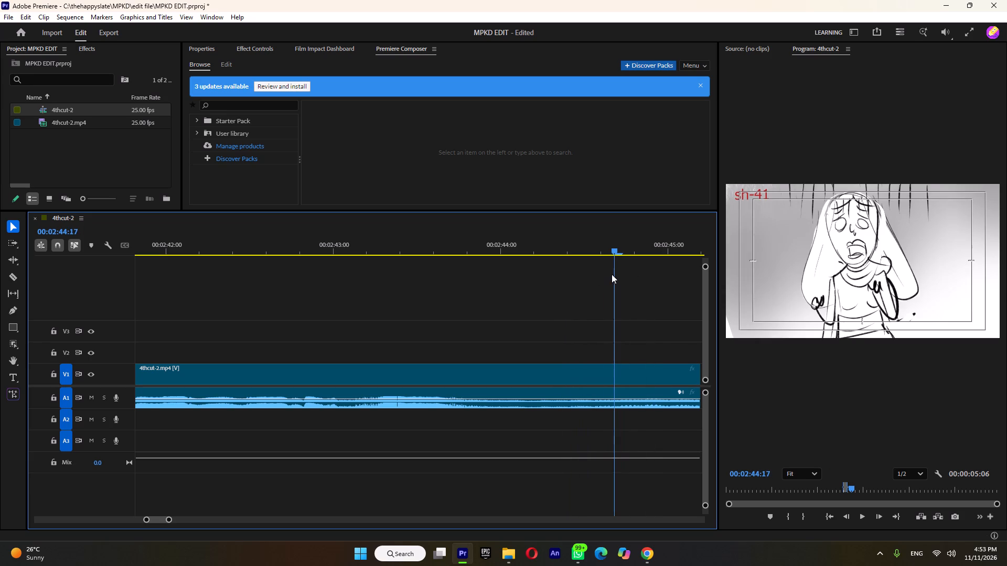
left_click_drag(612, 274, 611, 274)
right_click(614, 252)
left_click(628, 265)
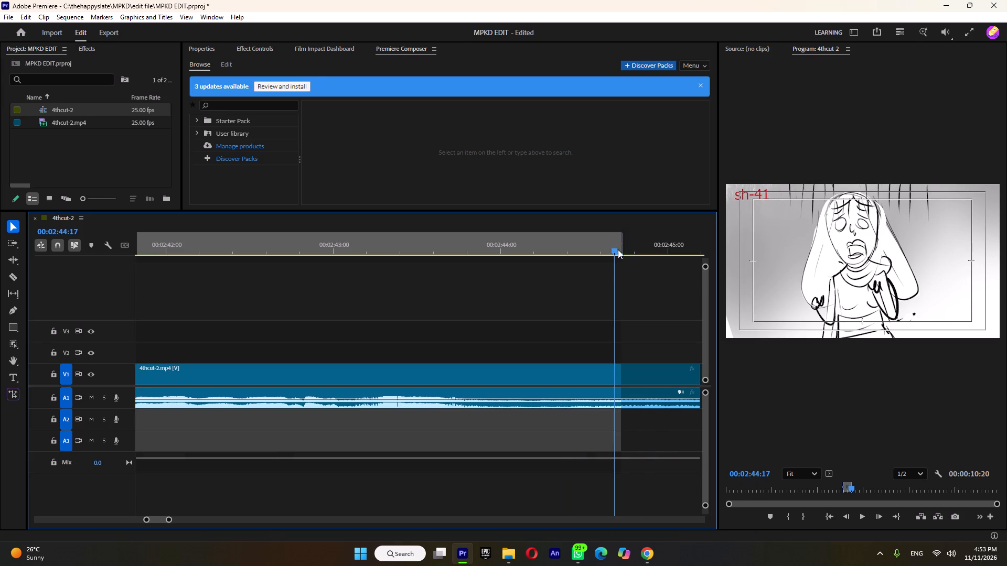
left_click_drag(613, 250, 611, 256)
left_click(621, 244)
Check the marked sh-39 to sh-40 range and export it as sh39-40.mp4 to the MPKD shots folder.
scroll(619, 269, "down", 20, "alt")
scroll(619, 269, "down", 6, "alt")
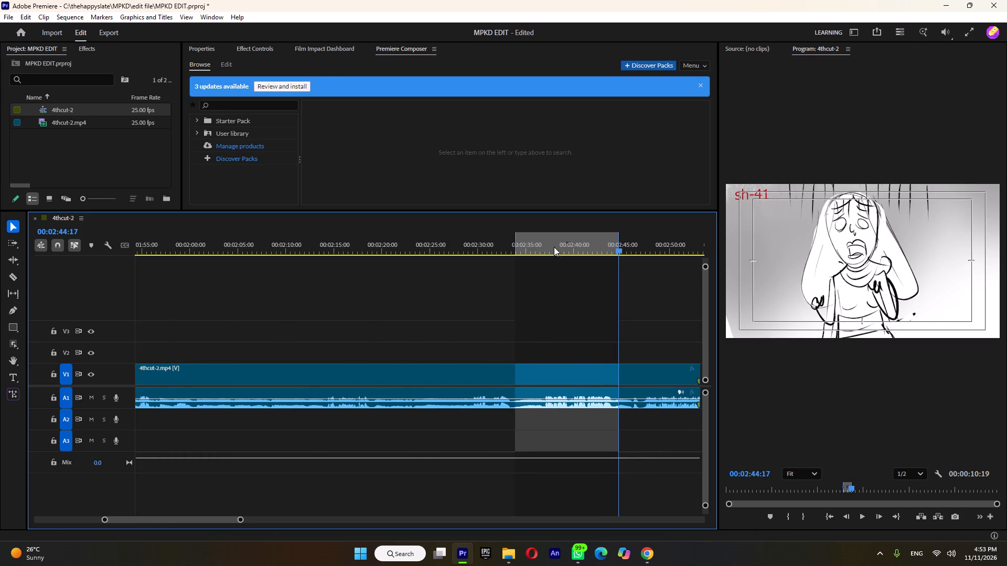
left_click_drag(524, 245, 542, 263)
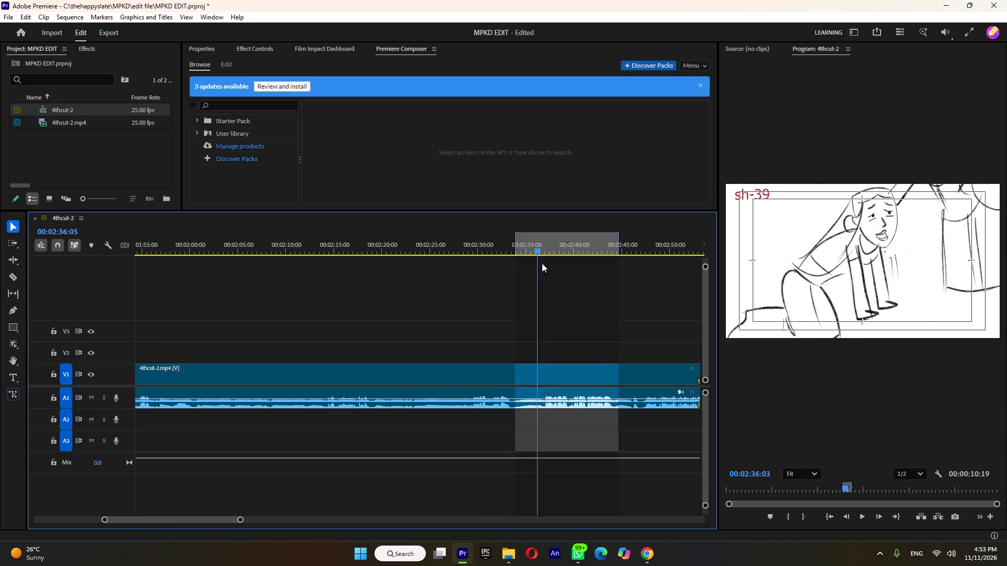
left_click_drag(542, 263, 617, 266)
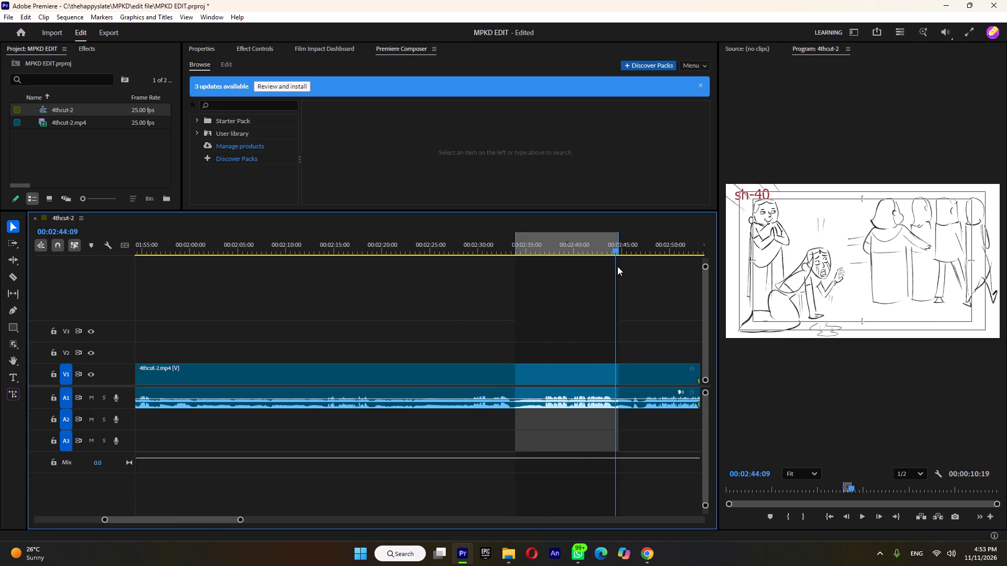
left_click_drag(617, 266, 614, 266)
left_click(605, 285)
key("ctrl+m")
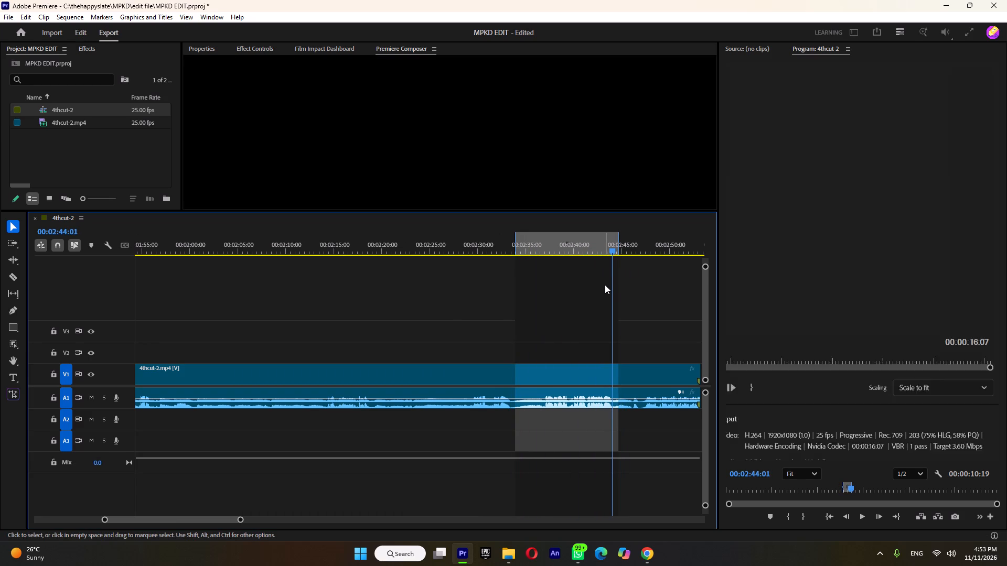
left_click(301, 102)
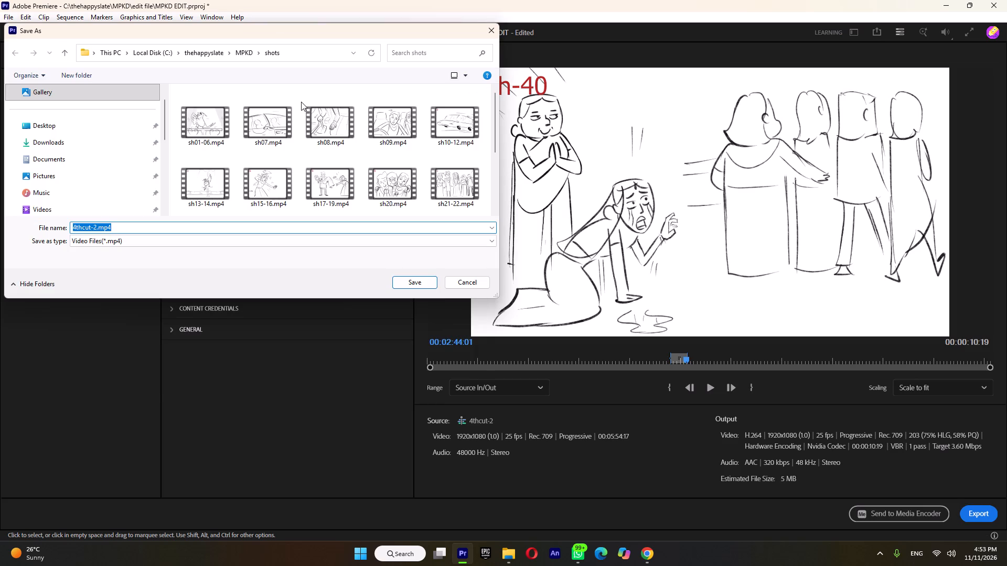
type("sh")
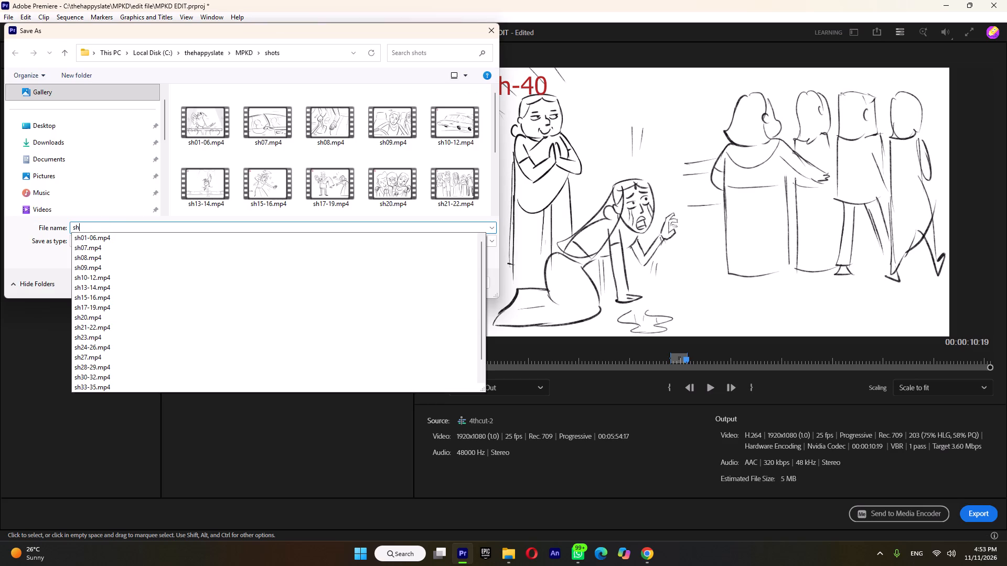
scroll(438, 165, "down", 8)
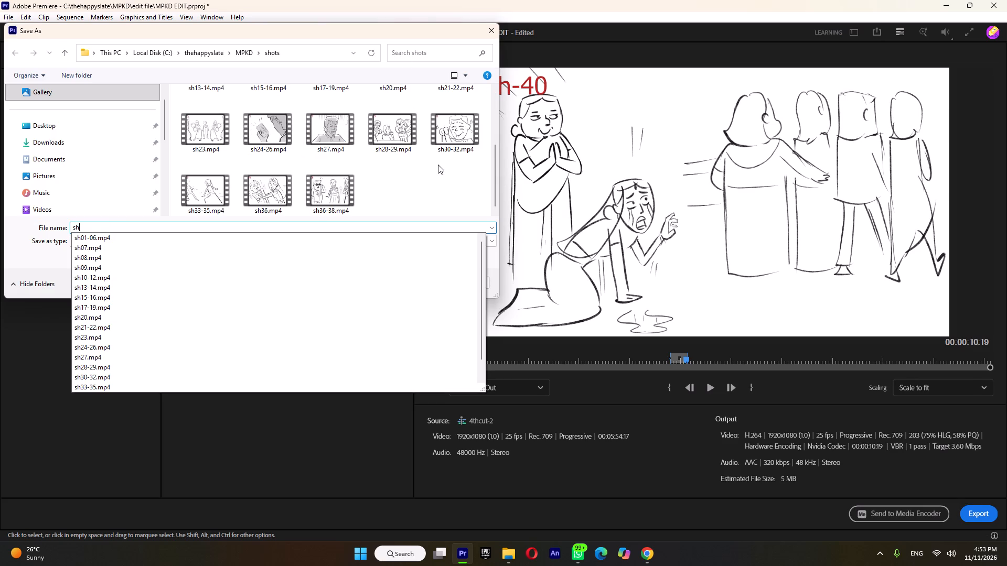
type("39-")
type("40")
key("Return")
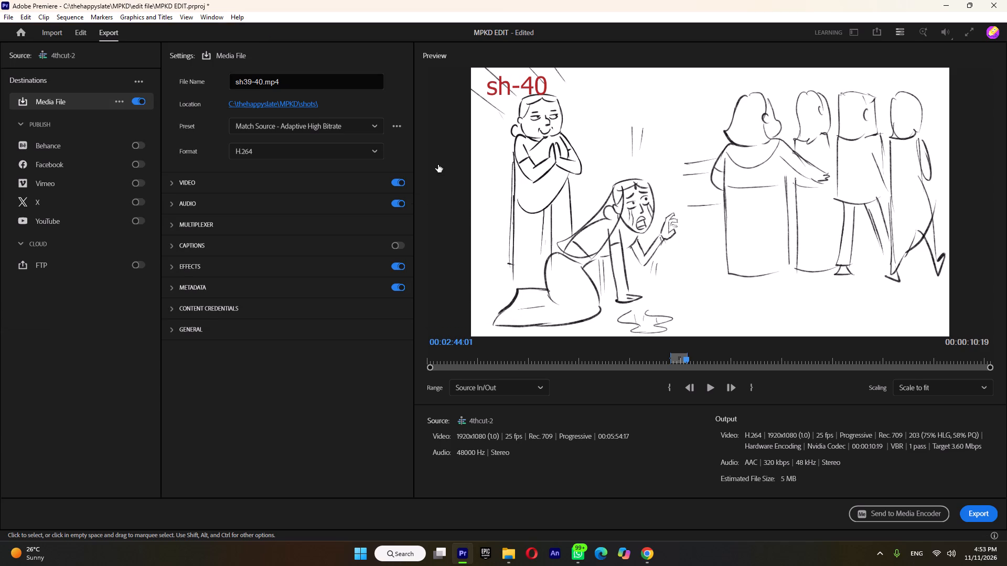
left_click(977, 511)
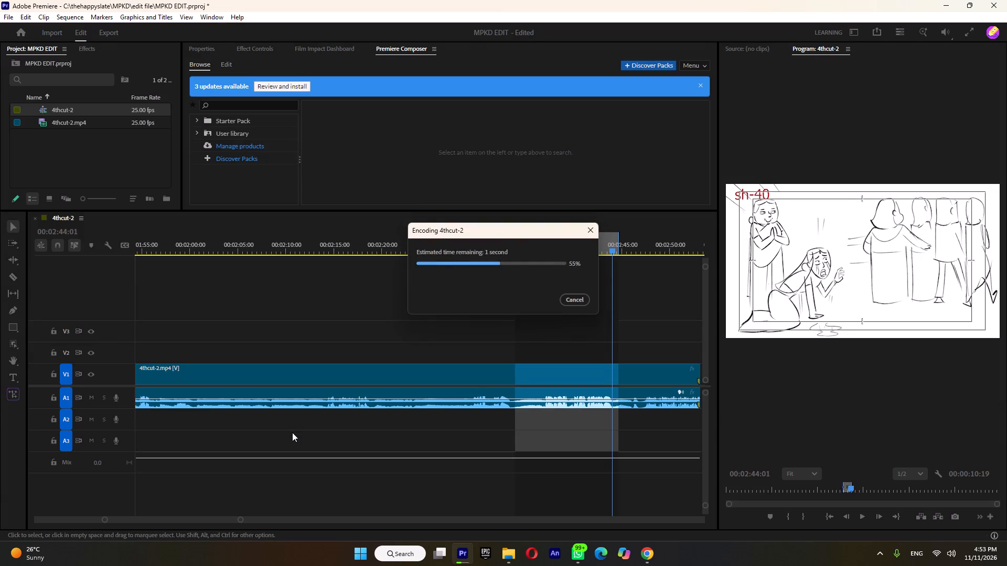
Set the in point for sh-41 at its first frame, 00:02:44:17.
scroll(623, 253, "up", 6, "alt")
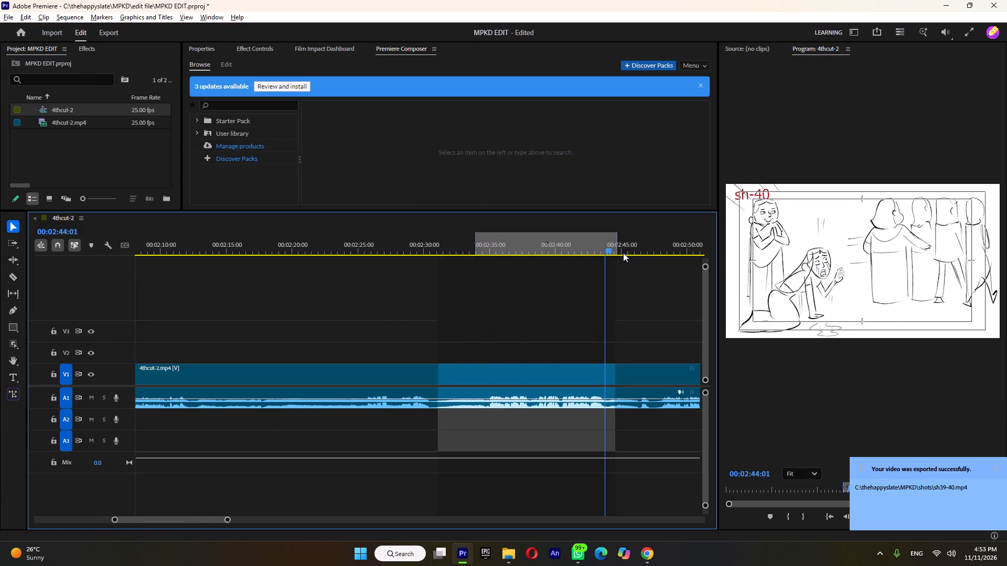
scroll(623, 253, "up", 7, "alt")
left_click_drag(584, 249, 605, 255)
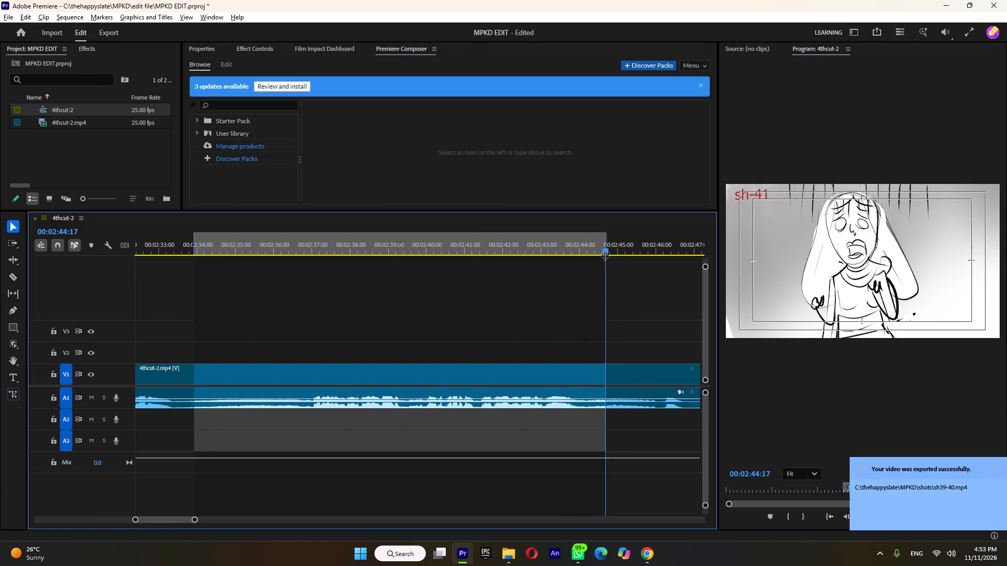
scroll(605, 256, "up", 17, "alt")
right_click(609, 252)
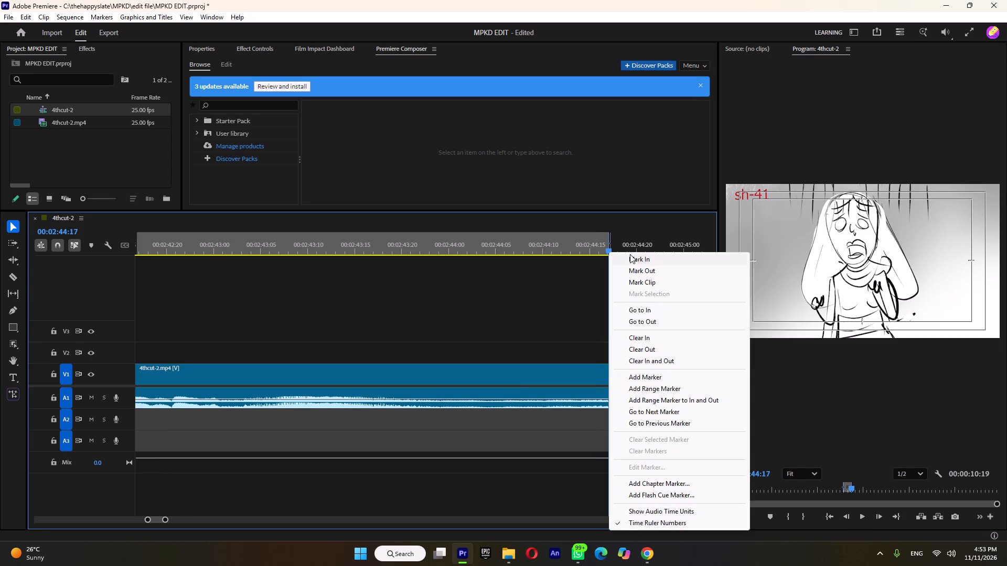
left_click(633, 257)
Set the out point for sh-41 at the cut to sh-42, at 00:02:45:24, and trim it back one frame.
key("space")
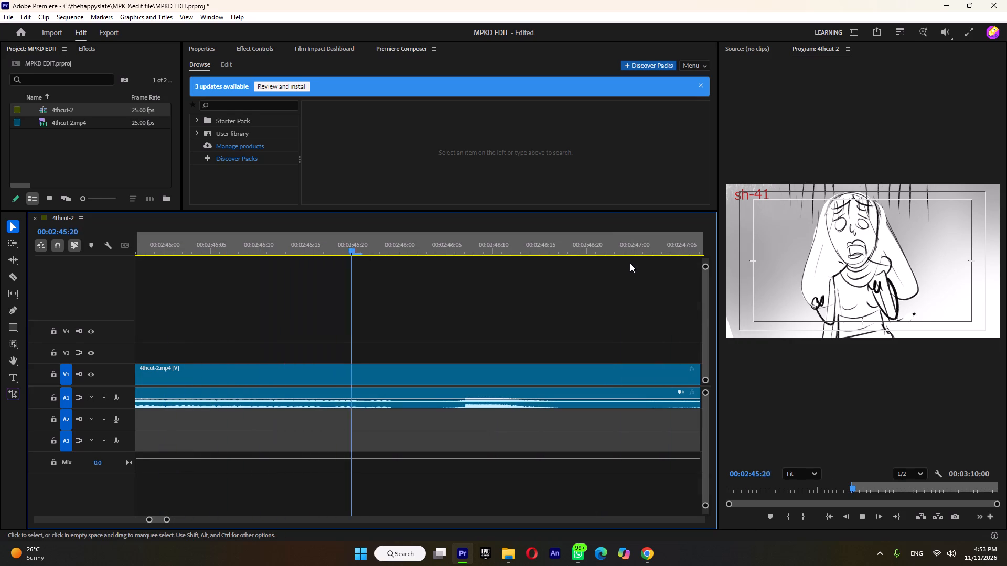
key("space")
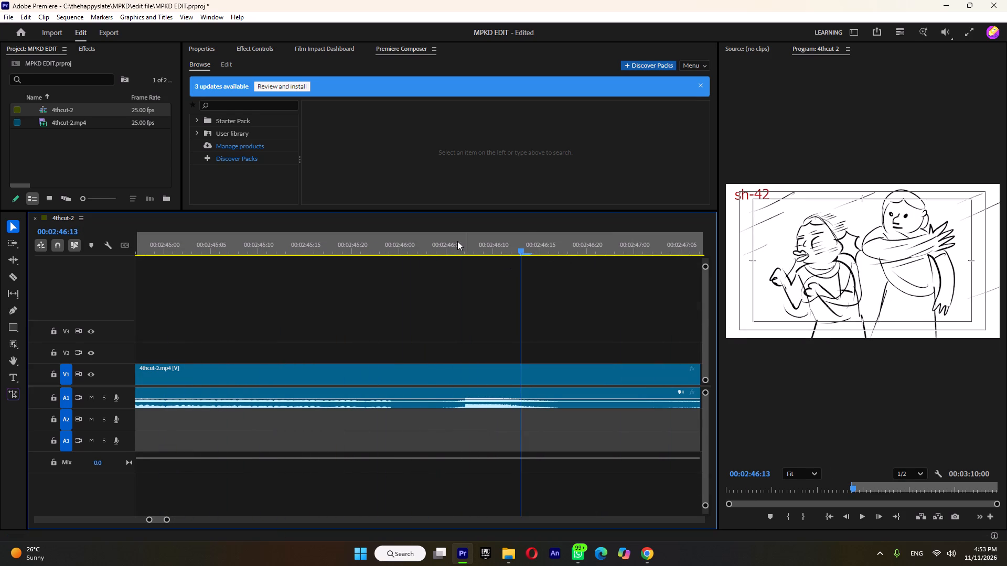
left_click_drag(455, 244, 386, 284)
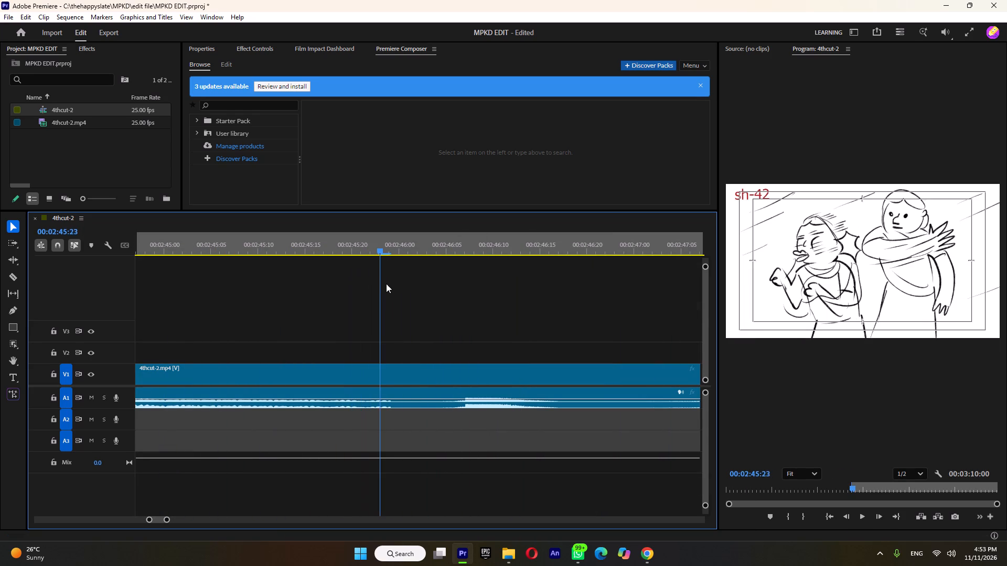
left_click_drag(386, 284, 383, 284)
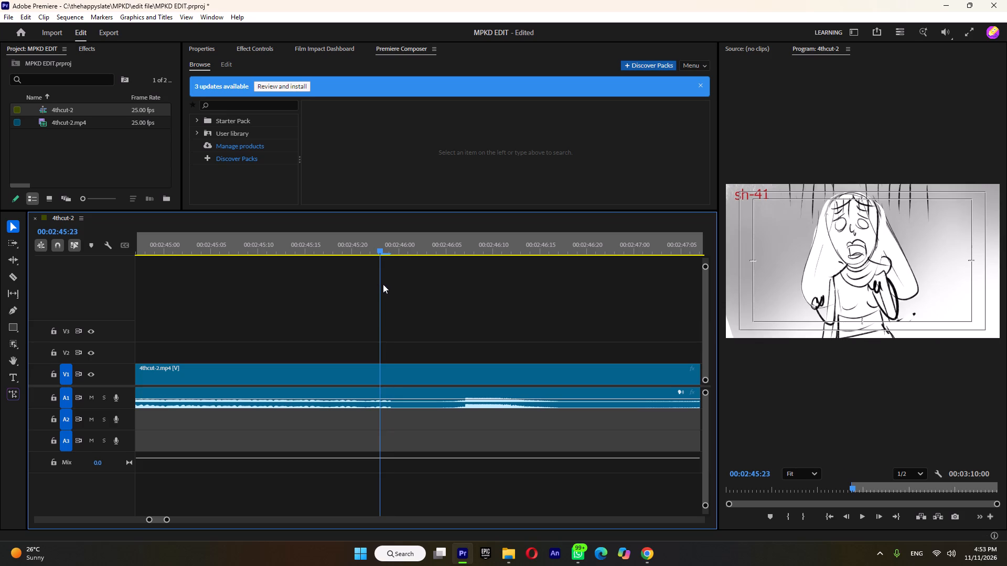
left_click_drag(383, 284, 387, 285)
right_click(389, 253)
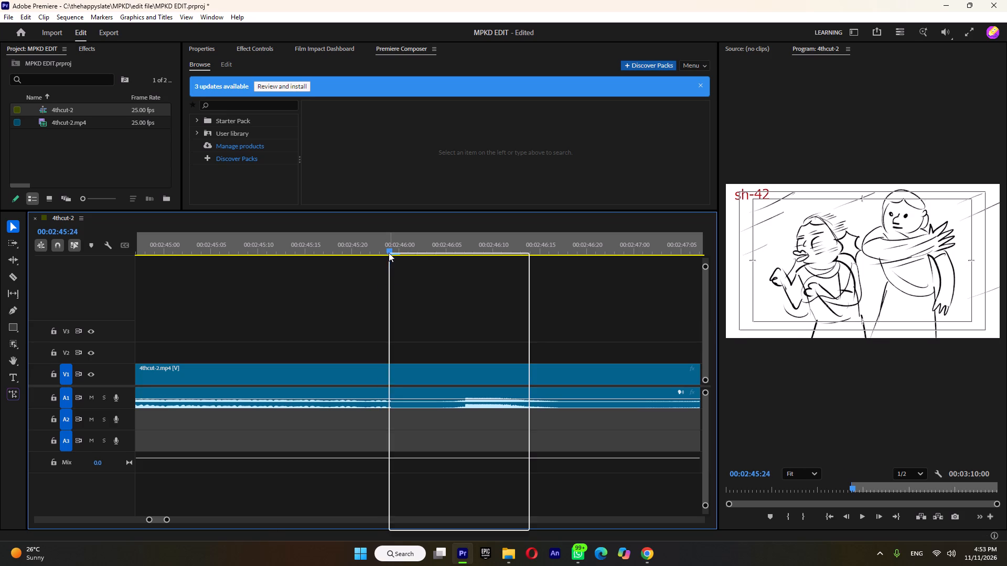
left_click(403, 269)
left_click_drag(399, 243, 399, 243)
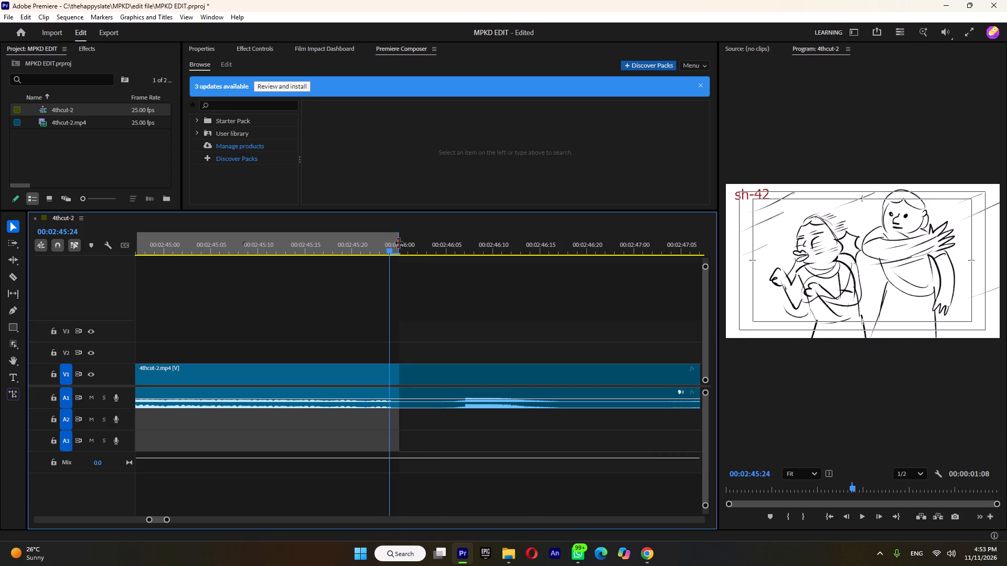
left_click_drag(399, 243, 393, 244)
left_click(371, 247)
left_click(361, 272)
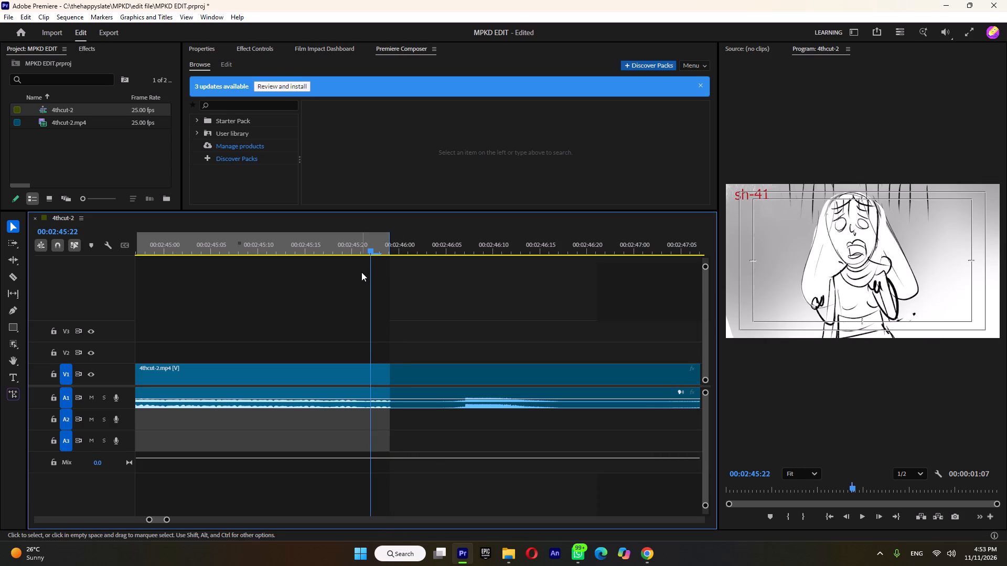
Export the marked sh-41 range as sh41.mp4 to the MPKD shots folder.
key("ctrl+m")
left_click(301, 106)
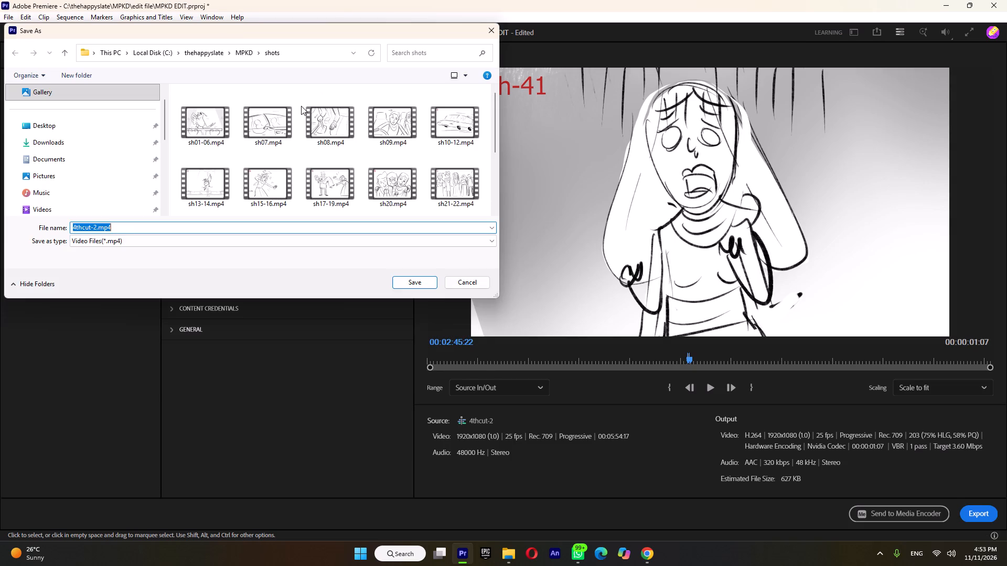
type("sh421")
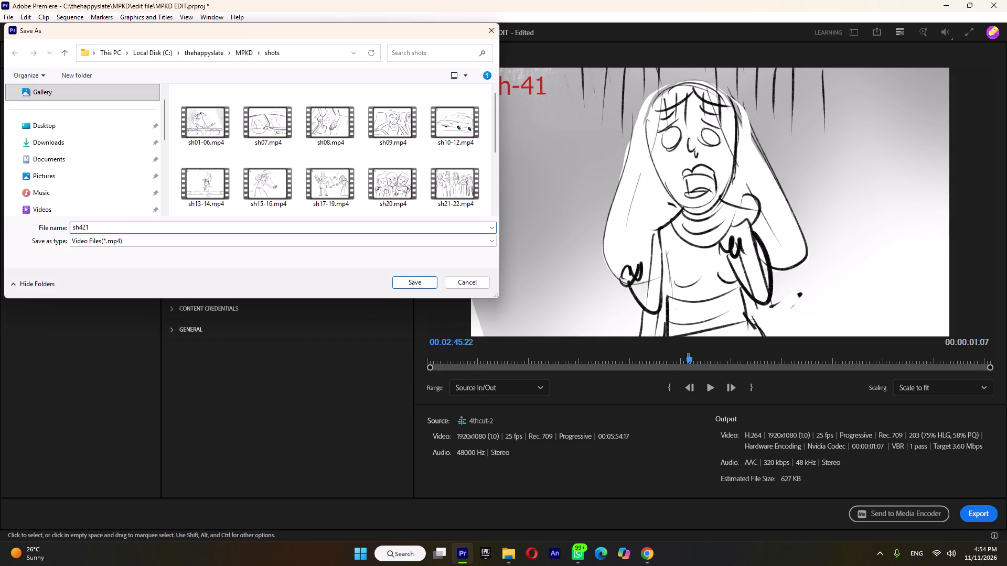
key("BackSpace")
key("BackSpace")
key("1")
key("Return")
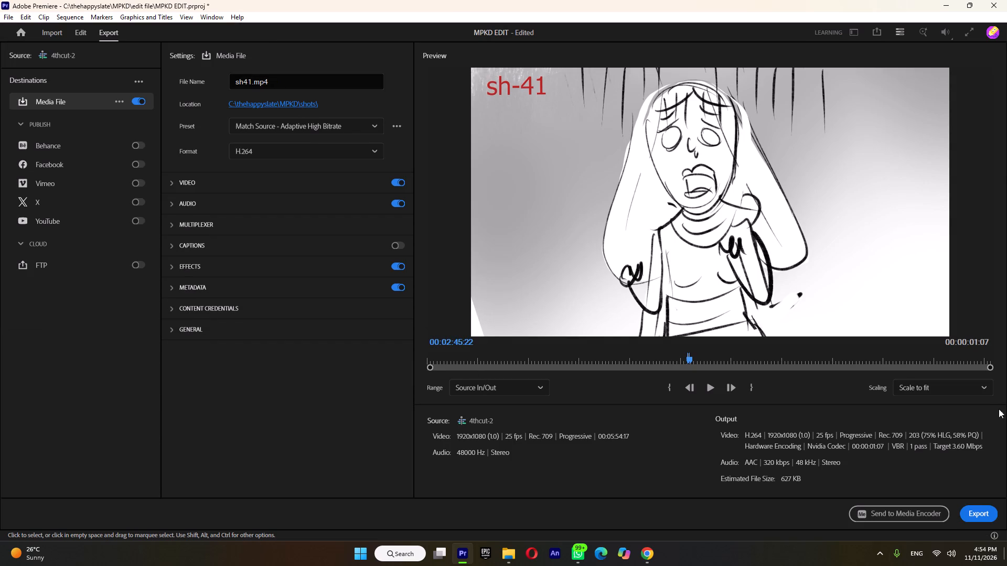
left_click(973, 513)
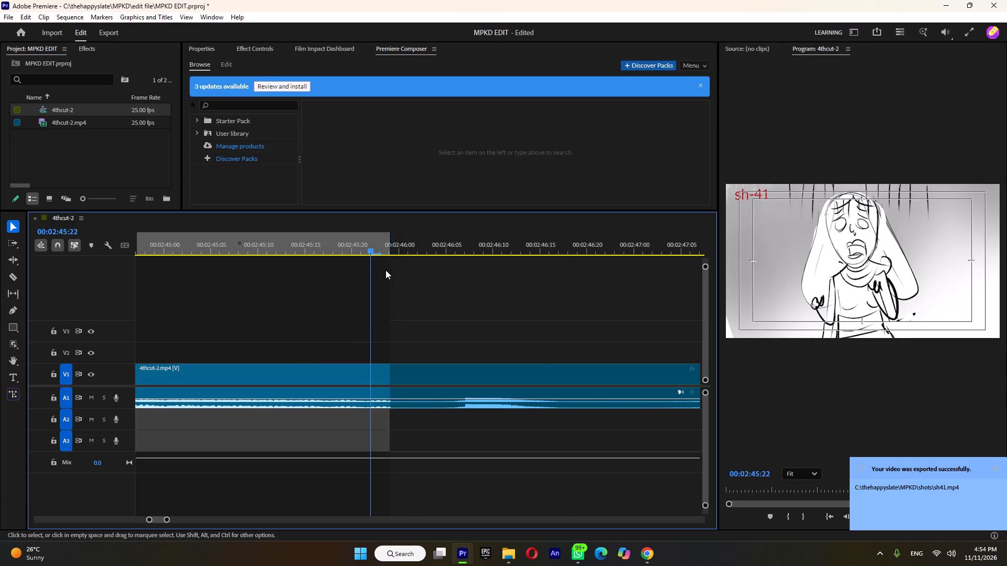
Set the in point for sh-42 at its first frame, 00:02:45:24.
left_click_drag(373, 249, 390, 256)
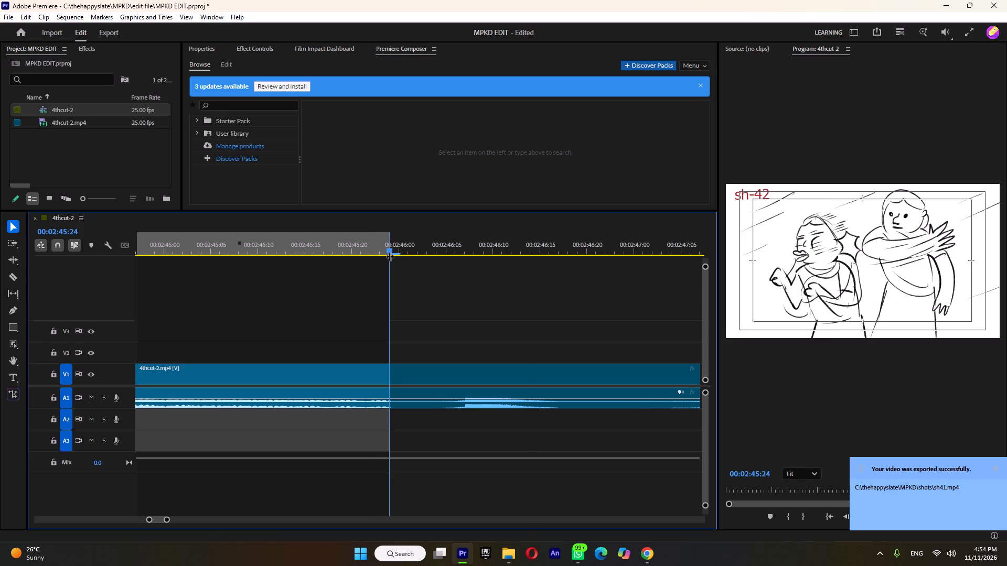
right_click(388, 253)
left_click(408, 259)
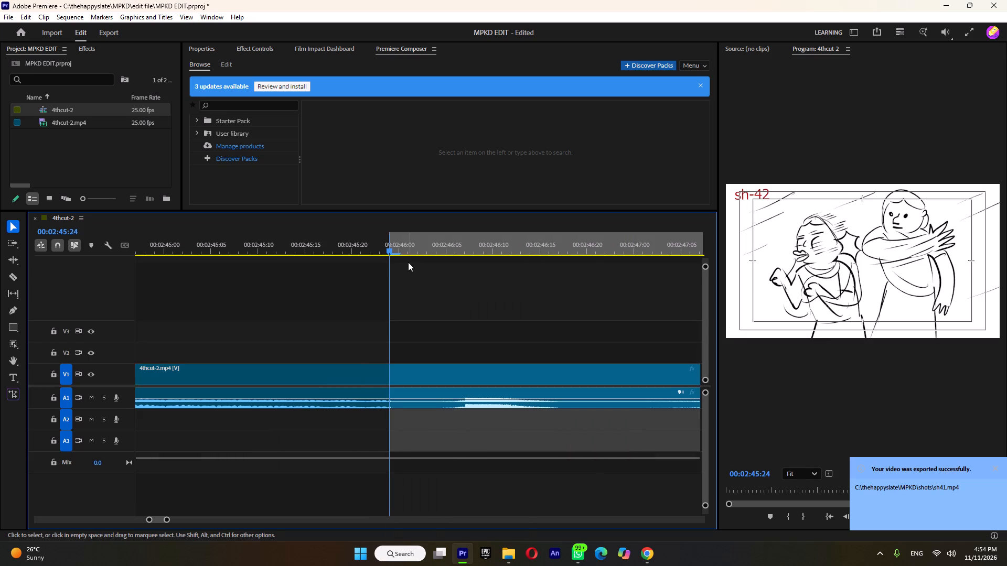
Play through from sh-42 to the start of sh-45, examining the shot changes to decide where the range ends.
key("space")
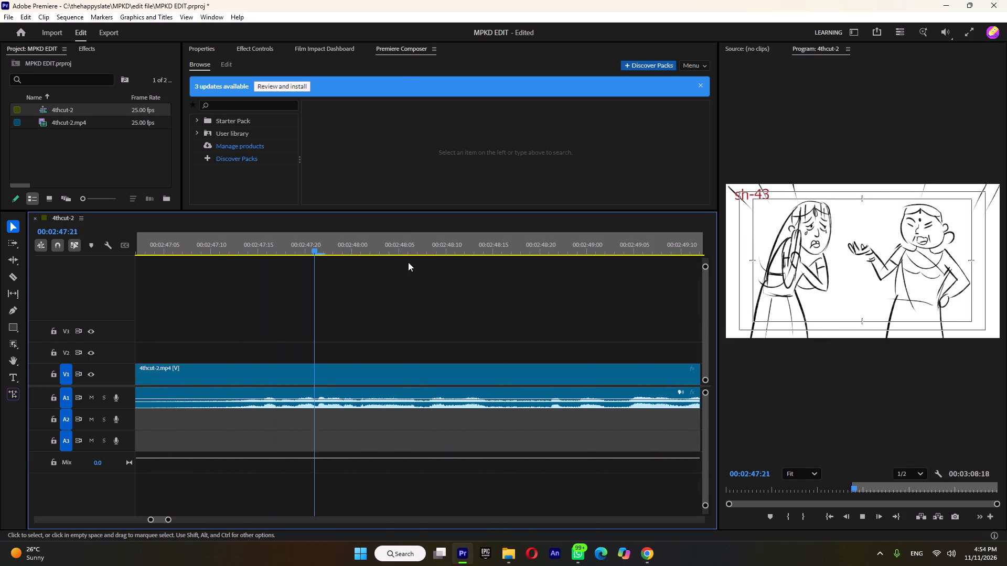
key("space")
left_click_drag(304, 244, 281, 251)
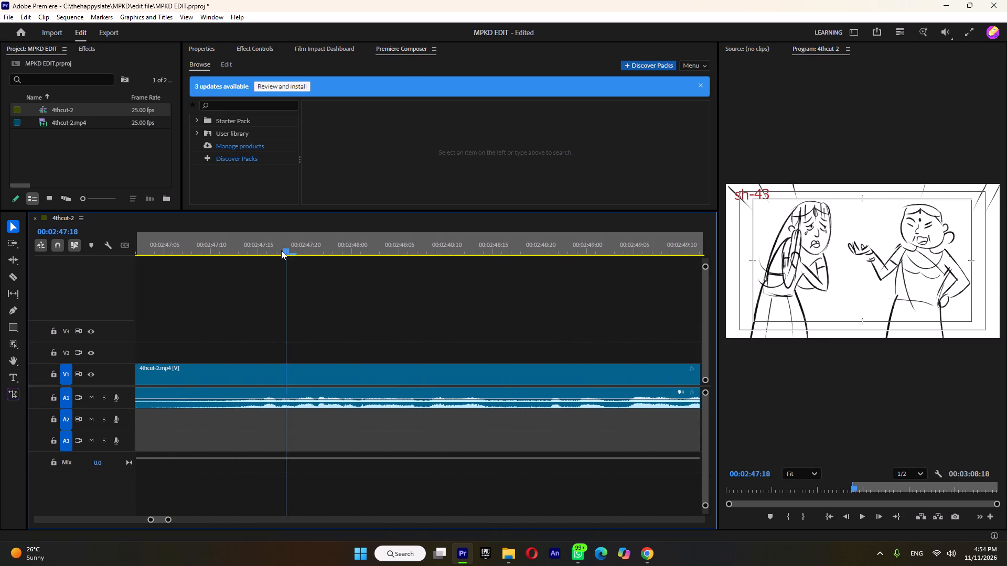
left_click_drag(281, 251, 358, 264)
key("space")
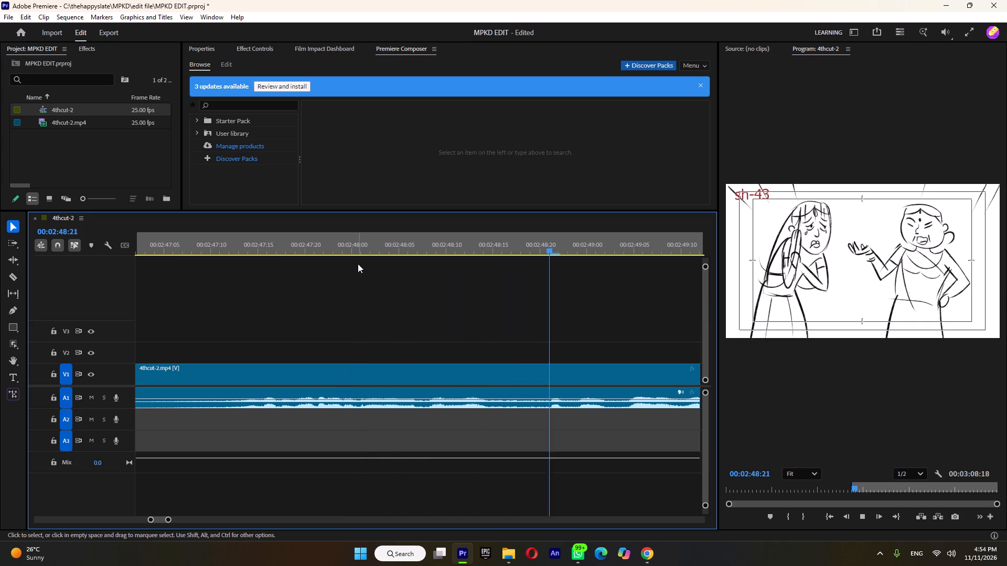
key("space")
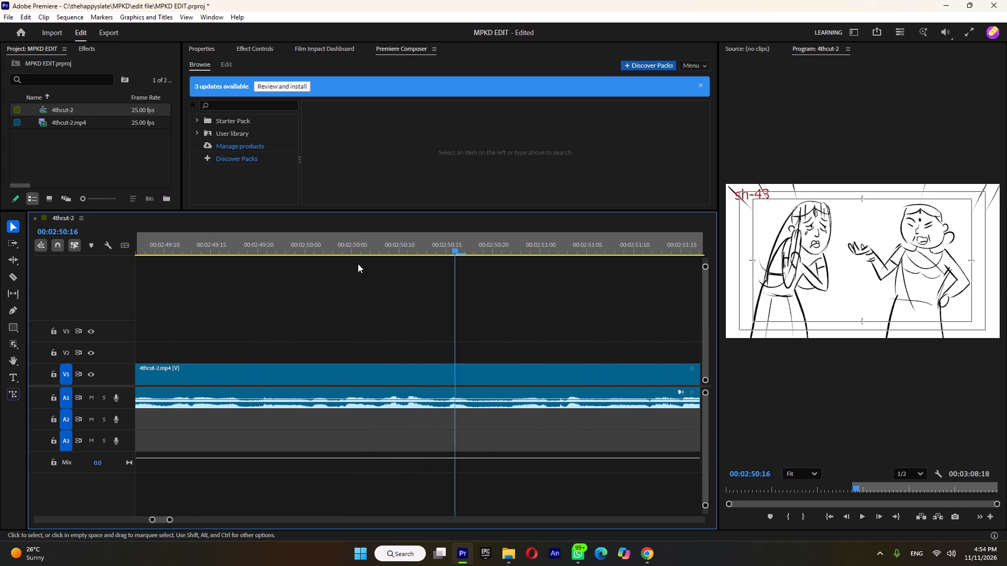
key("space")
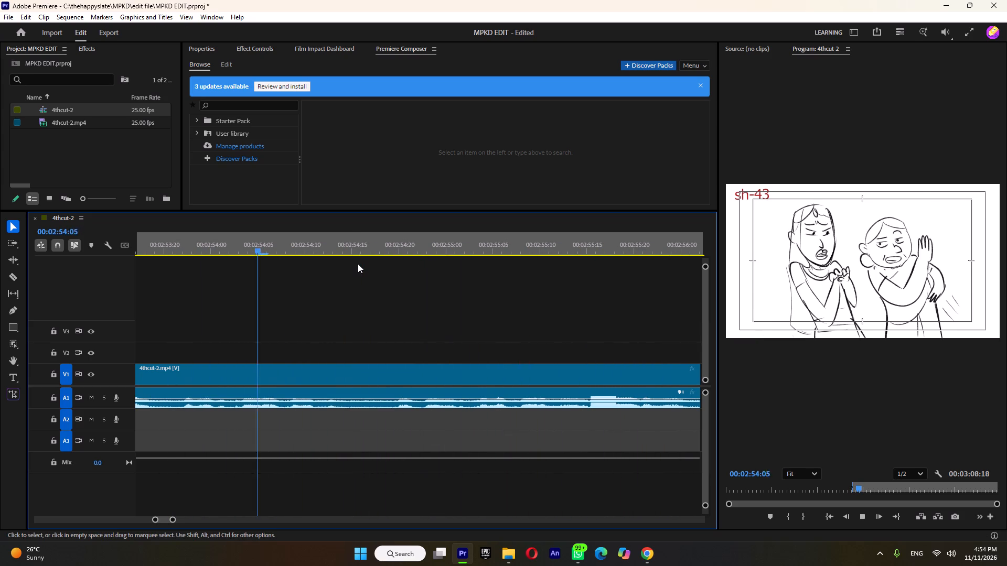
key("space")
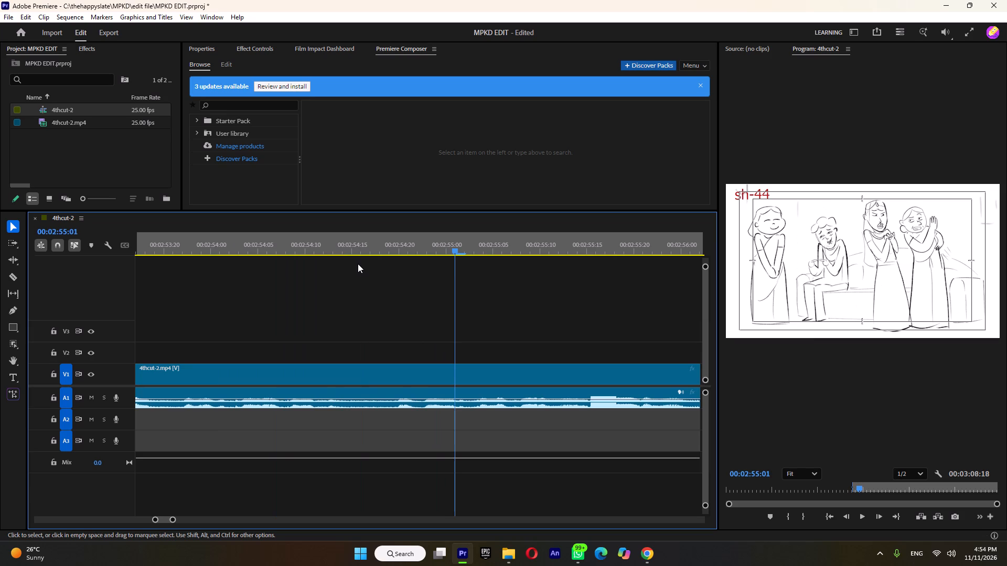
key("space")
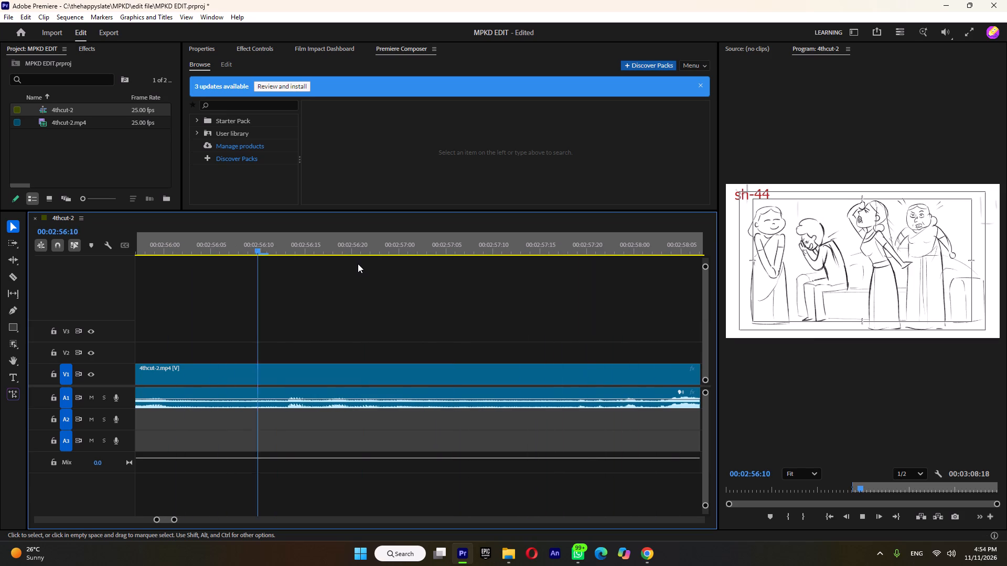
key("space")
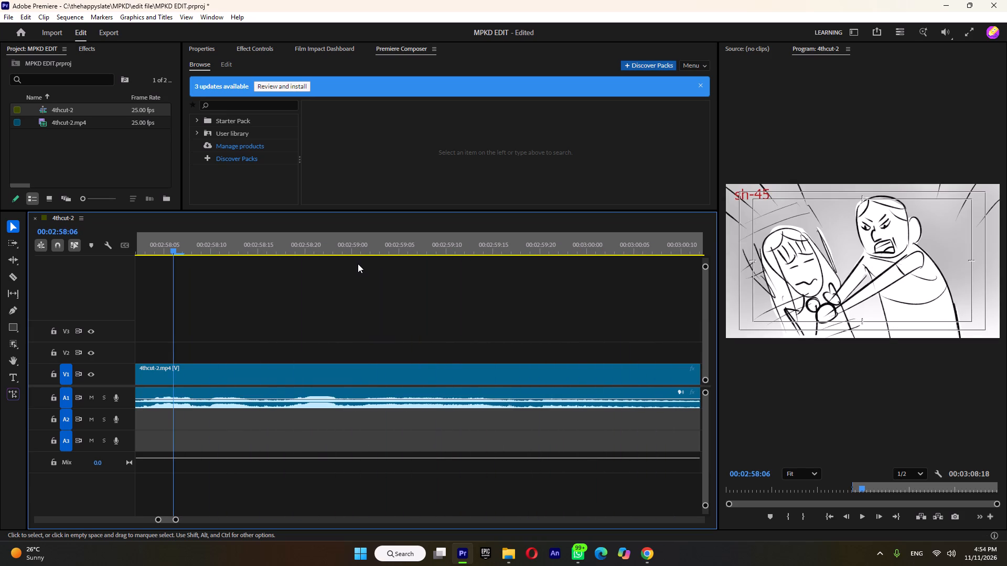
Set the out point at the cut from sh-44 to sh-45, at 00:02:57:20, and trim it back one frame.
left_click_drag(172, 247, 143, 261)
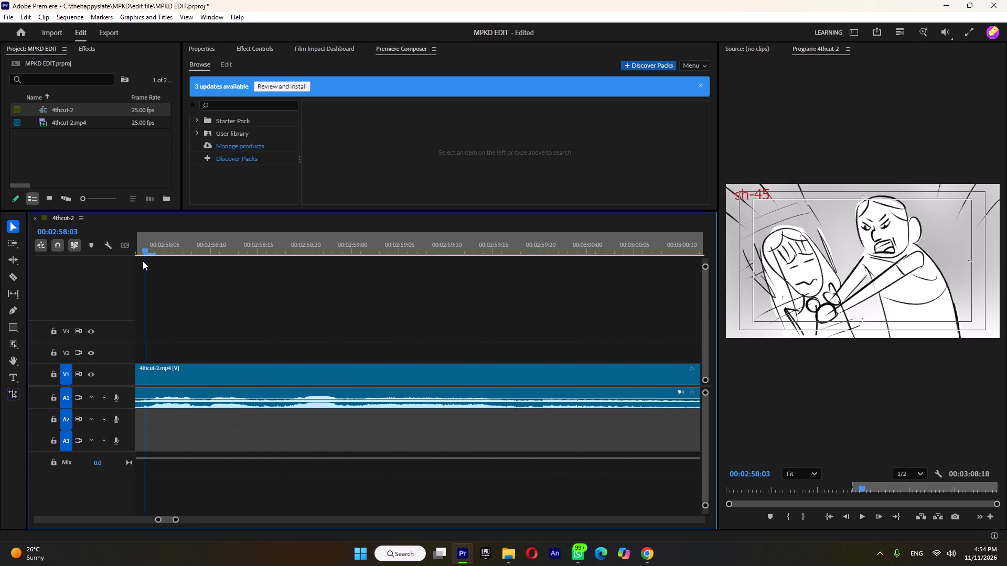
left_click_drag(143, 261, 469, 299)
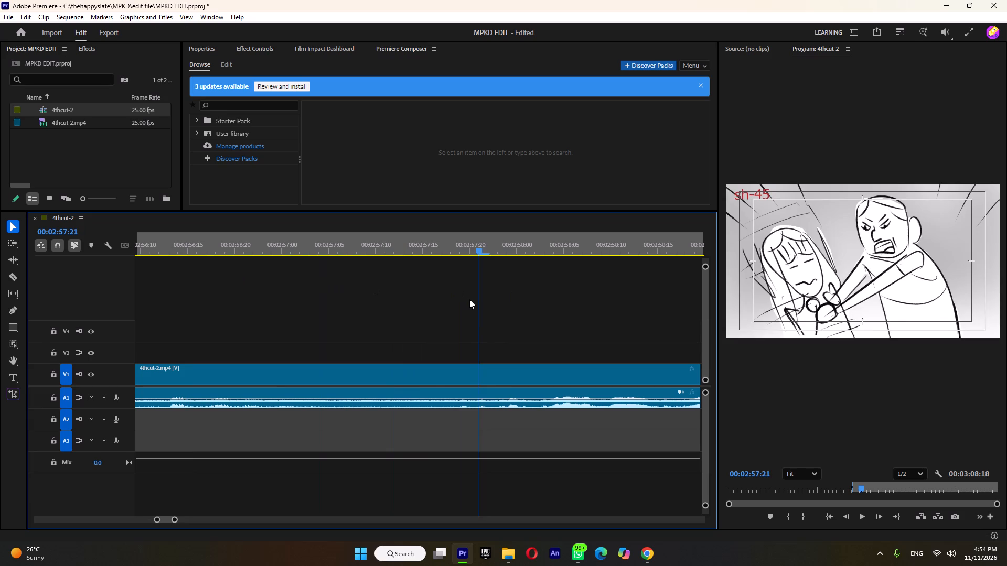
left_click_drag(469, 299, 468, 303)
right_click(469, 252)
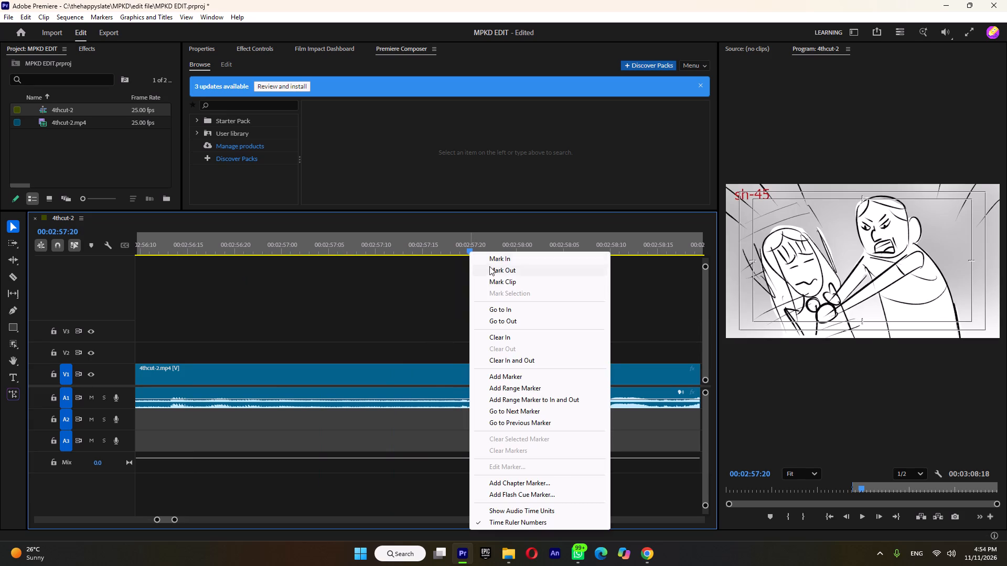
left_click(490, 274)
left_click_drag(480, 245, 472, 246)
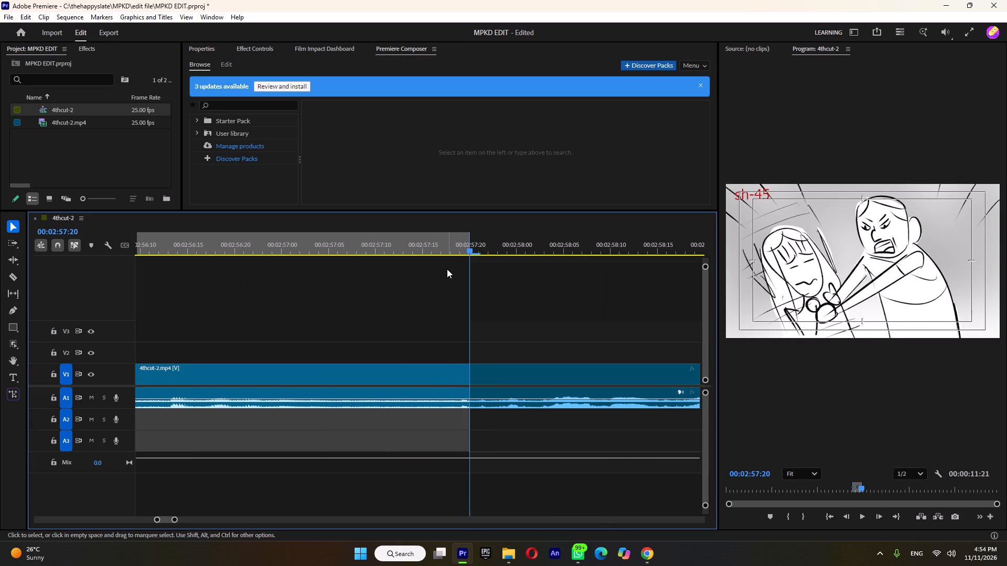
left_click(448, 253)
left_click(448, 280)
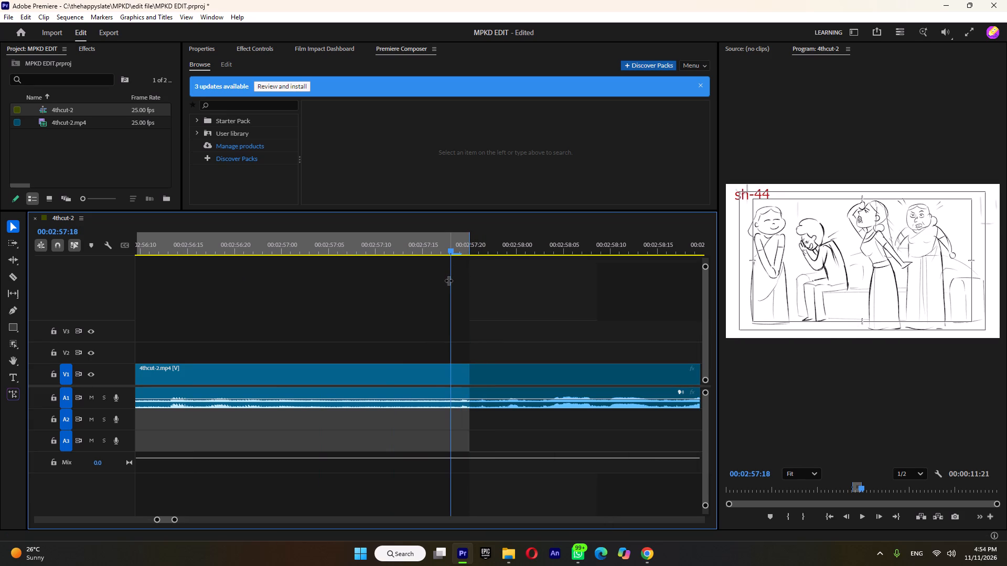
Export the marked sh-42 to sh-44 range as sh42-44.mp4 to the MPKD shots folder.
key("ctrl+m")
left_click(246, 105)
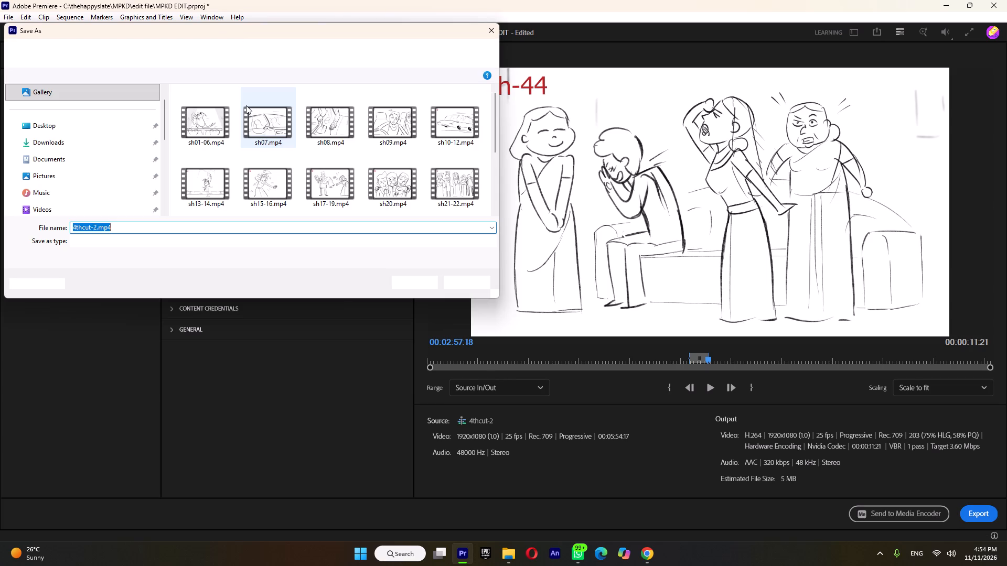
type("sh")
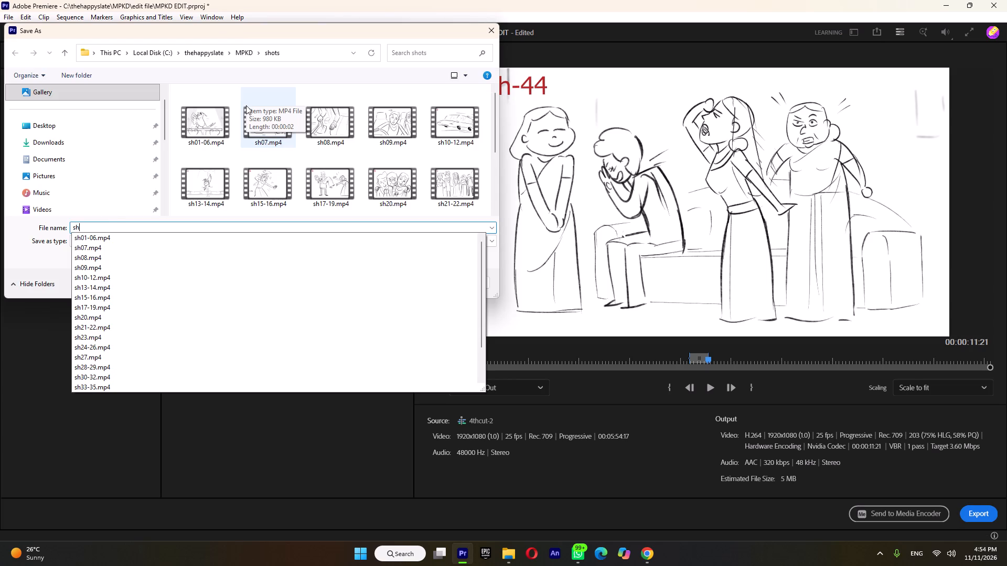
scroll(385, 143, "down", 18)
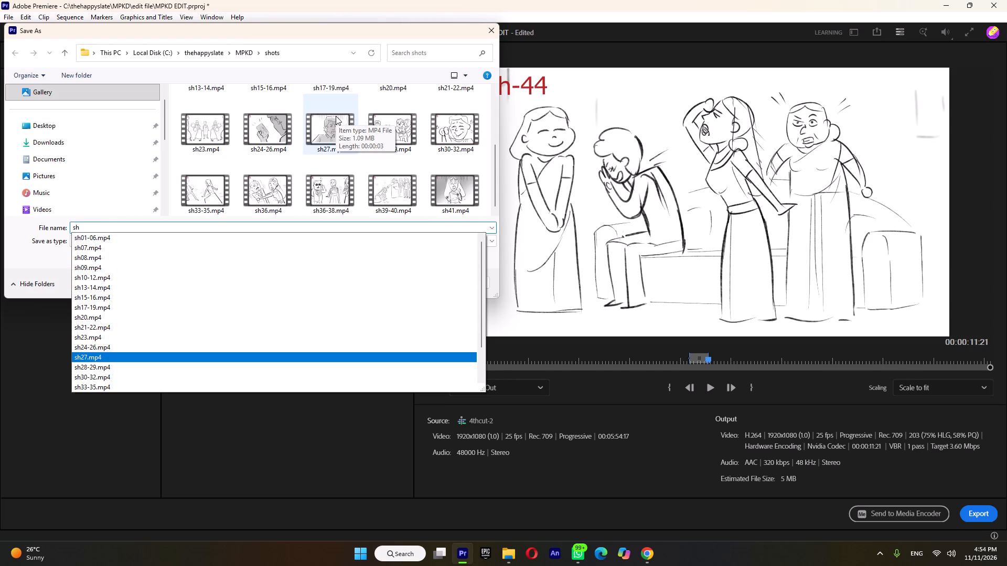
left_click(91, 228)
type("52-")
key("BackSpace")
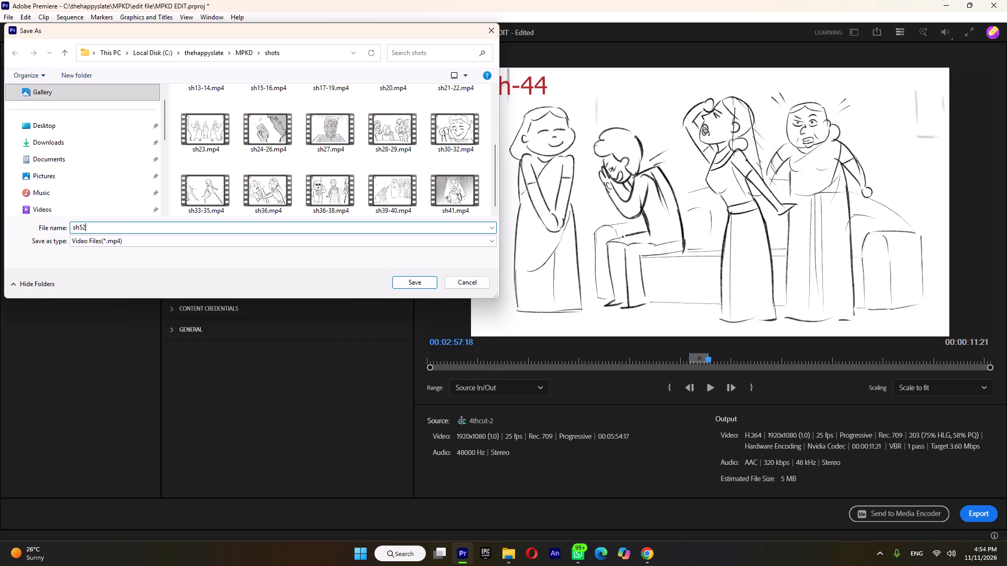
key("BackSpace")
key("BackSpace")
type("42-44")
left_click(405, 280)
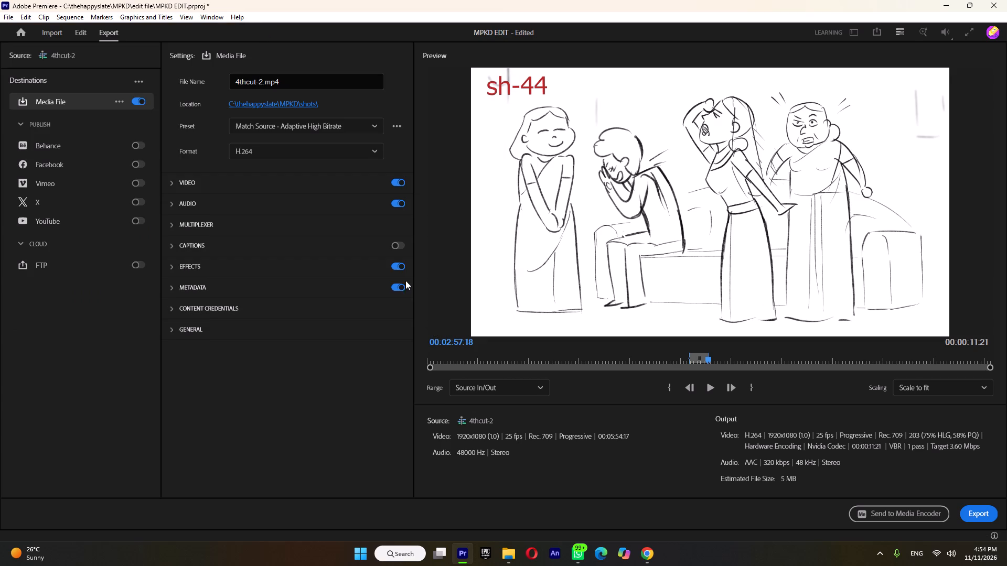
left_click(981, 510)
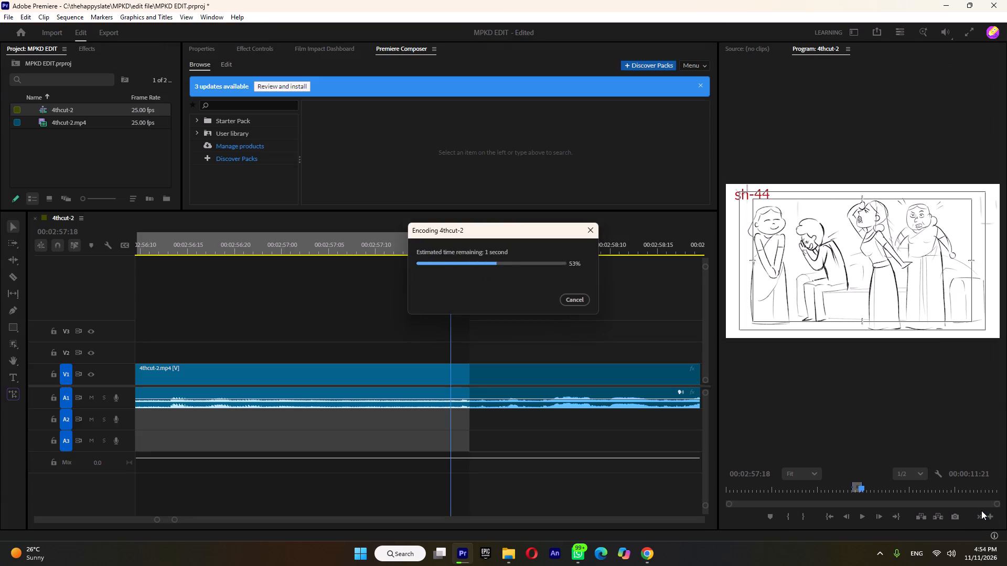
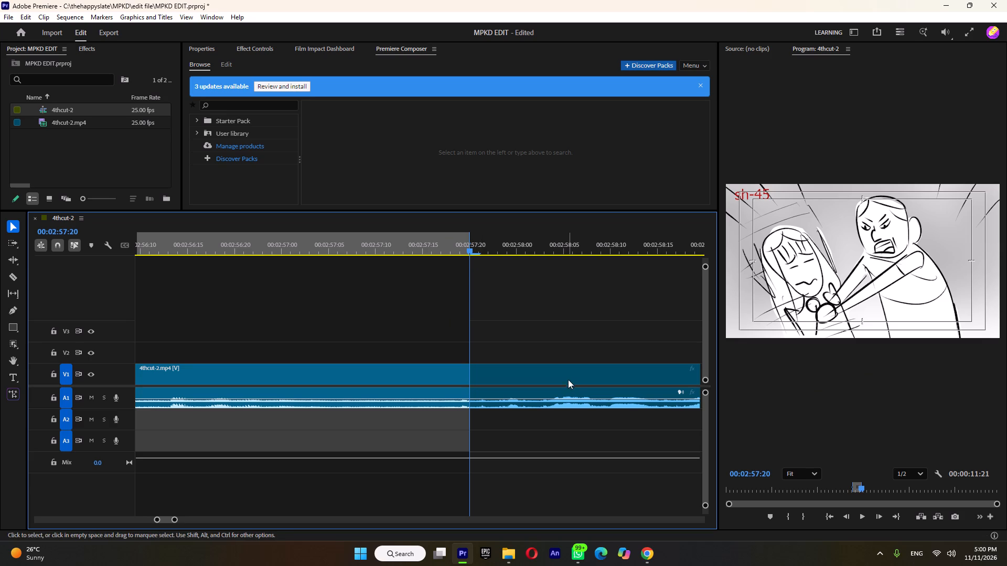
Recheck the cut between sh-44 and sh-45 and look through the clips already saved in the MPKD shots folder.
left_click_drag(300, 245, 271, 256)
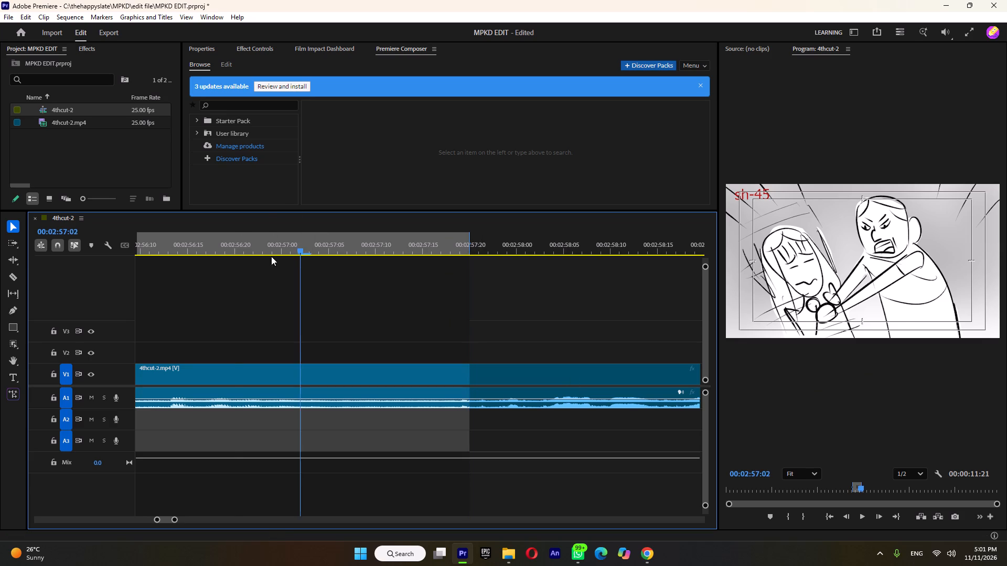
left_click_drag(271, 256, 472, 283)
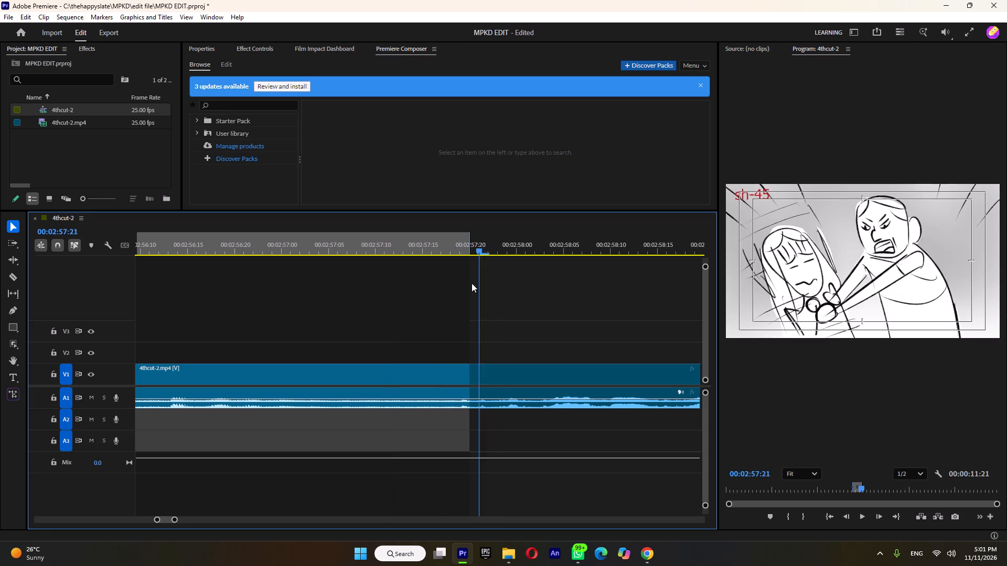
left_click_drag(472, 283, 447, 284)
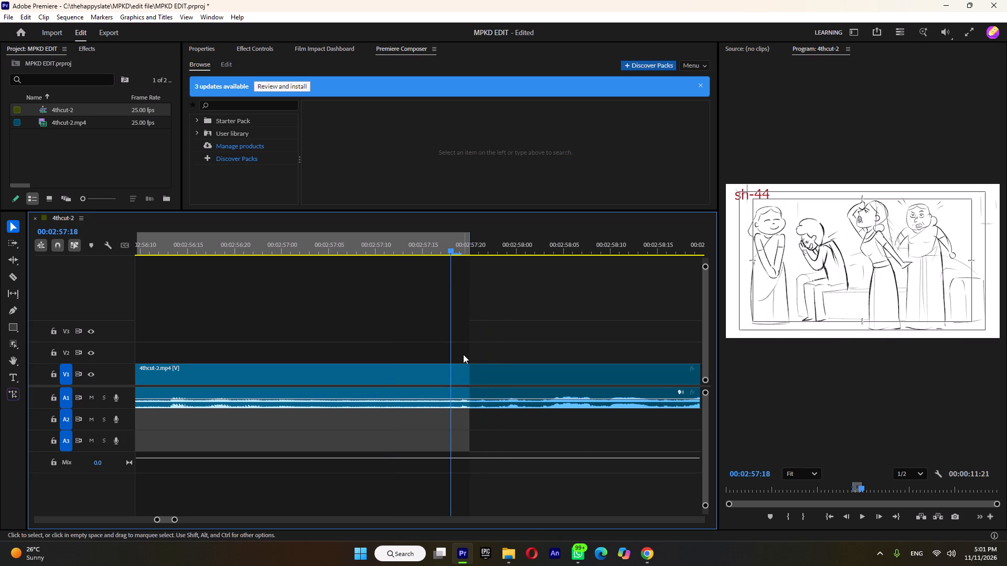
key("ctrl+m")
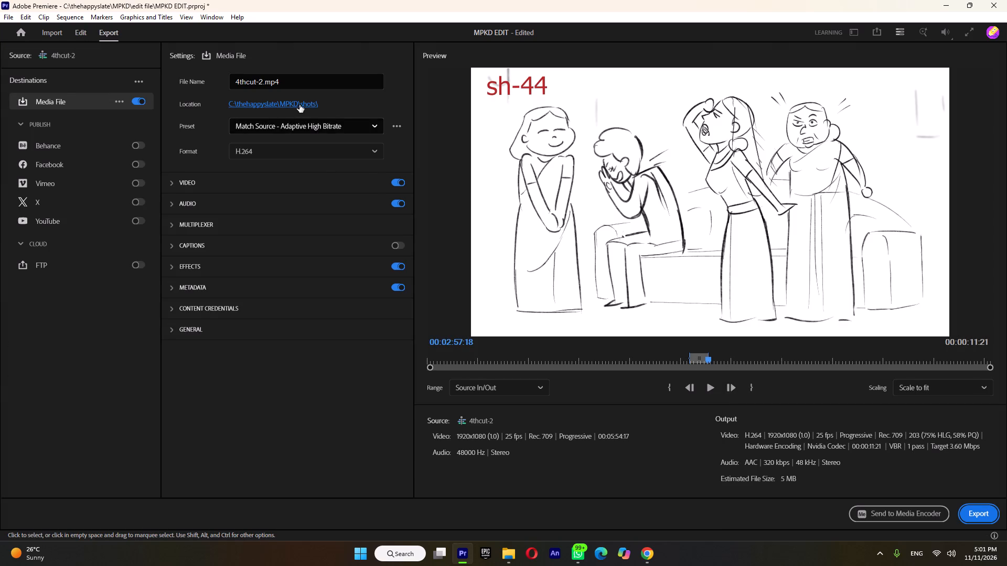
left_click(299, 105)
scroll(388, 158, "down", 11)
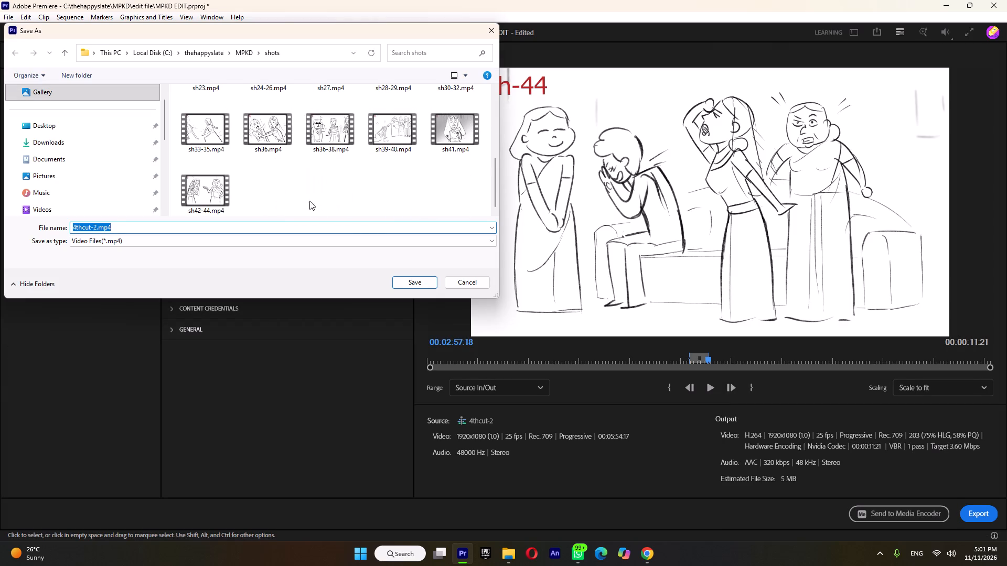
left_click(459, 283)
left_click(79, 31)
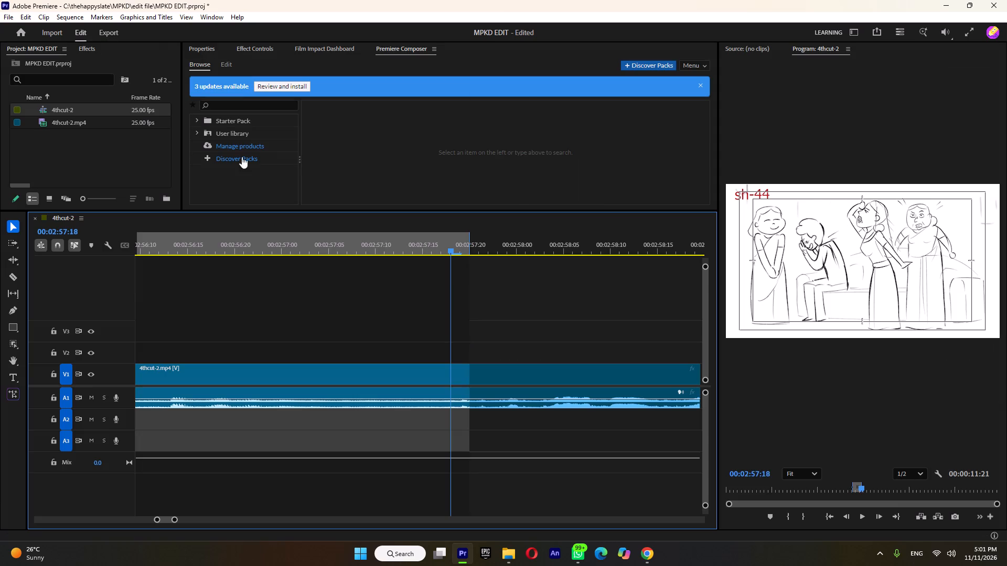
Set the in point for sh-45 at its first frame, 00:02:57:20.
left_click(466, 248)
scroll(470, 251, "up", 5, "alt")
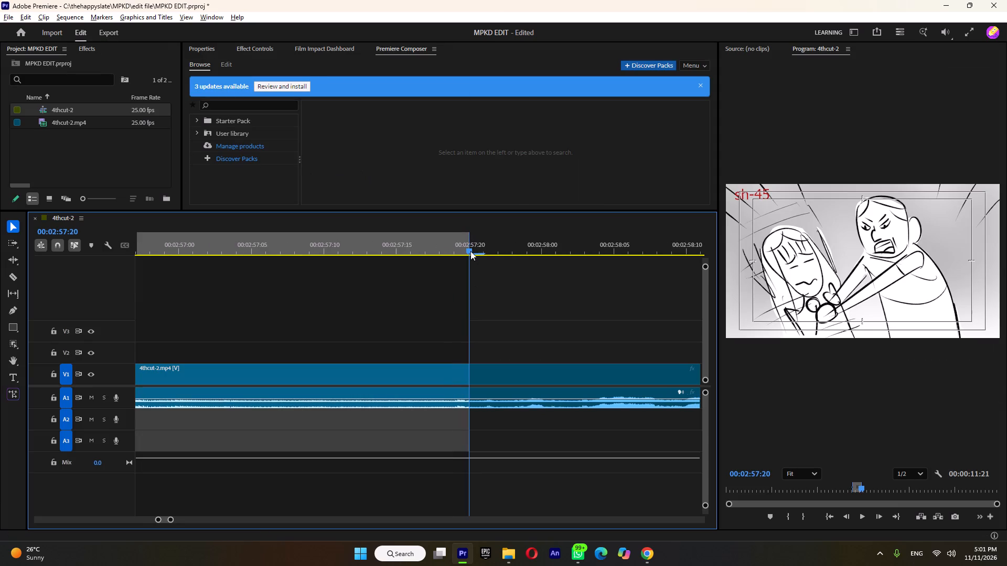
right_click(467, 253)
left_click(488, 260)
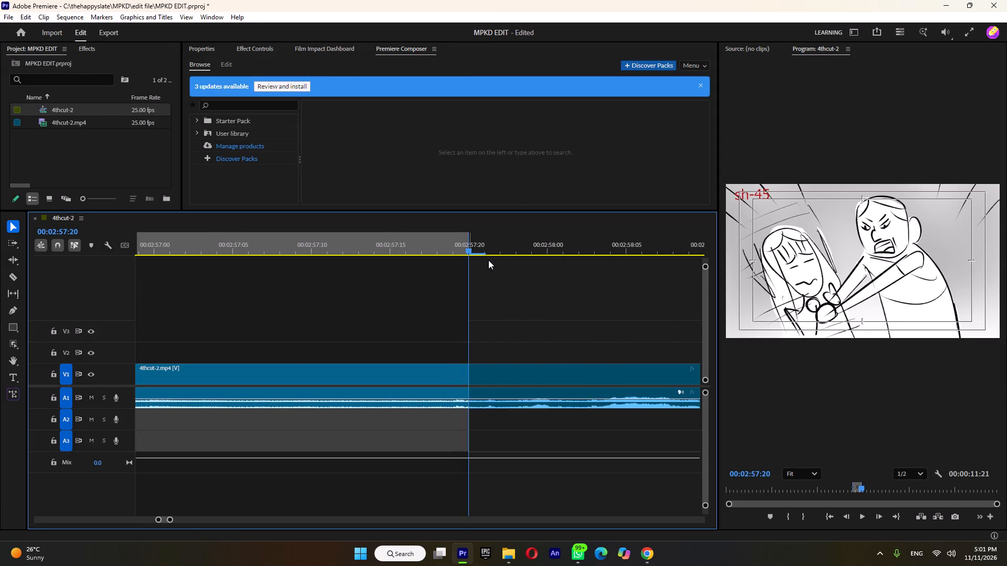
Play from sh-45 into sh-46, examining where the shot changes to decide where the range ends.
key("space")
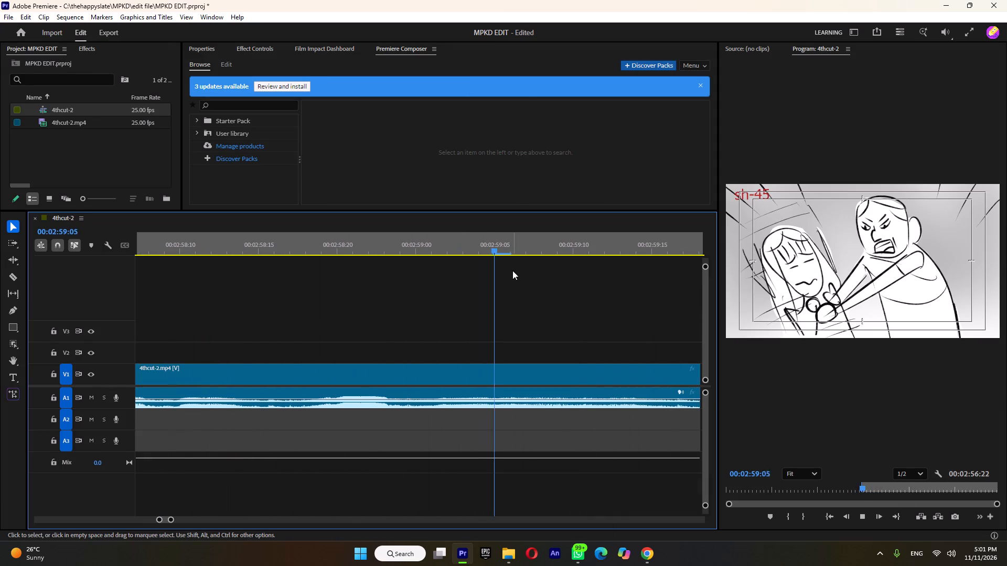
key("space")
scroll(518, 286, "down", 6, "alt")
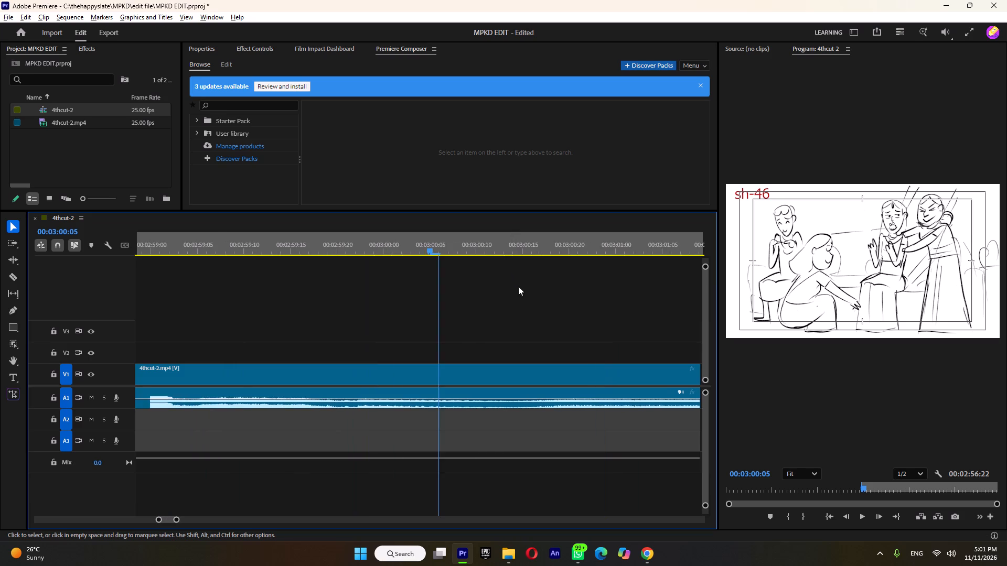
scroll(519, 286, "down", 12, "alt")
left_click(451, 244)
key("space")
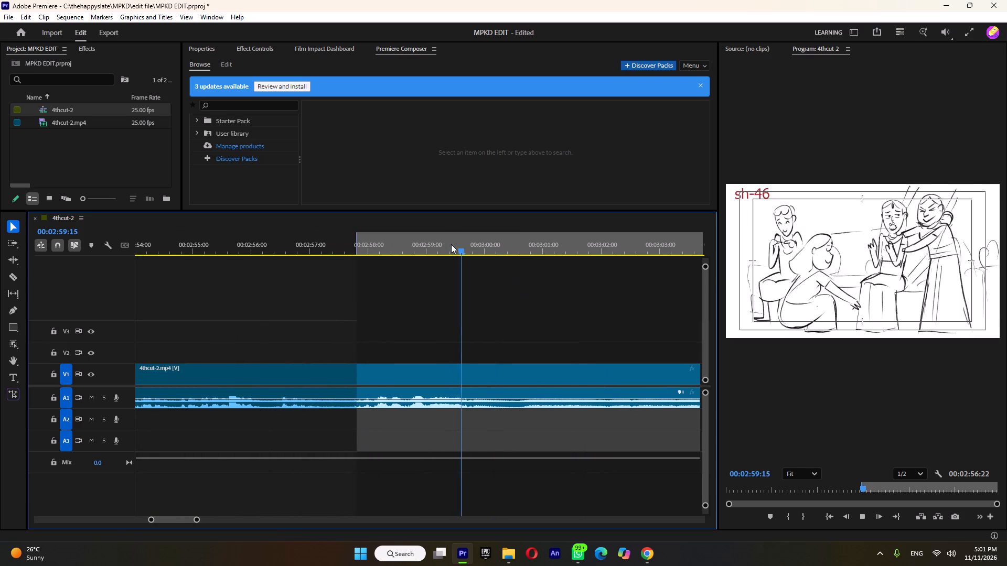
key("space")
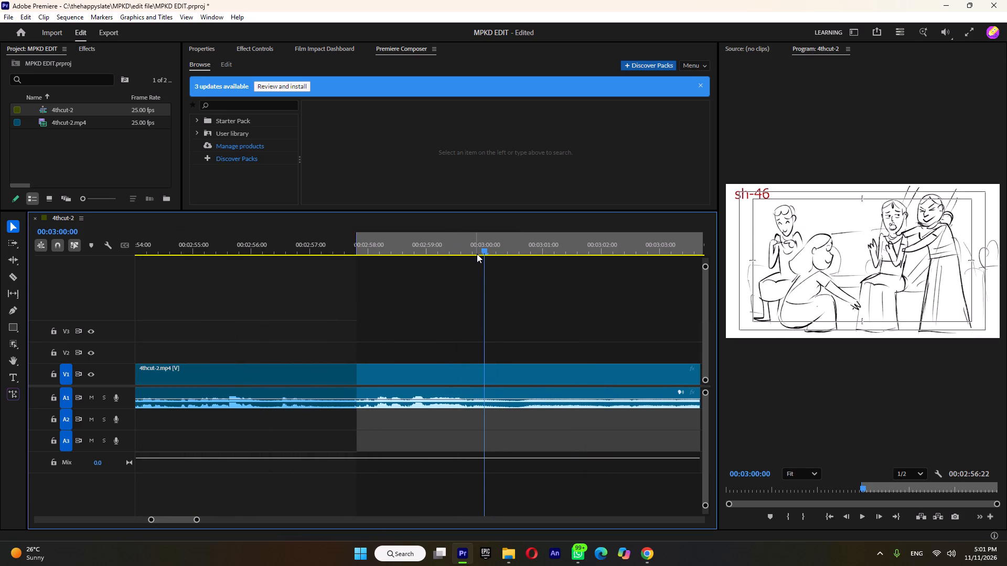
Set the out point at the cut from sh-45 to sh-46, at 00:02:59:16, and trim it back one frame.
left_click_drag(479, 247, 457, 259)
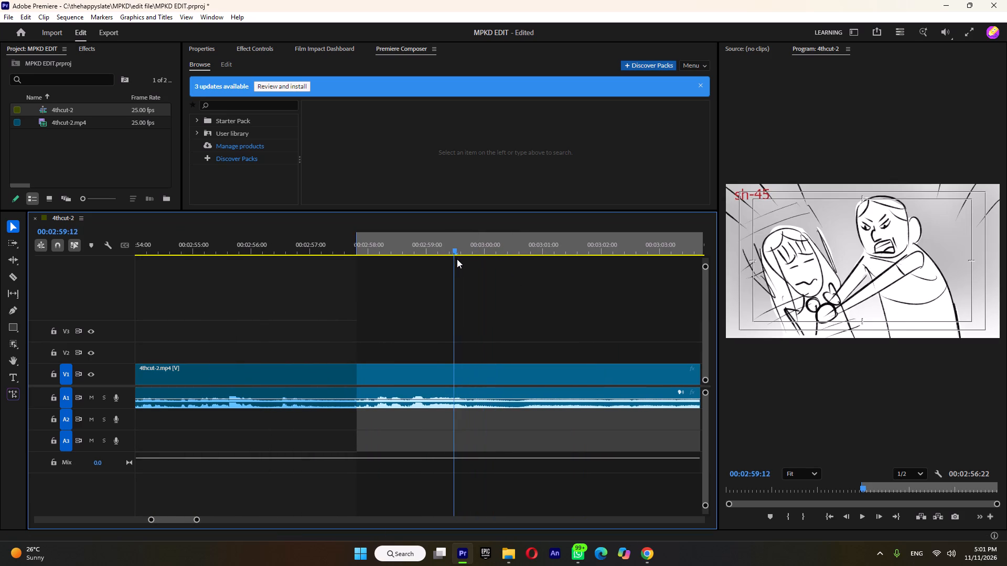
left_click_drag(457, 259, 465, 263)
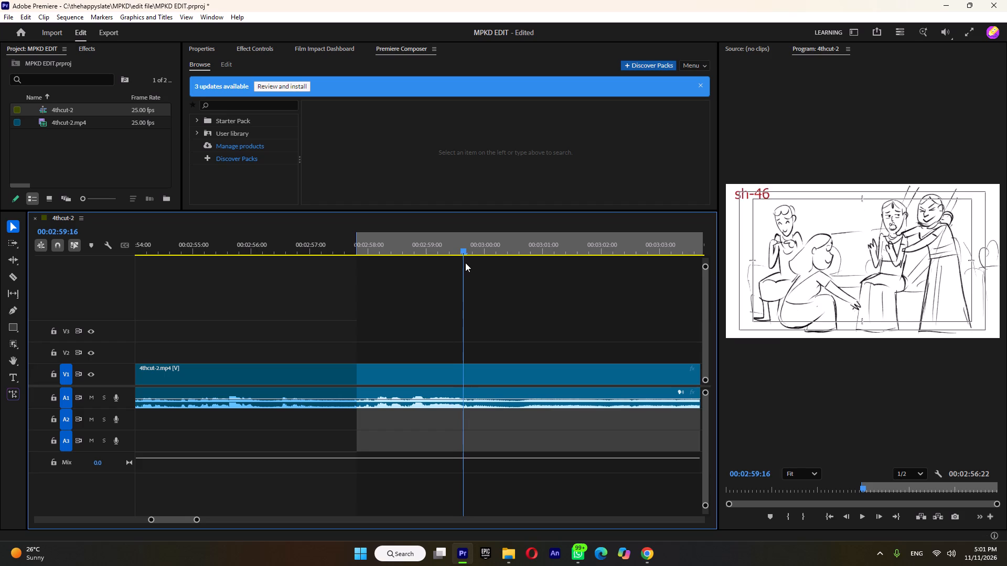
left_click_drag(465, 263, 463, 263)
scroll(459, 242, "up", 14, "alt")
scroll(489, 257, "up", 12, "alt")
left_click_drag(455, 252, 466, 256)
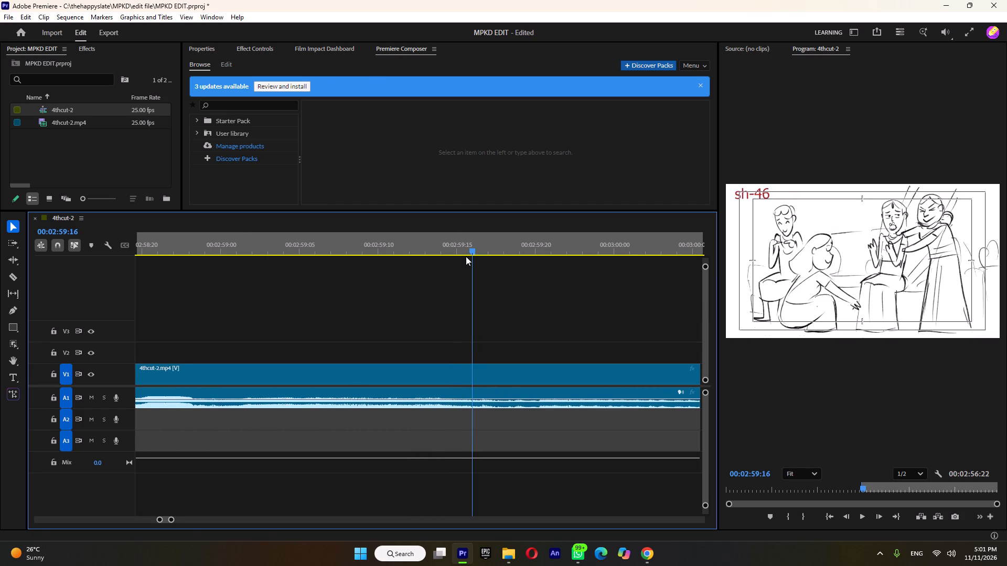
left_click_drag(466, 256, 468, 257)
right_click(471, 251)
left_click(487, 268)
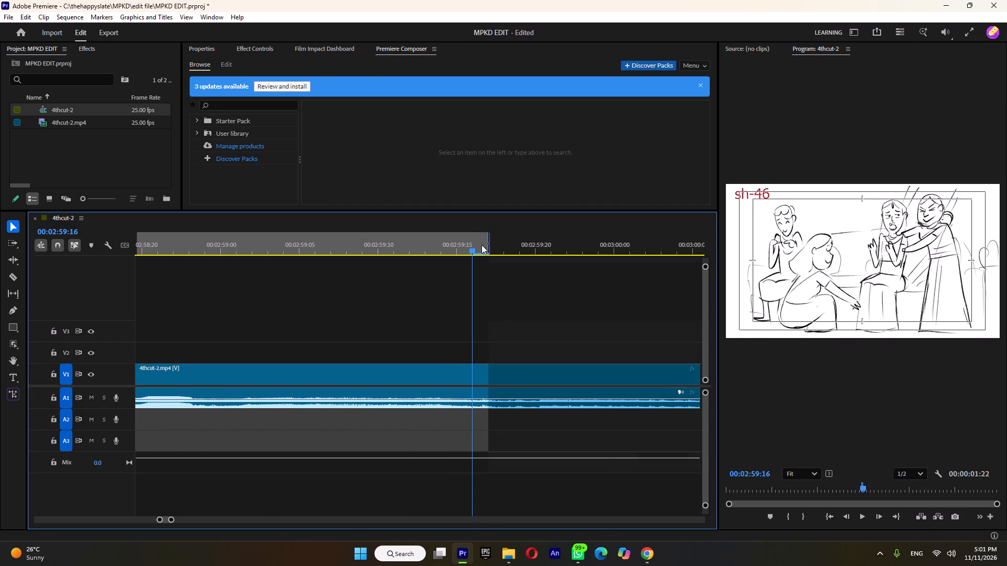
left_click_drag(490, 244, 480, 246)
left_click_drag(447, 246, 473, 252)
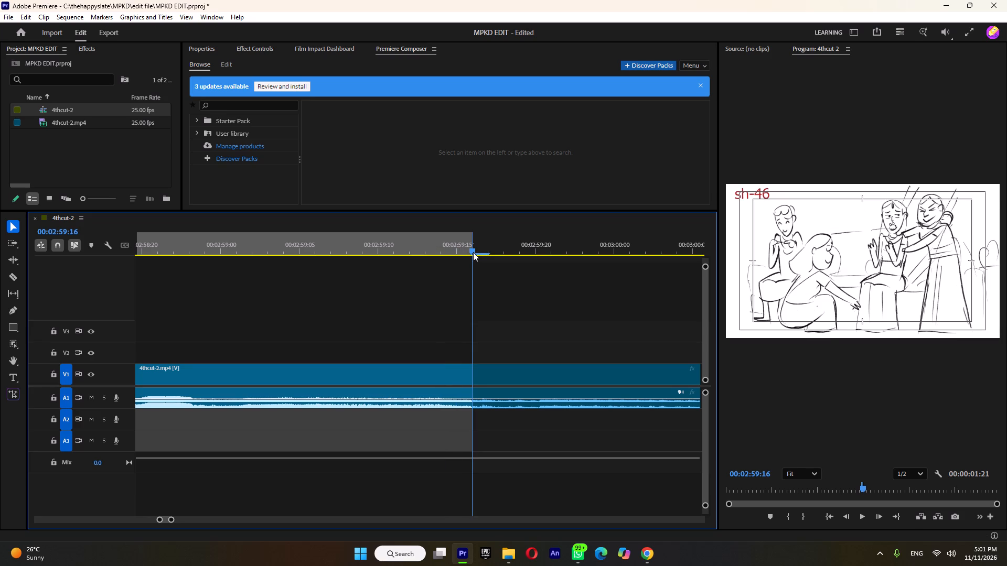
left_click_drag(473, 252, 462, 252)
left_click(447, 247)
left_click(451, 277)
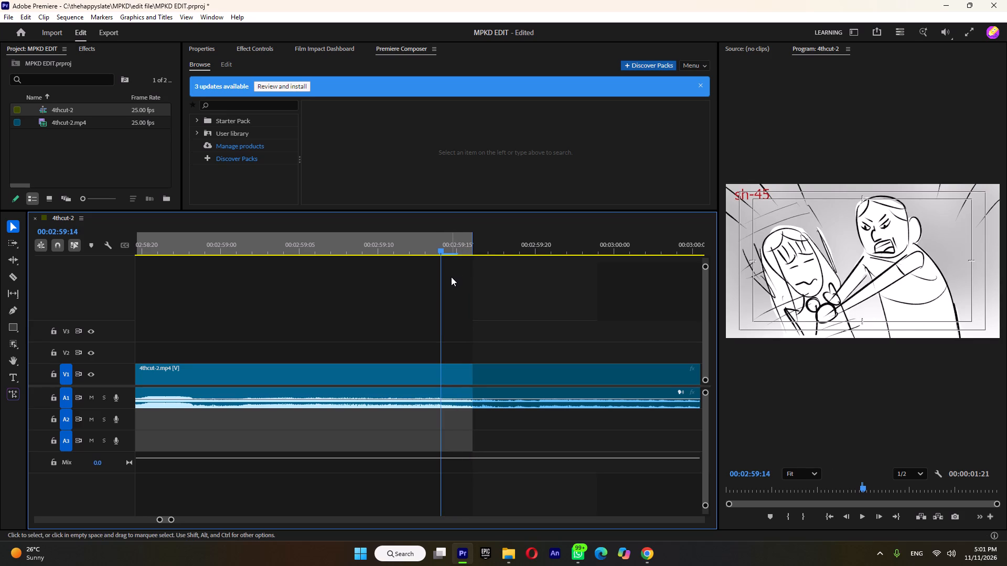
Export the marked sh-45 range as sh45.mp4 to the MPKD shots folder.
key("ctrl+m")
left_click(305, 103)
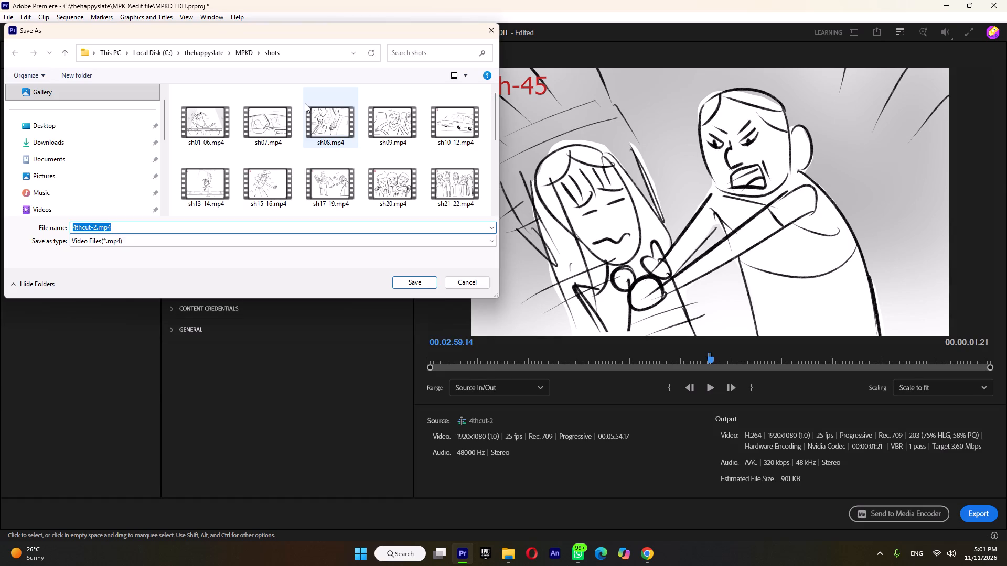
type("sh")
type("45")
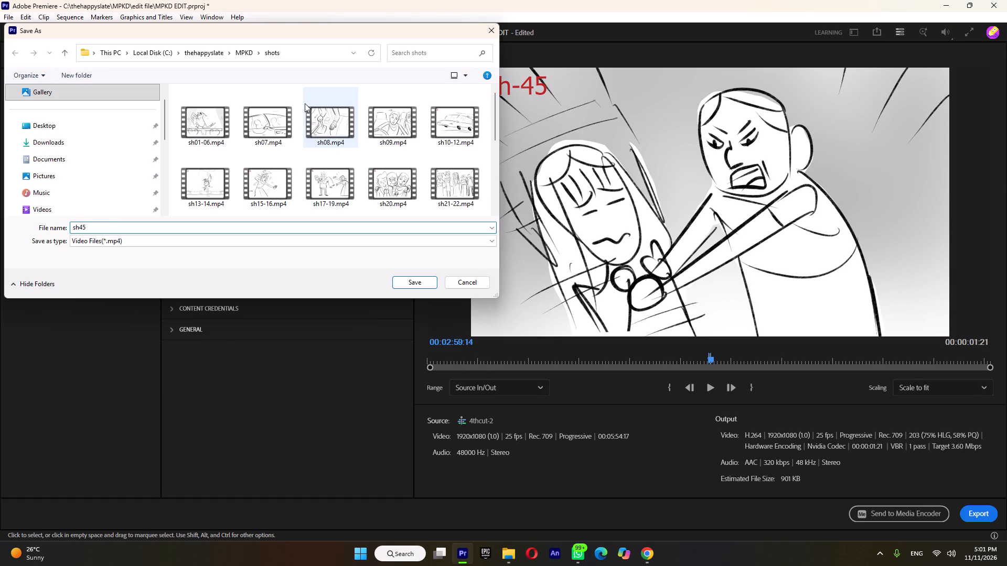
key("Return")
left_click(984, 513)
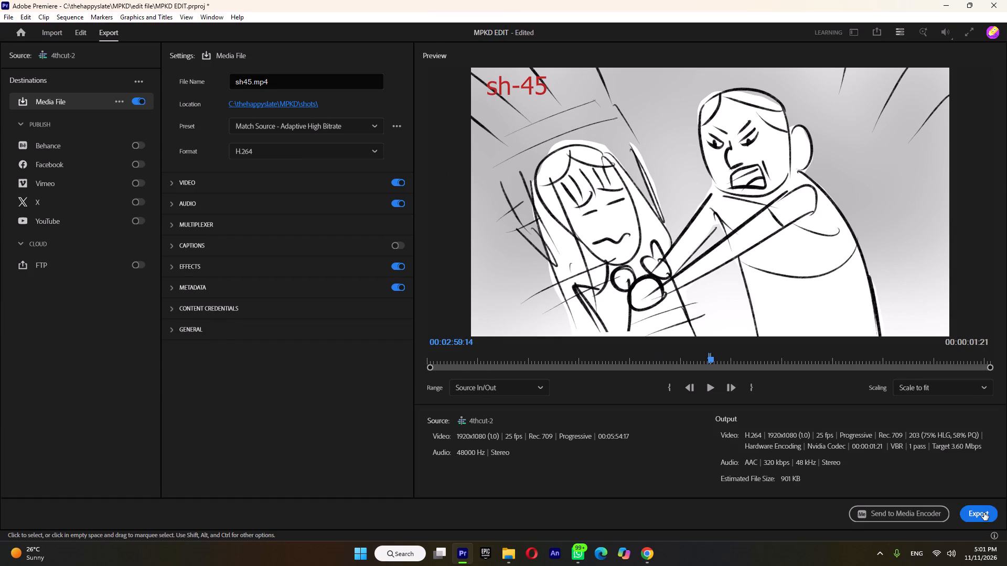
Set the in point for sh-46 at its first frame, 00:02:59:16.
left_click(448, 249)
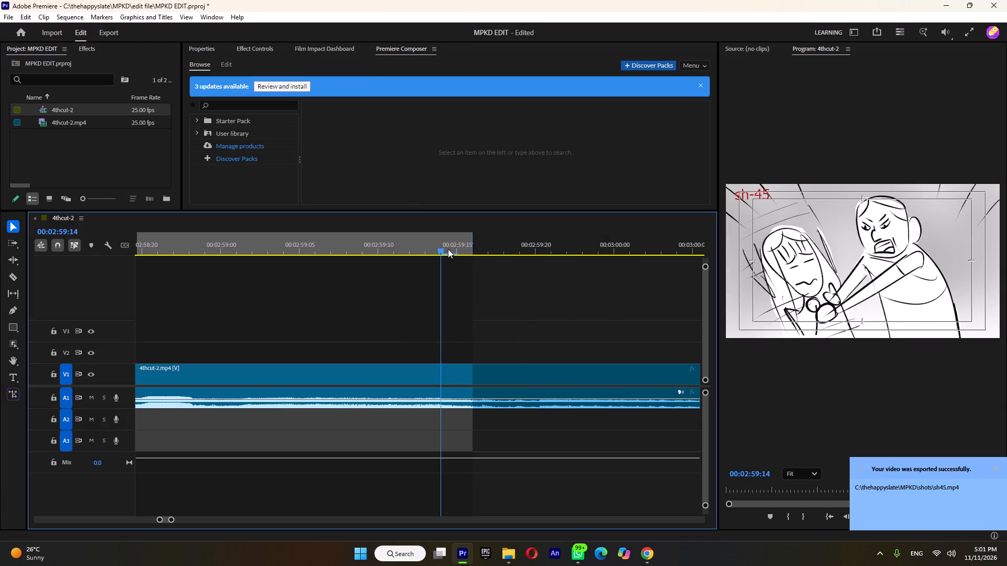
key("space")
key("space")
left_click_drag(464, 246, 473, 247)
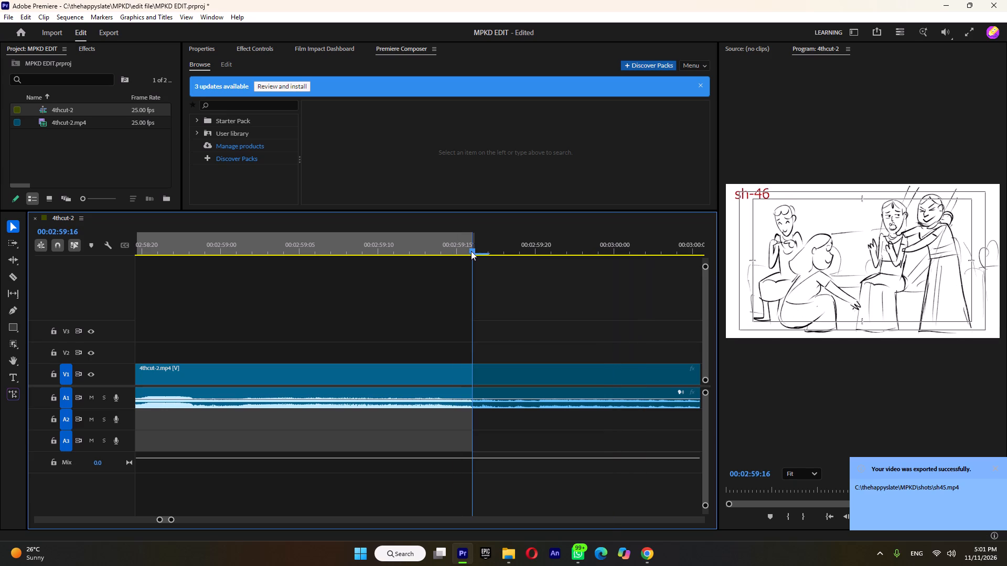
right_click(471, 251)
left_click(501, 255)
Play through from sh-46 to the start of sh-49, examining the shot changes to decide where the range ends.
key("space")
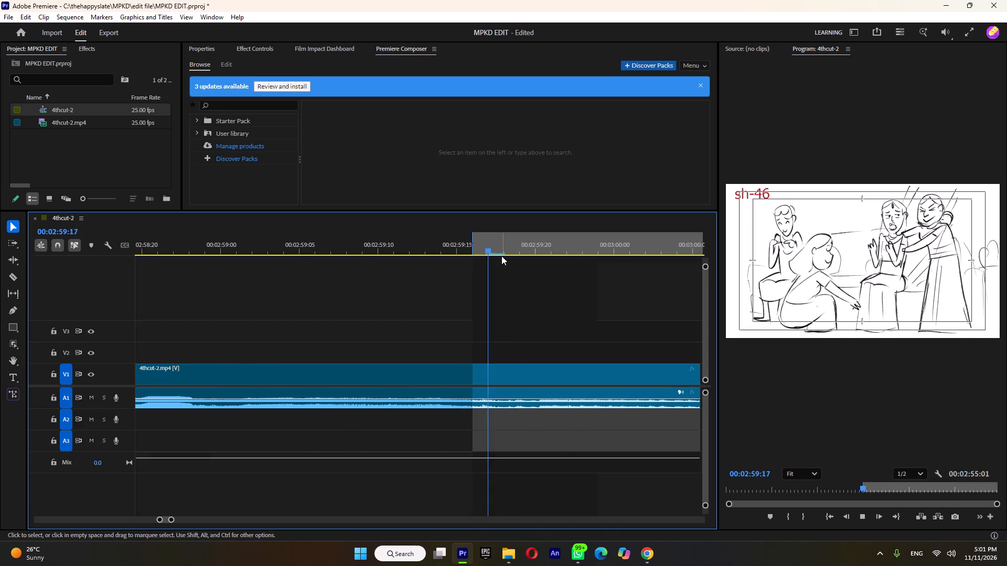
key("space")
key("space")
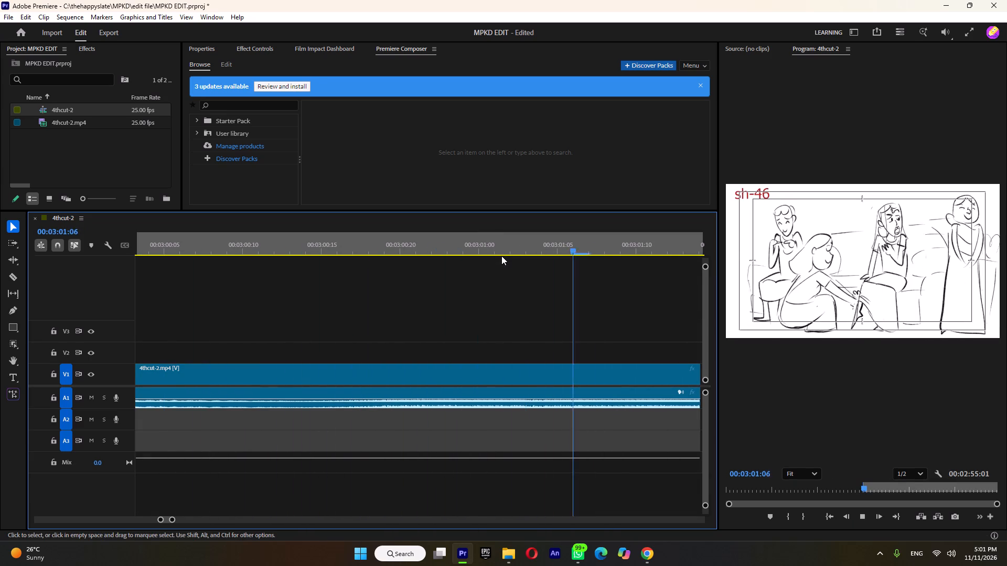
key("space")
key("space")
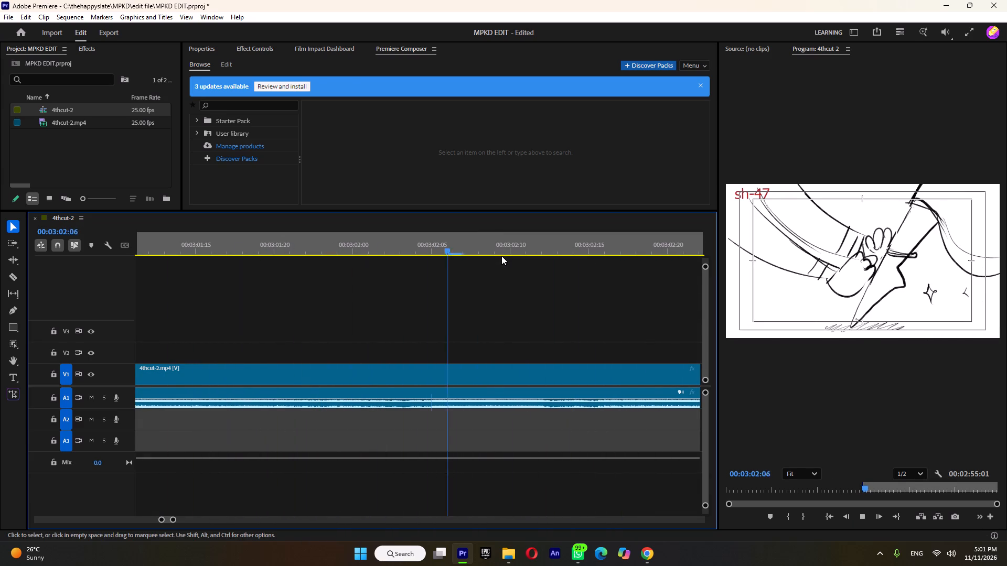
key("space")
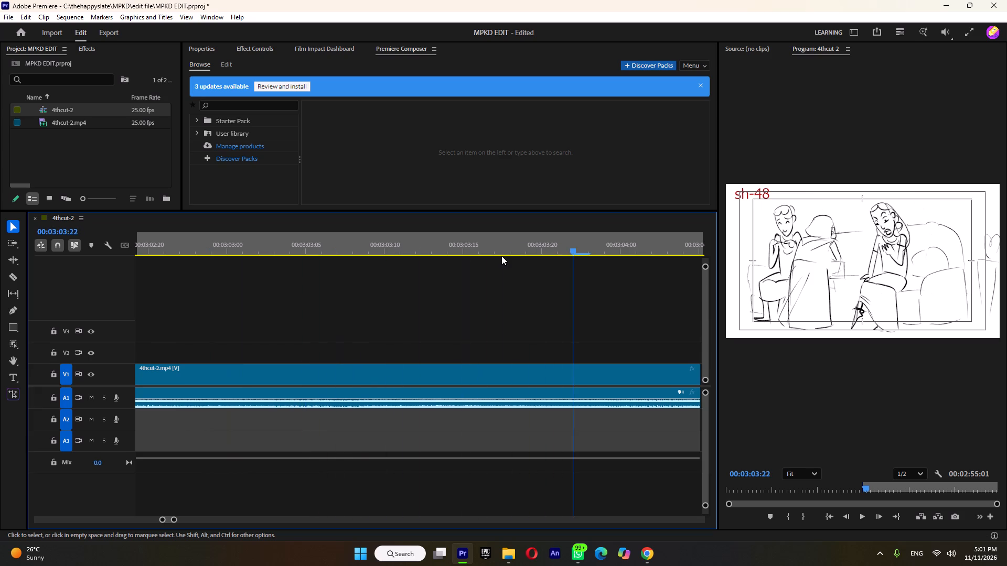
key("space")
key("space")
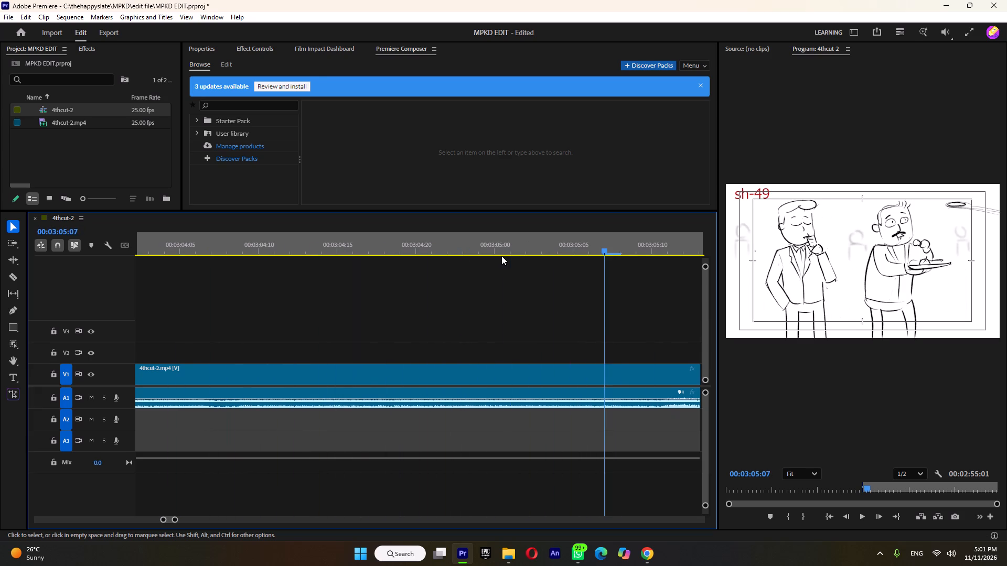
Set the out point at the cut from sh-48 to sh-49, at 00:03:04:19, and trim it back one frame.
left_click_drag(532, 248, 376, 294)
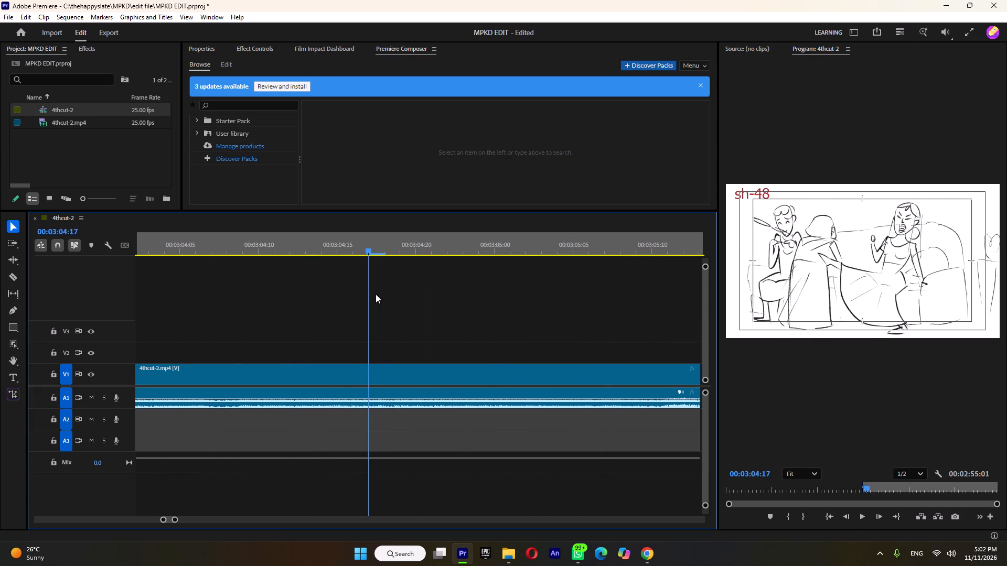
left_click_drag(376, 294, 403, 302)
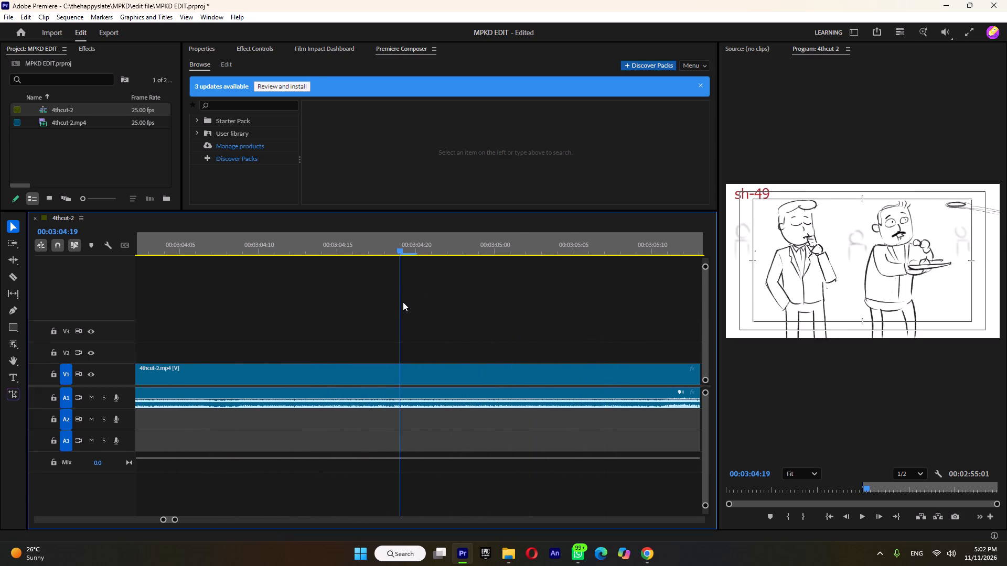
left_click_drag(403, 302, 402, 302)
right_click(399, 255)
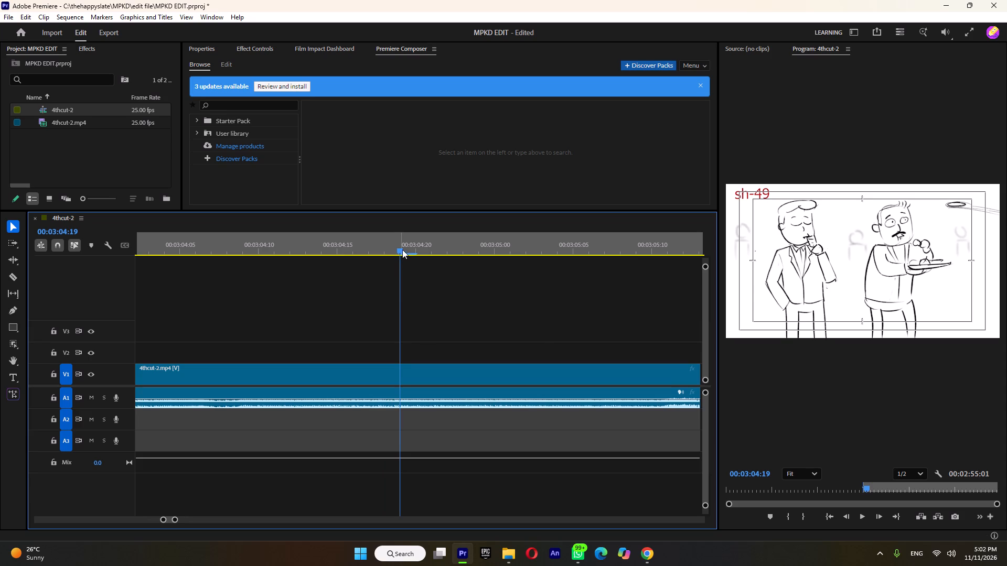
right_click(399, 250)
left_click(430, 266)
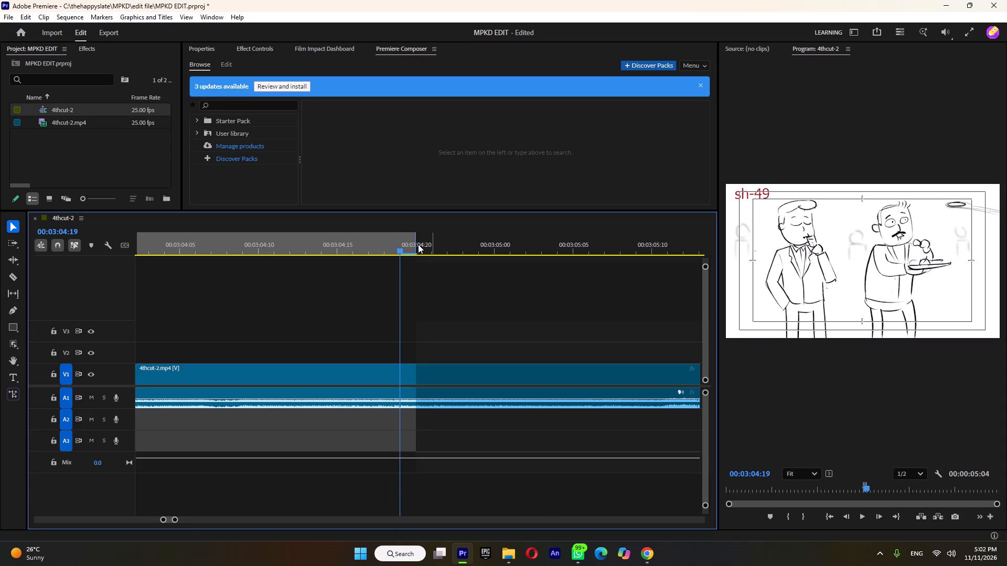
left_click_drag(416, 245, 401, 251)
left_click(373, 245)
left_click(358, 280)
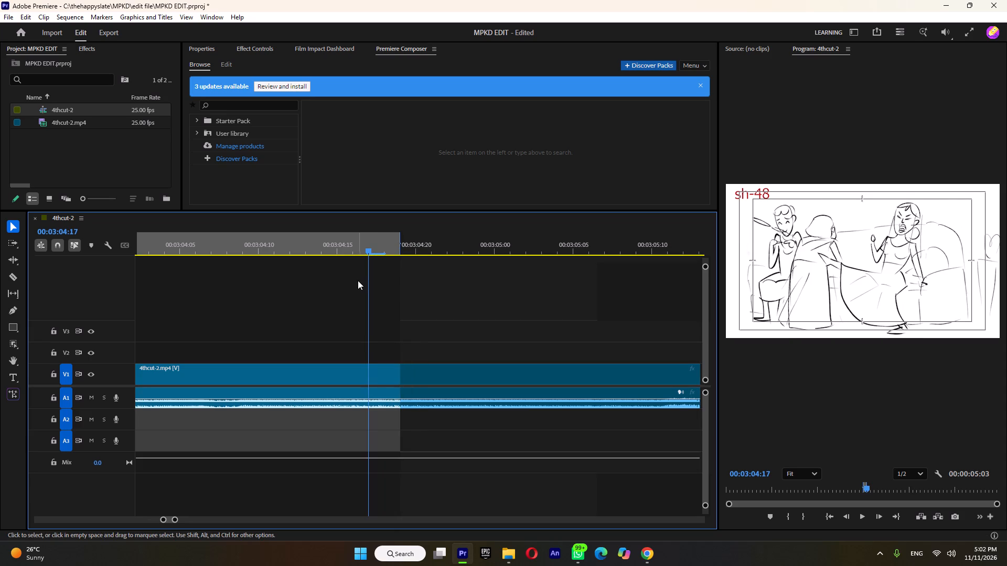
Export the marked sh-46 to sh-48 range as sh46-48.mp4 to the MPKD shots folder.
key("ctrl+m")
left_click(265, 107)
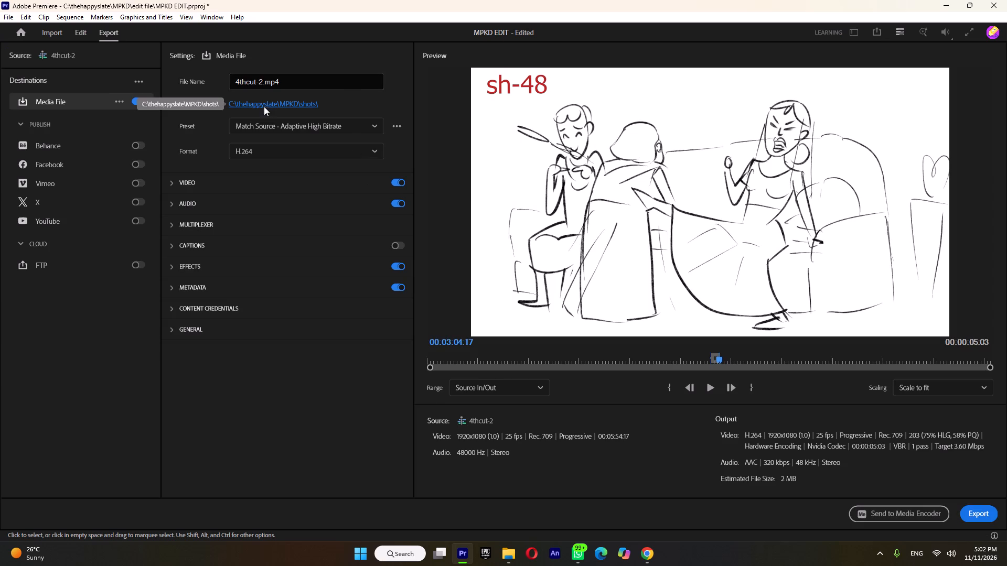
type("sh")
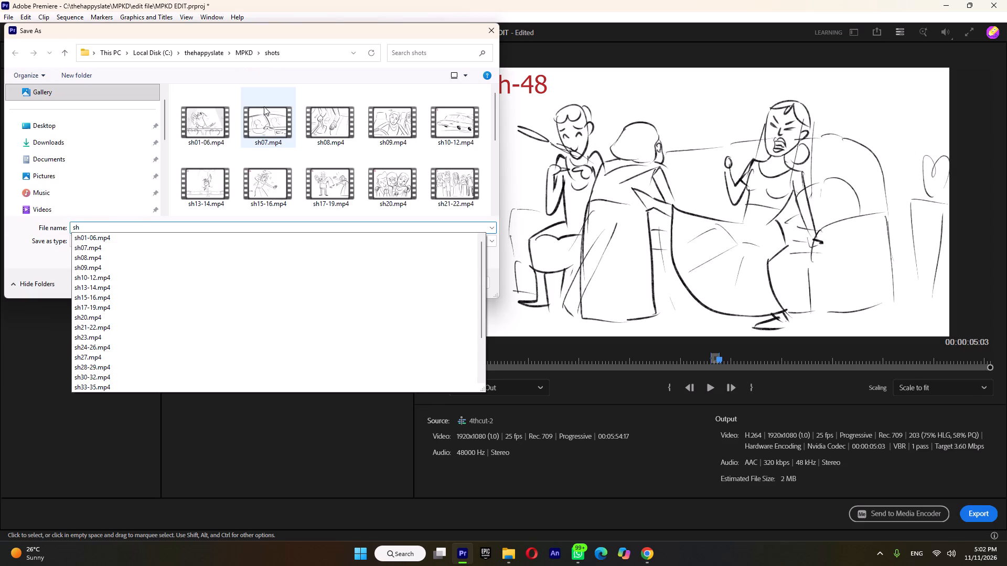
scroll(335, 146, "down", 10)
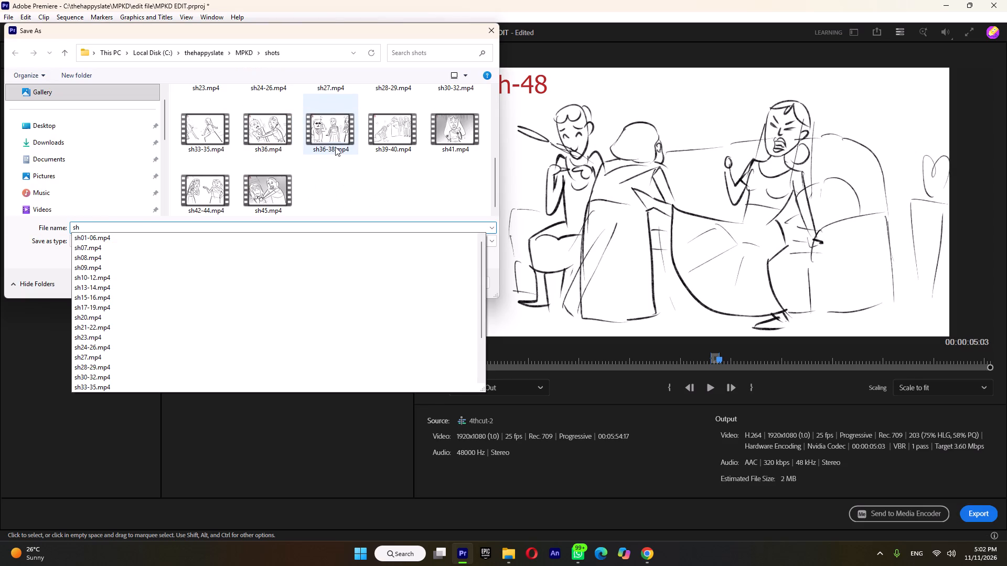
type("46-48")
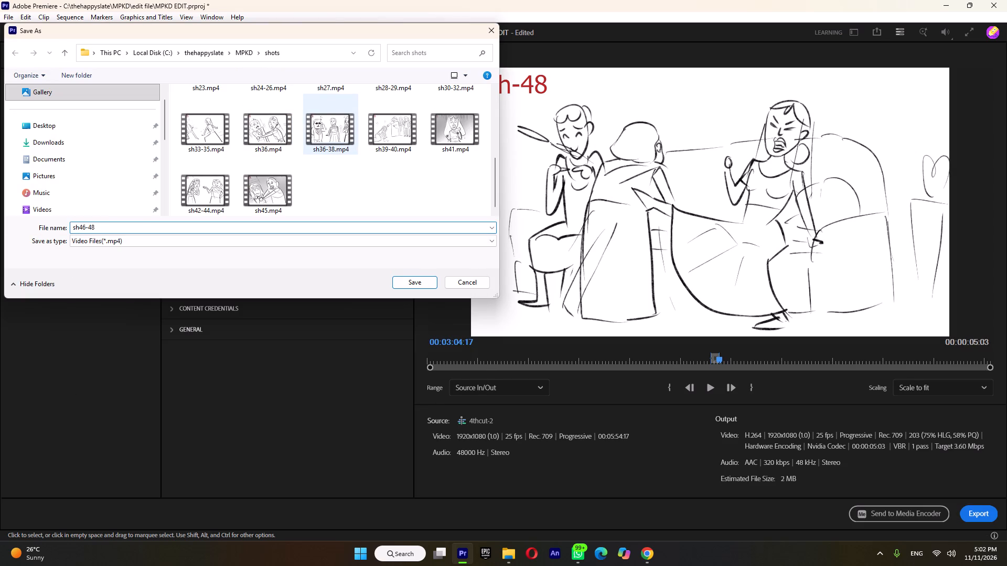
key("Return")
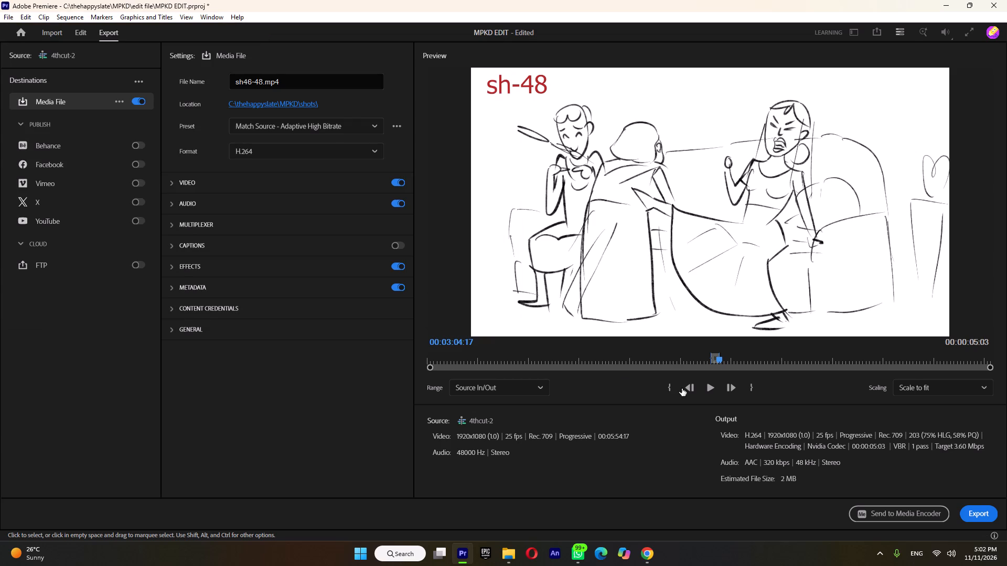
left_click(988, 509)
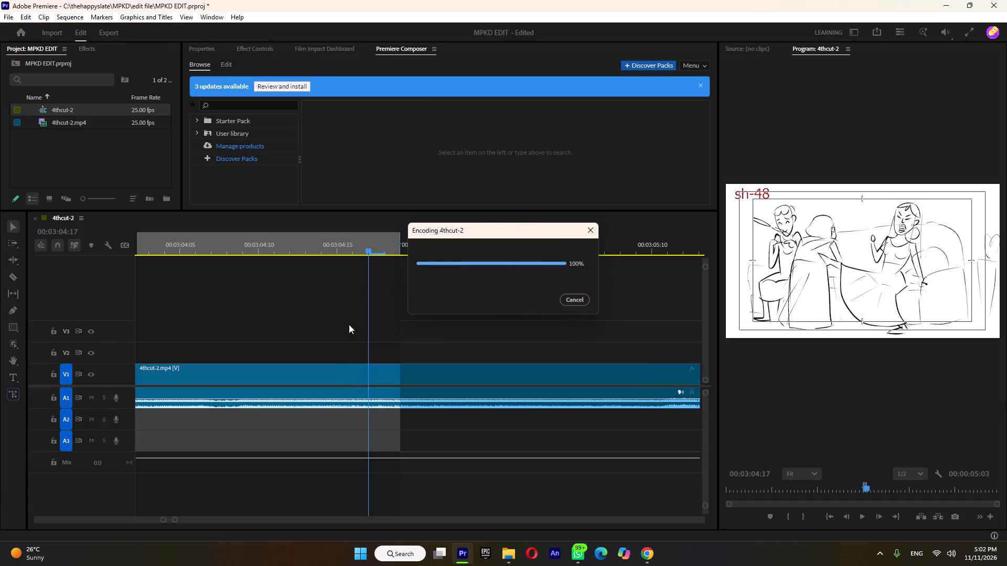
Scrub the sequence from the end of sh-48 through sh-49 into sh-50, examining the shots that follow the exported range.
scroll(346, 307, "down", 20, "alt")
scroll(346, 307, "down", 5, "alt")
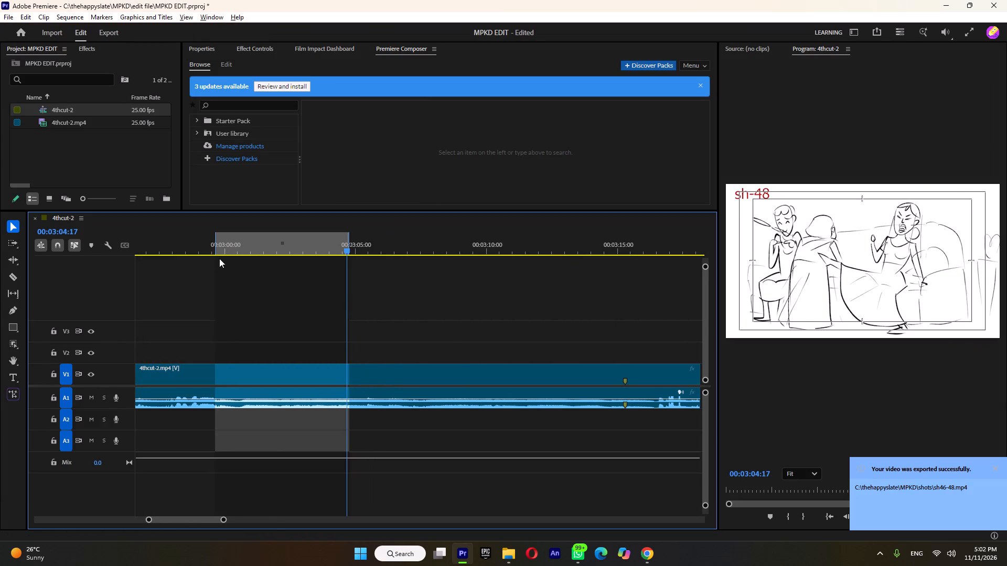
left_click_drag(226, 245, 347, 275)
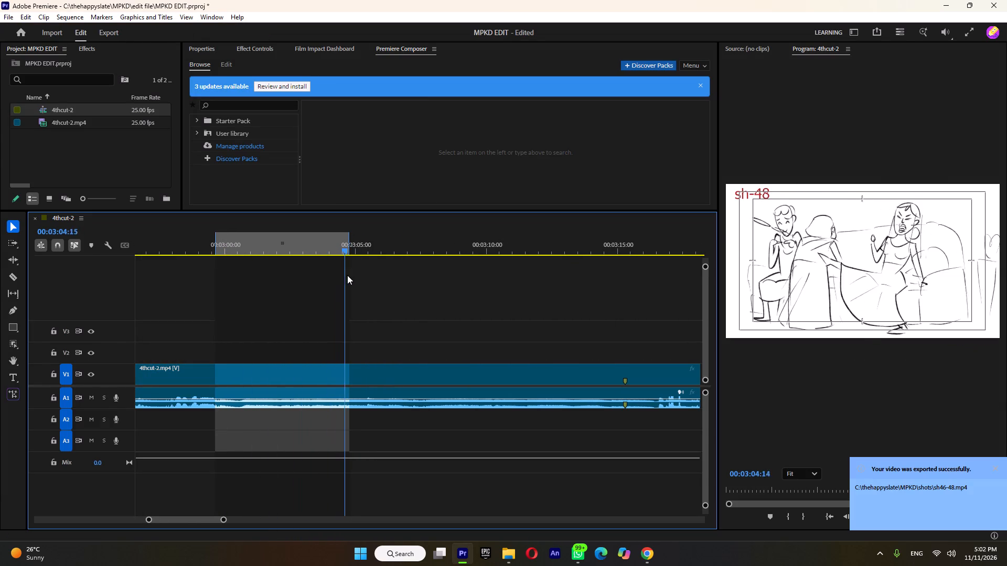
left_click_drag(347, 275, 429, 293)
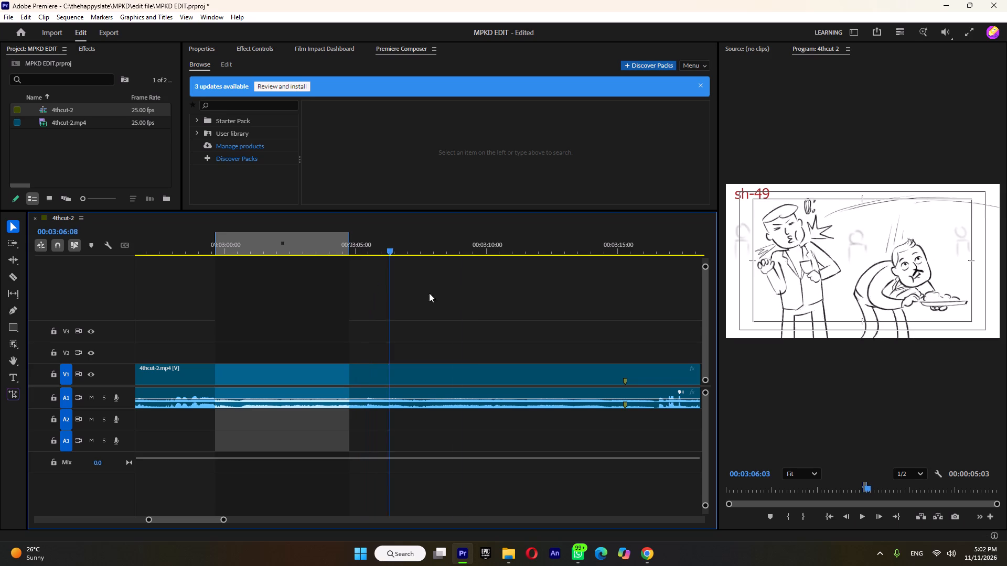
left_click_drag(429, 293, 475, 297)
scroll(475, 297, "down", 20, "alt")
scroll(475, 297, "down", 10, "alt")
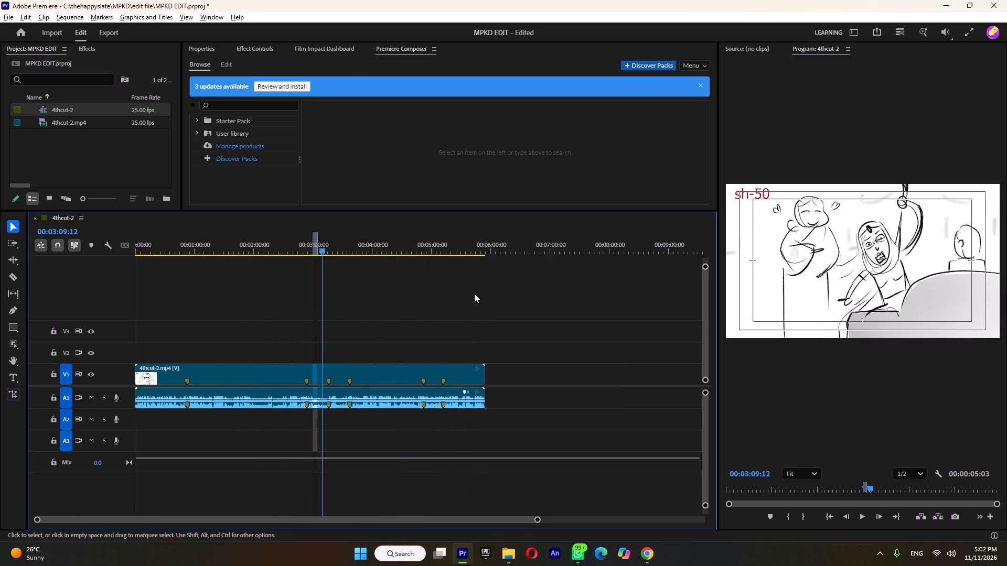
scroll(288, 253, "up", 9, "alt")
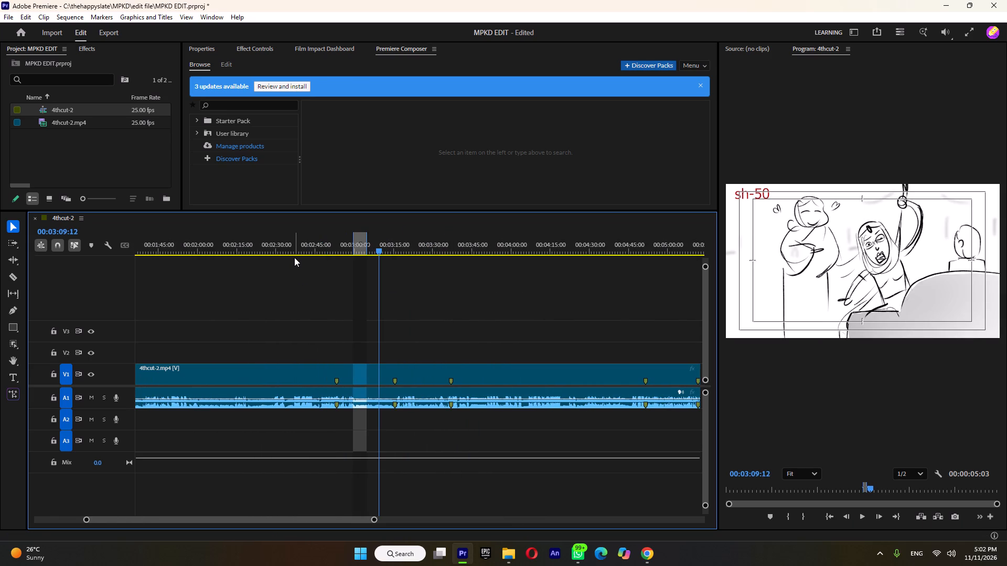
Save the MPKD EDIT project.
key("ctrl+s")
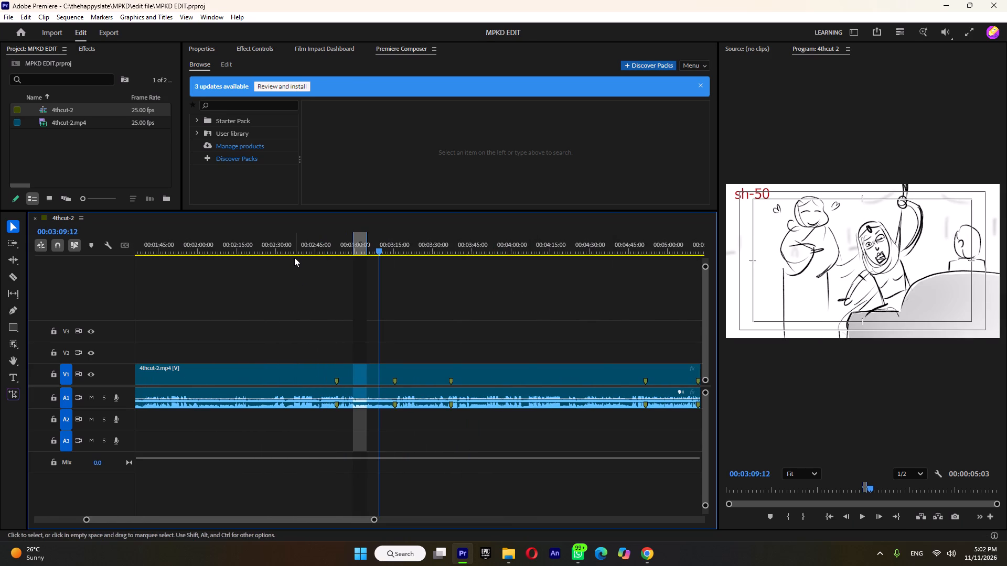